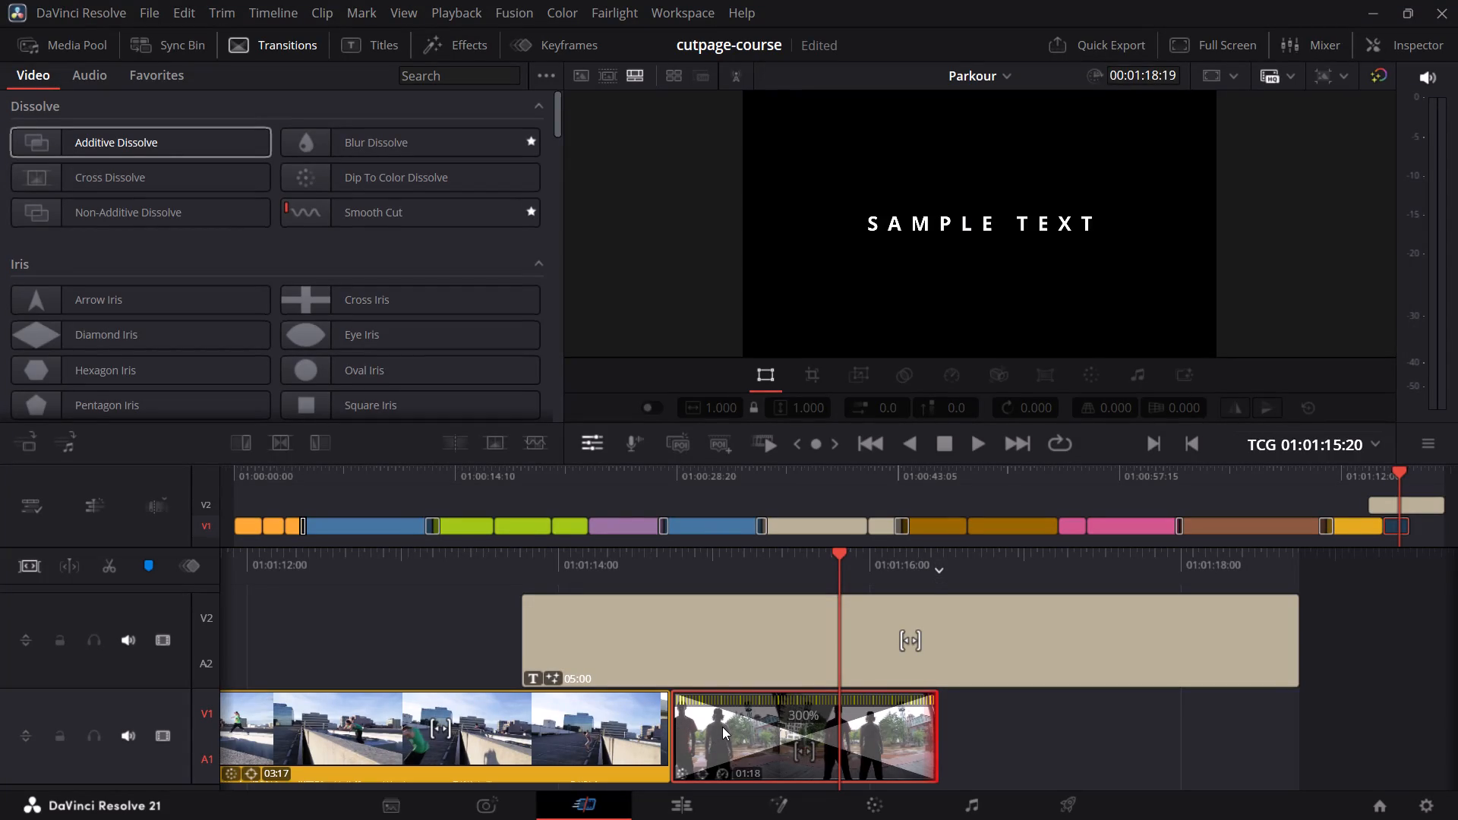
Switch to Chrome, watch the final-assignment example video full screen from 1:56 to near its end, and return to DaVinci Resolve.
{"action": "left_click", "coordinate": [968, 800]}
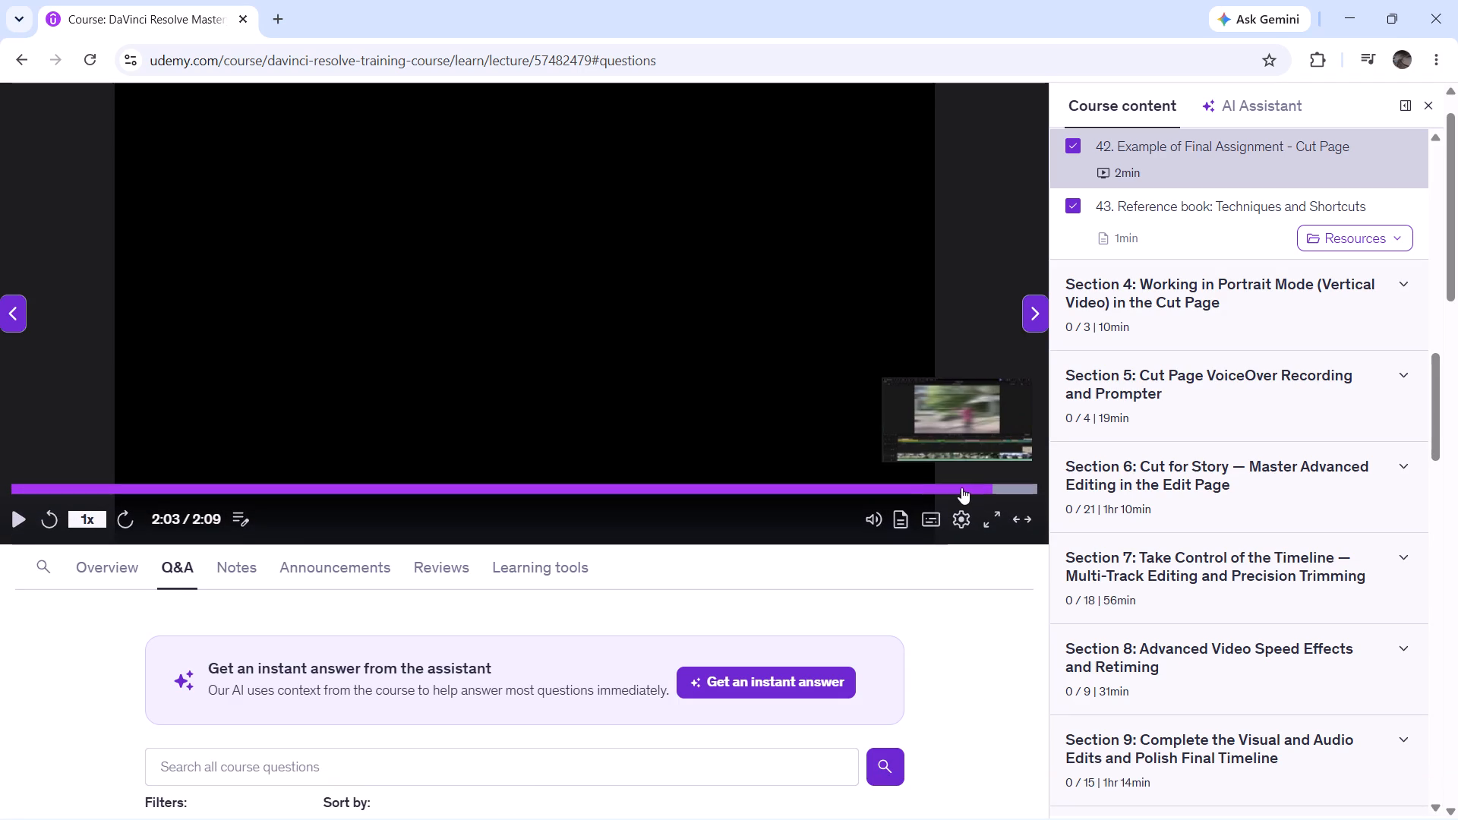
{"action": "left_click", "coordinate": [936, 487]}
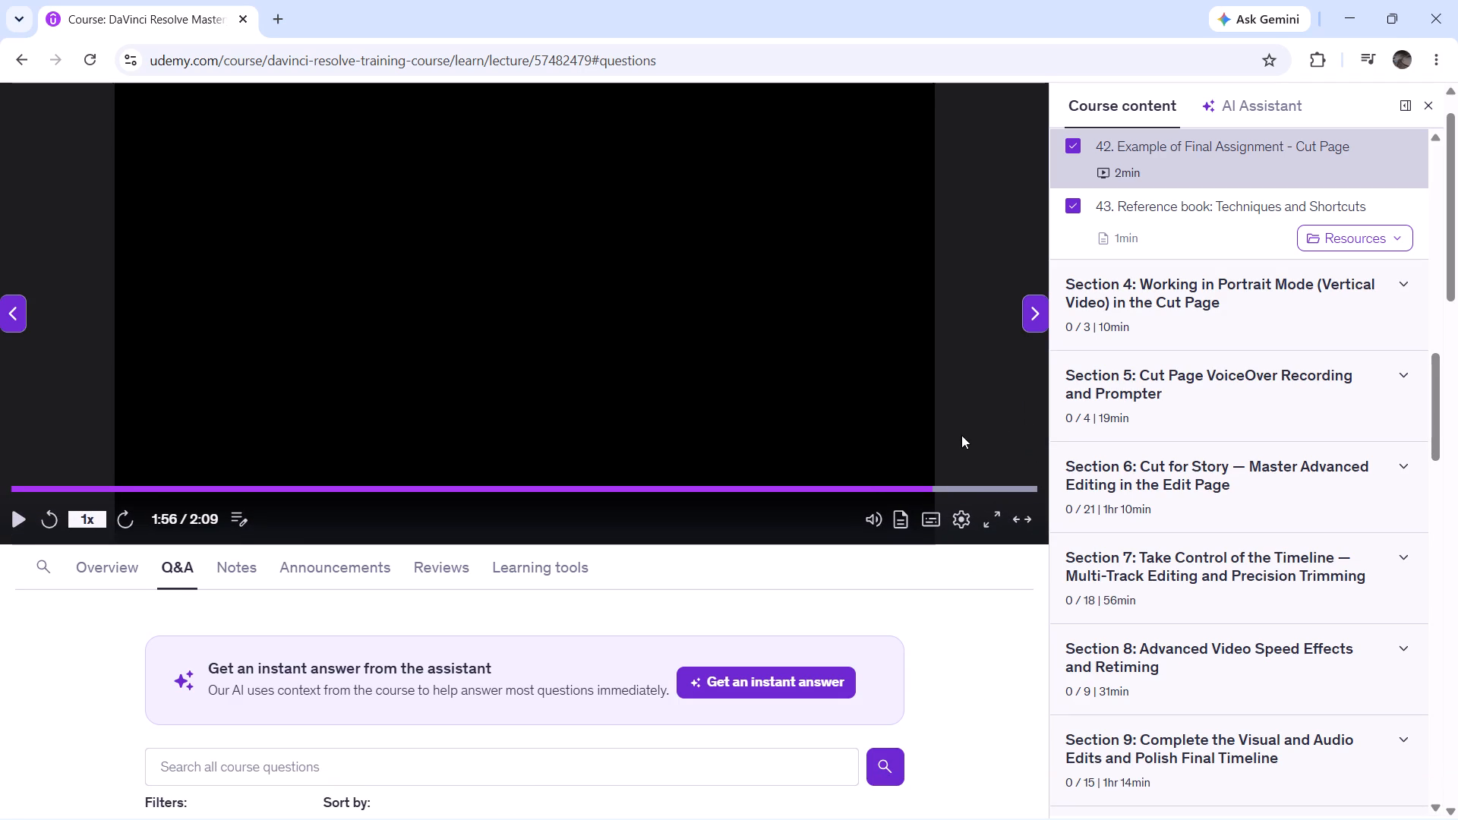
{"action": "key", "text": "space"}
{"action": "type", "text": "f"}
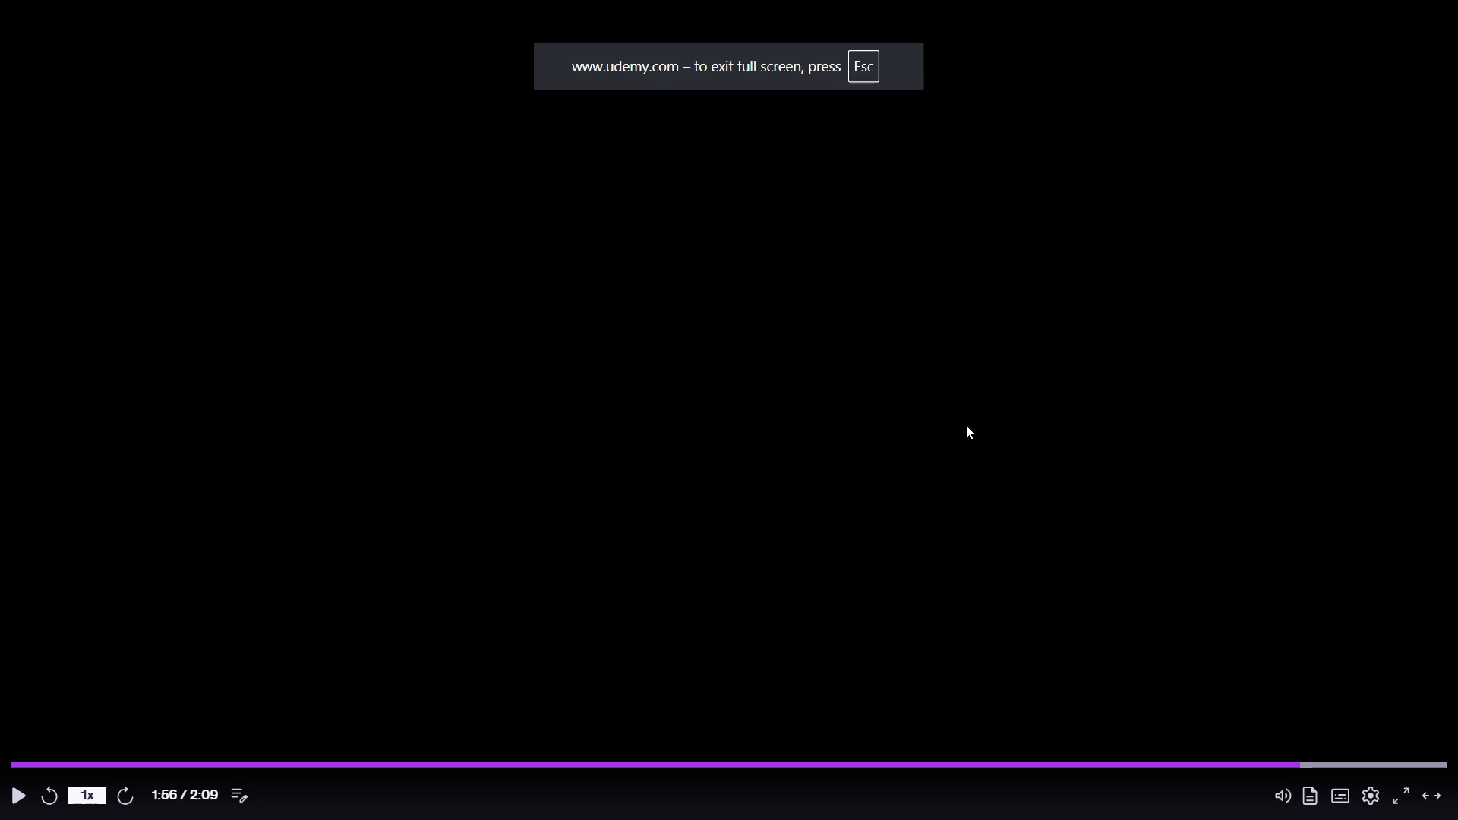
{"action": "key", "text": "space"}
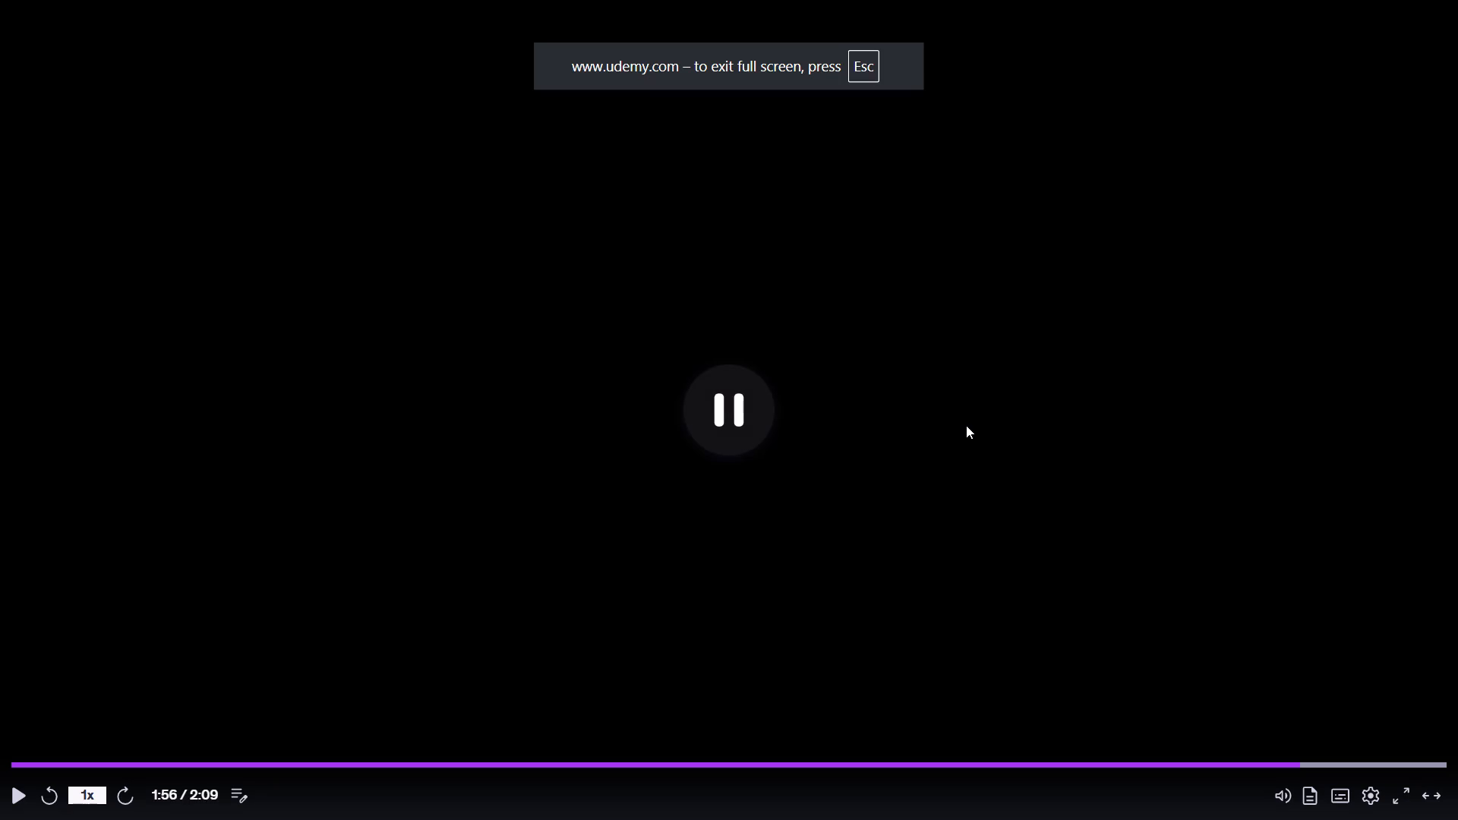
{"action": "left_click", "coordinate": [1021, 398]}
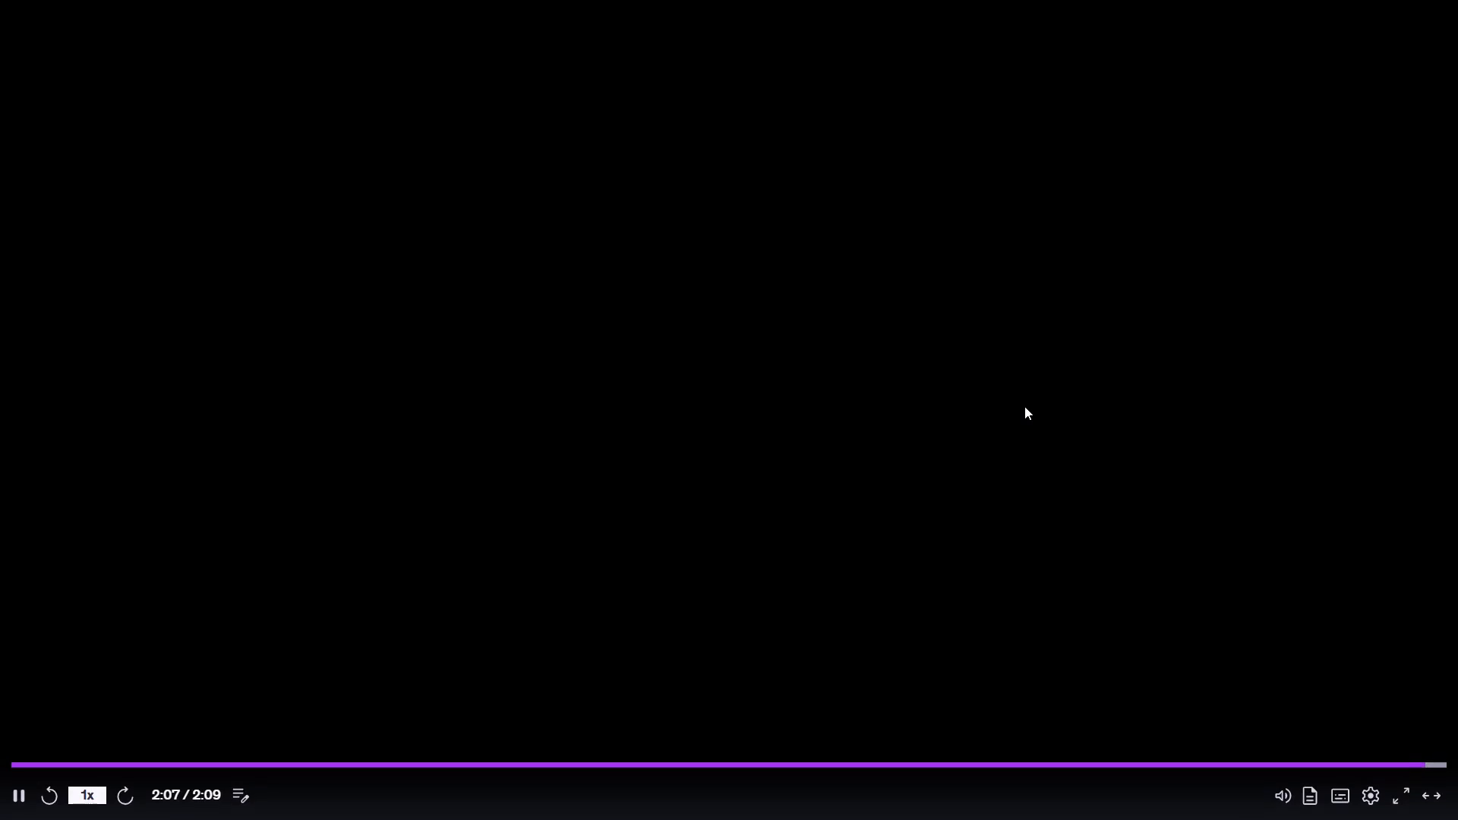
{"action": "key", "text": "alt+Tab"}
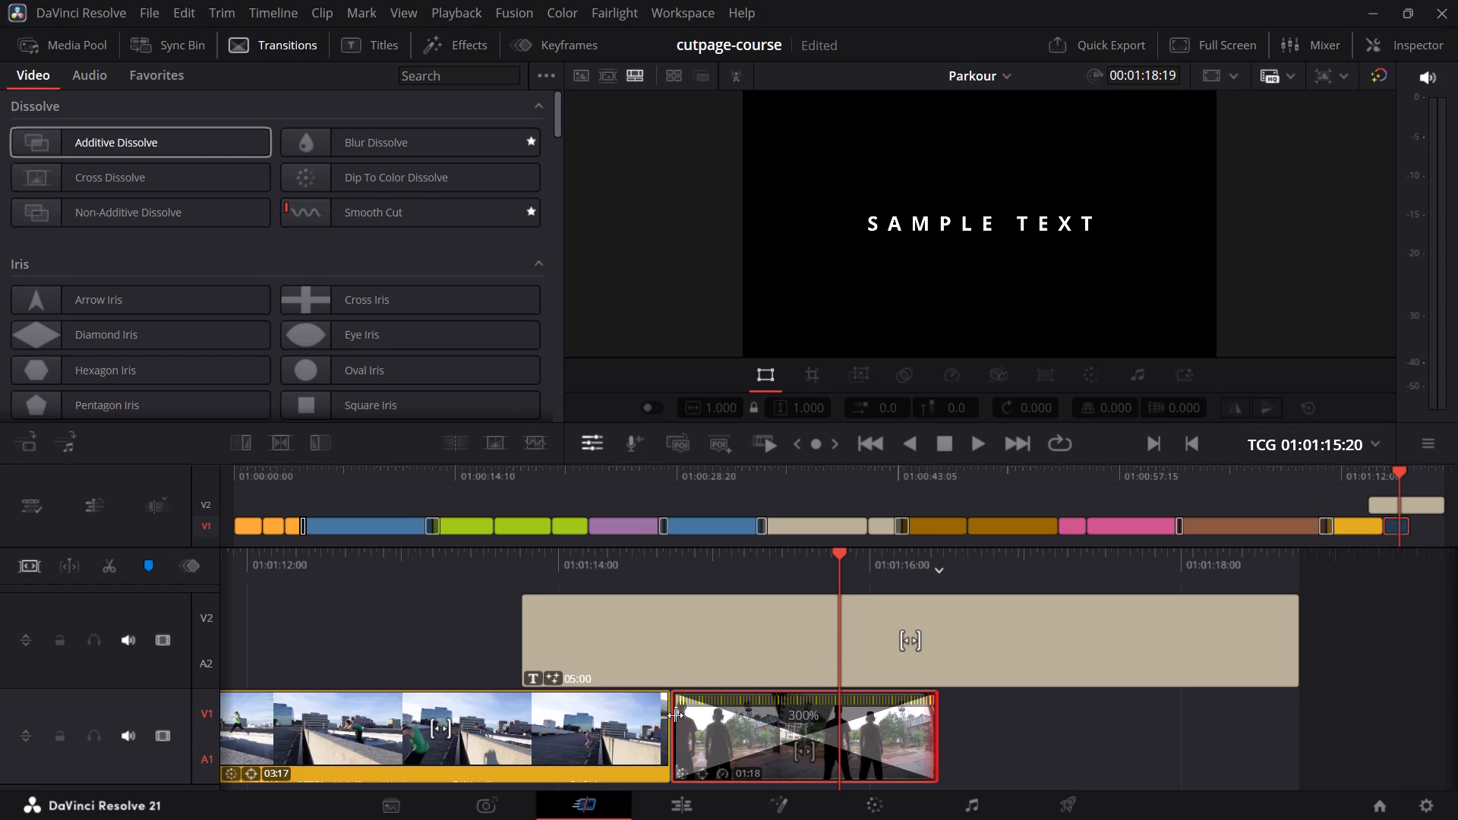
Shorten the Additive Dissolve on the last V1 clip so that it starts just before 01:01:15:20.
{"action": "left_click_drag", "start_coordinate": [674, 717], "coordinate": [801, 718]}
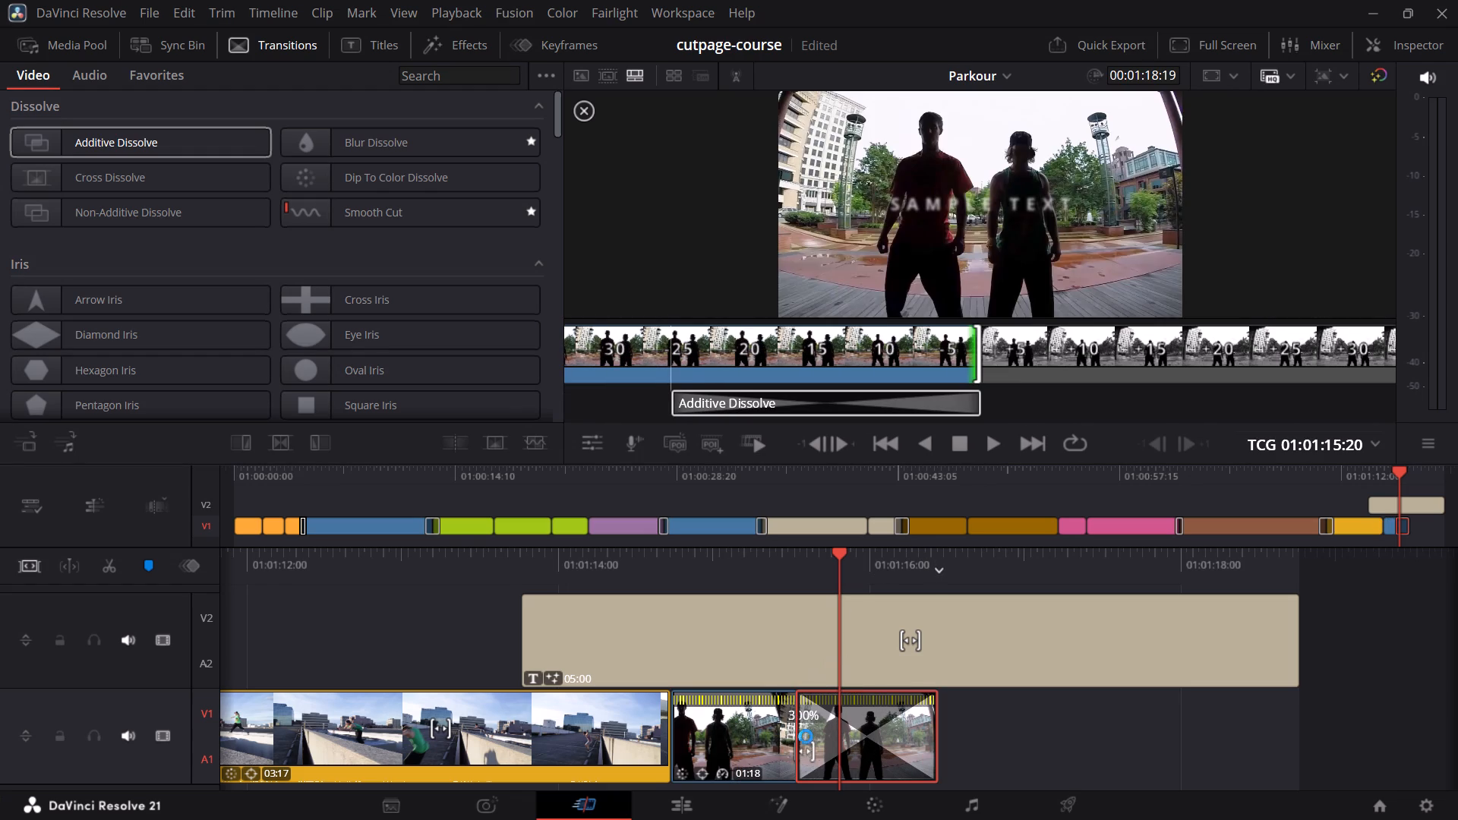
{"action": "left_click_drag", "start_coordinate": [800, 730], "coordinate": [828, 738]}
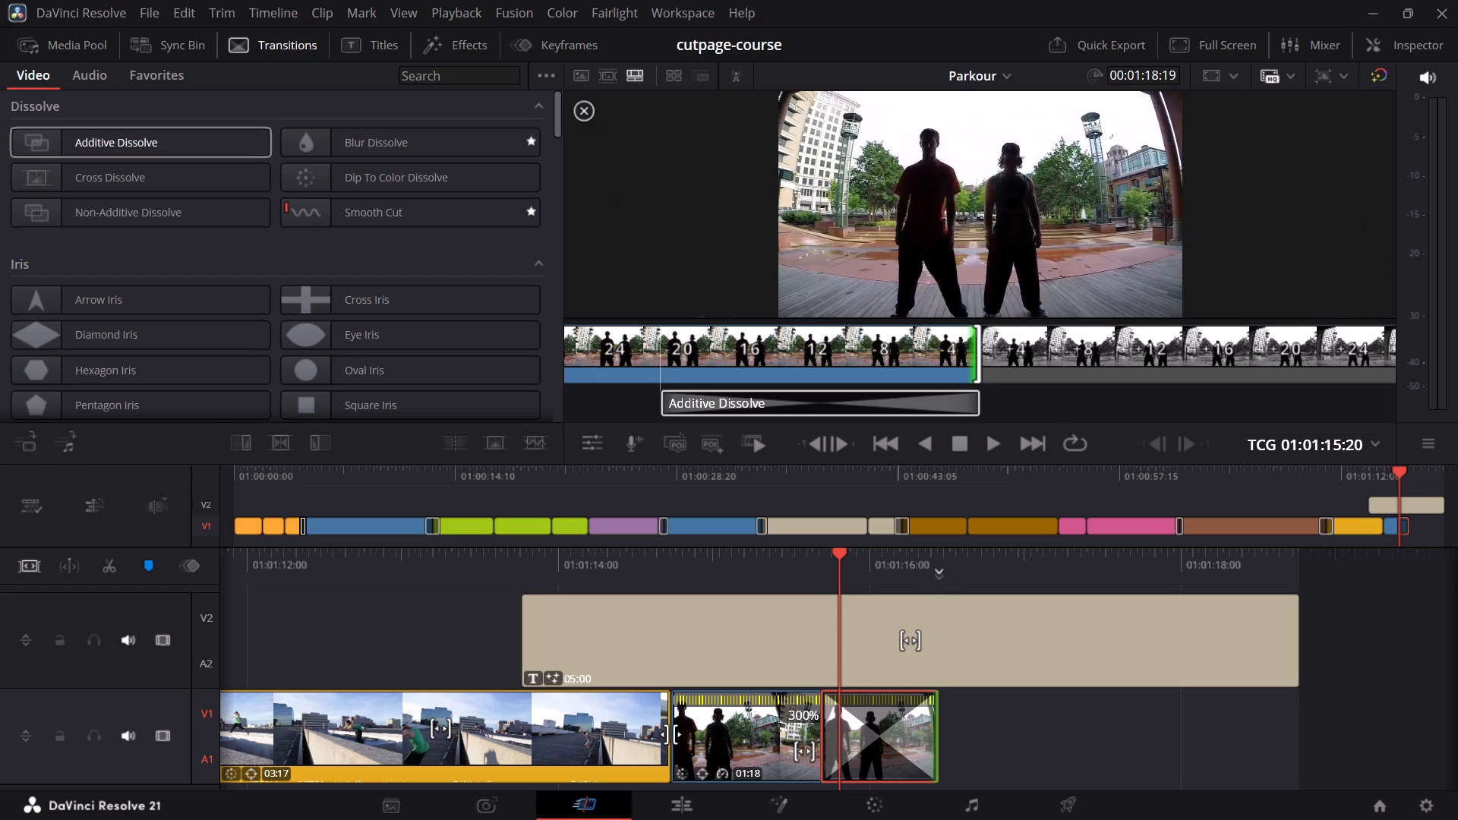
Trim the start of the yellow rooftop clip after the Slide Down transition, shortening the clip to 03:01.
{"action": "left_click", "coordinate": [1333, 478]}
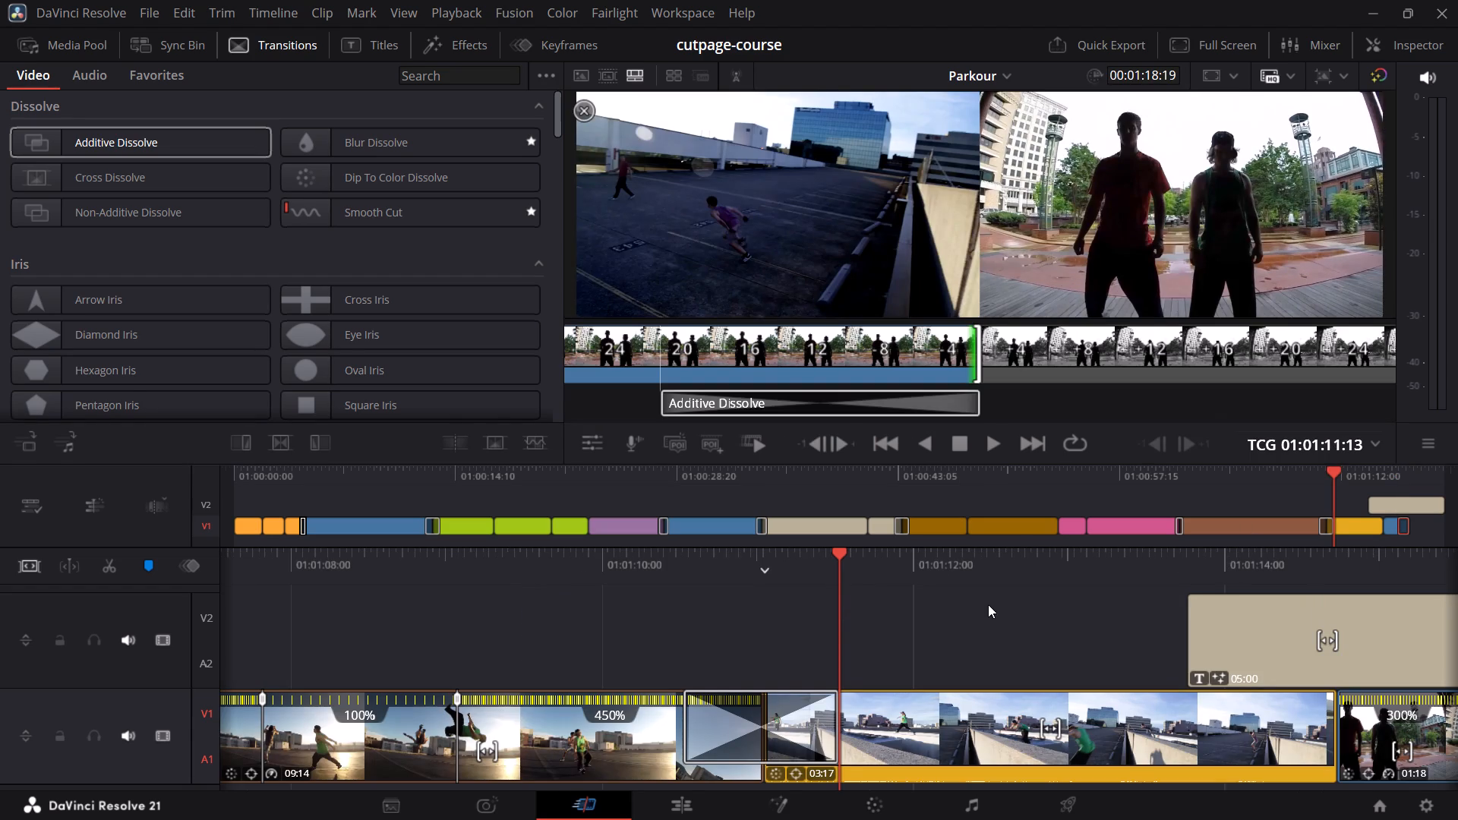
{"action": "left_click_drag", "start_coordinate": [991, 560], "coordinate": [1073, 569]}
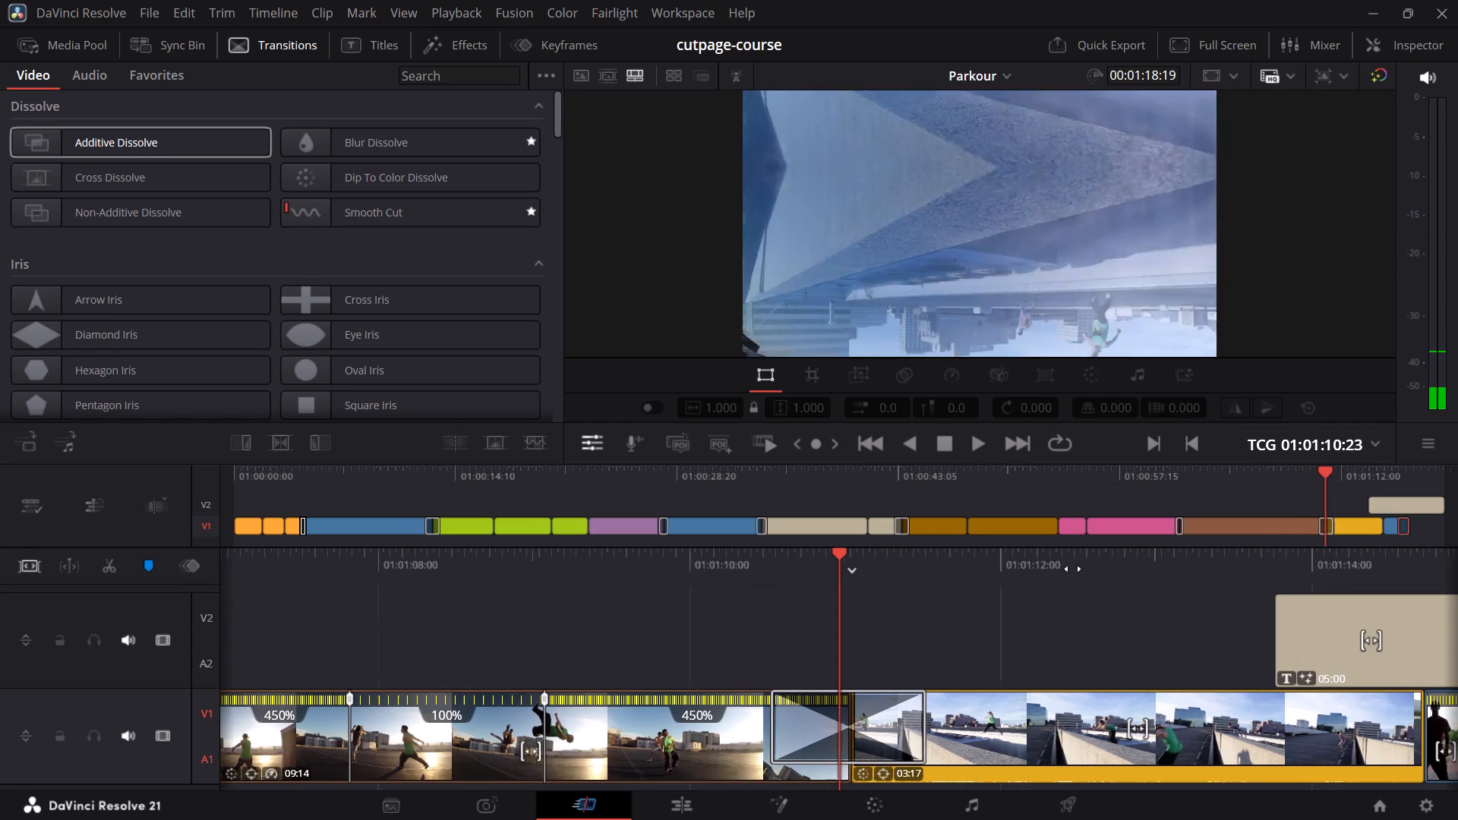
{"action": "left_click_drag", "start_coordinate": [1073, 569], "coordinate": [976, 575]}
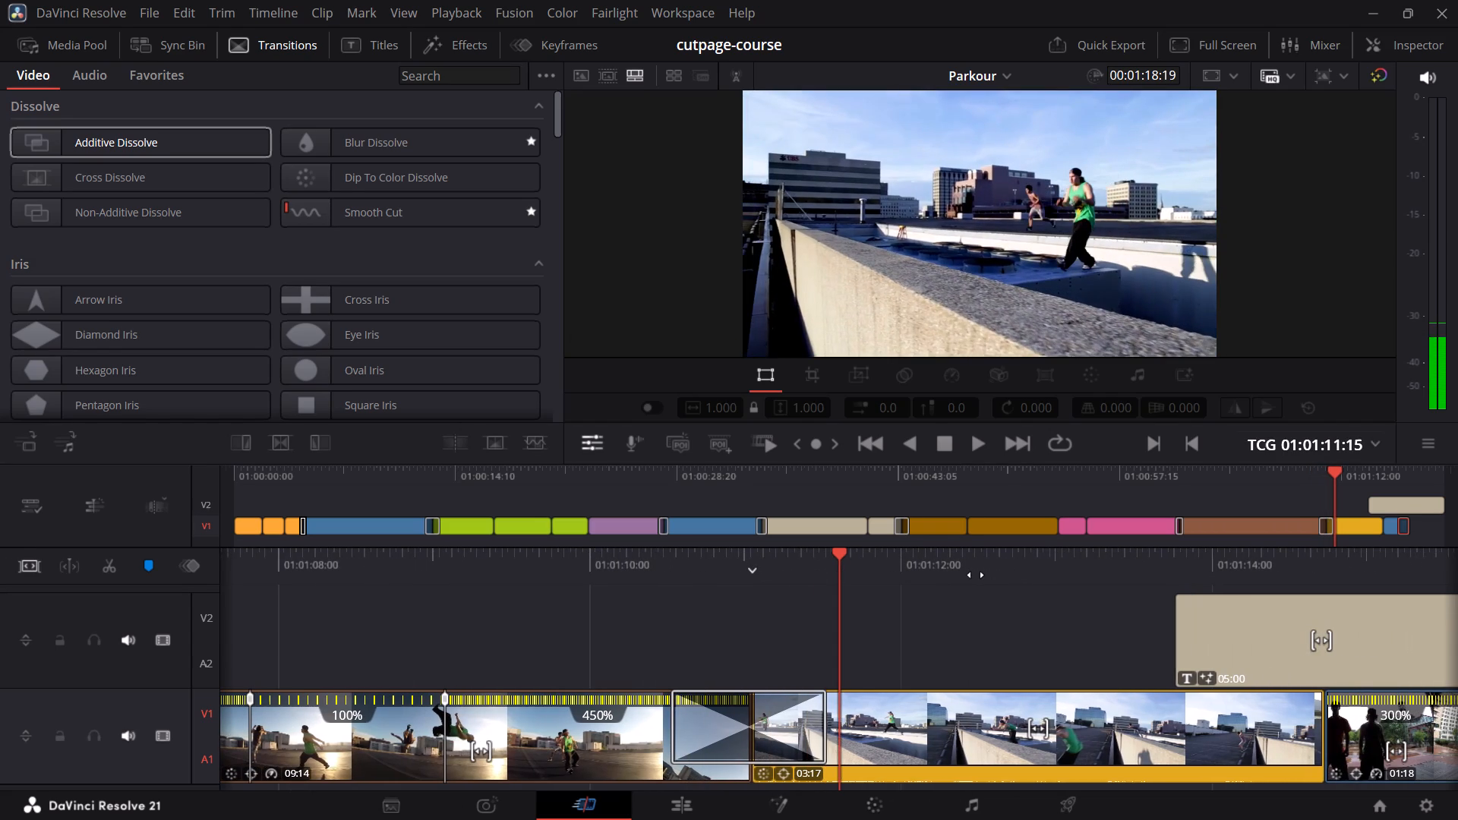
{"action": "left_click_drag", "start_coordinate": [976, 575], "coordinate": [975, 576]}
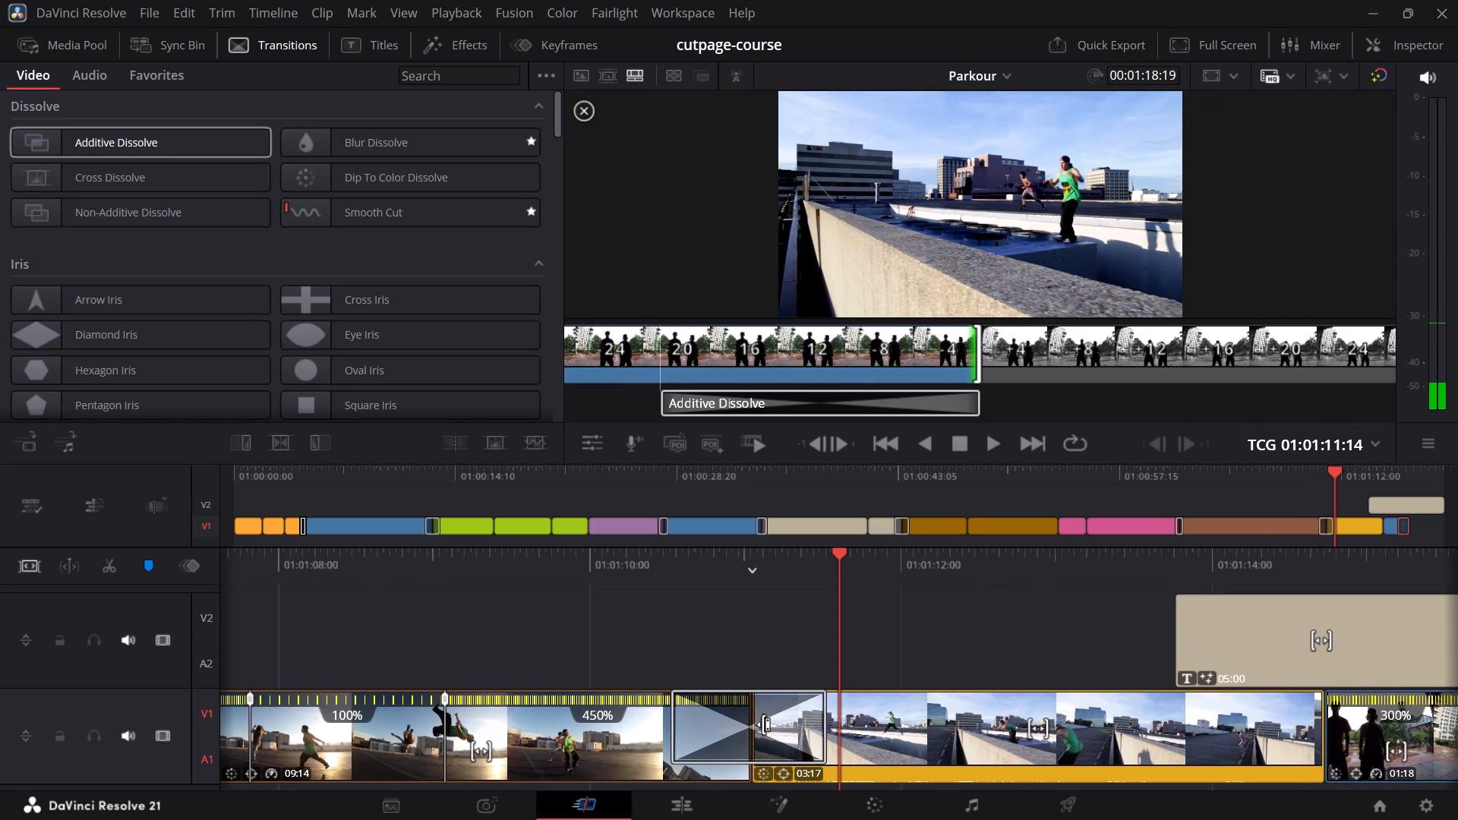
{"action": "left_click_drag", "start_coordinate": [762, 724], "coordinate": [781, 724]}
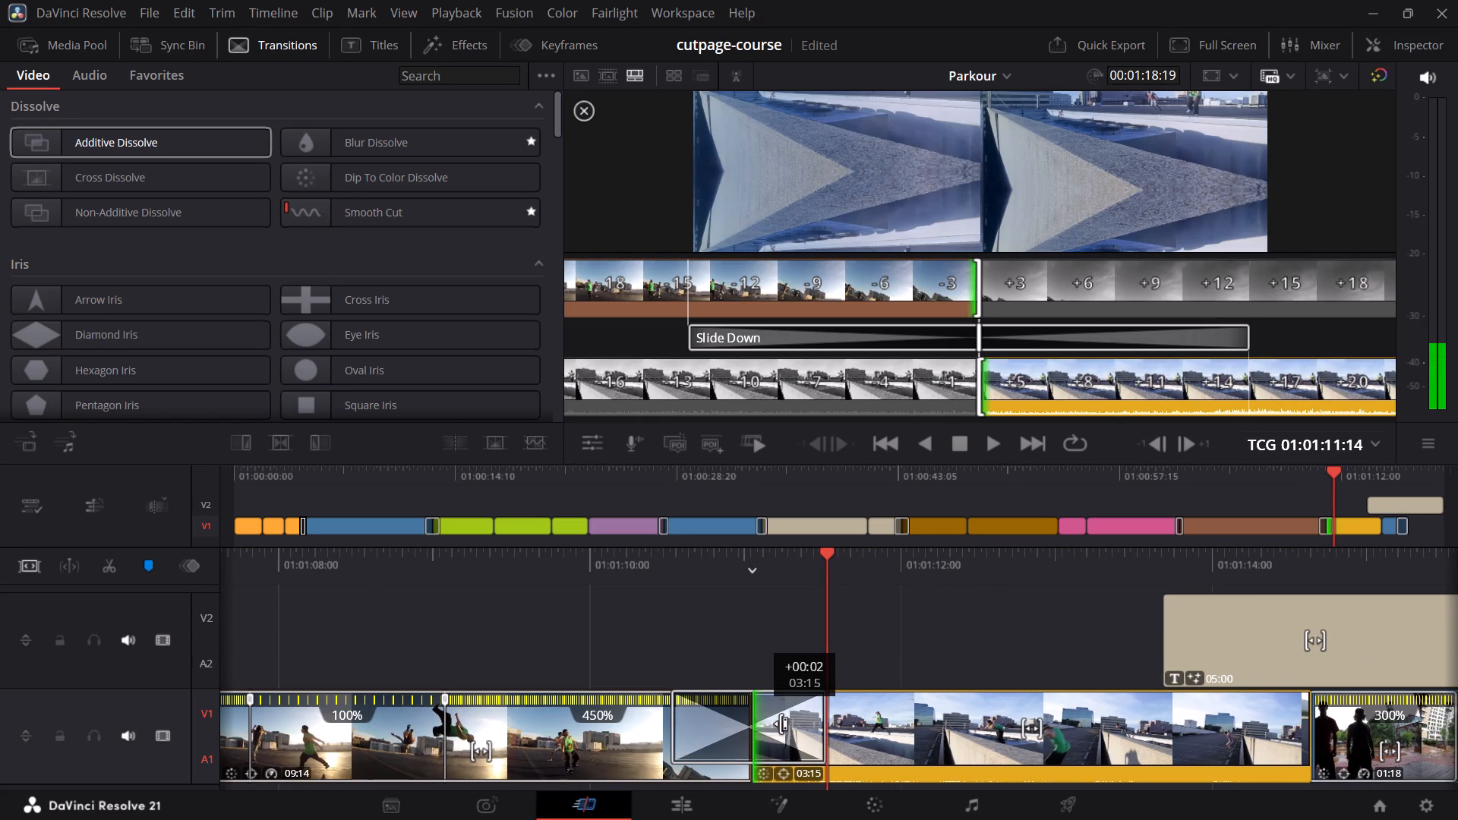
{"action": "left_click_drag", "start_coordinate": [781, 724], "coordinate": [797, 728]}
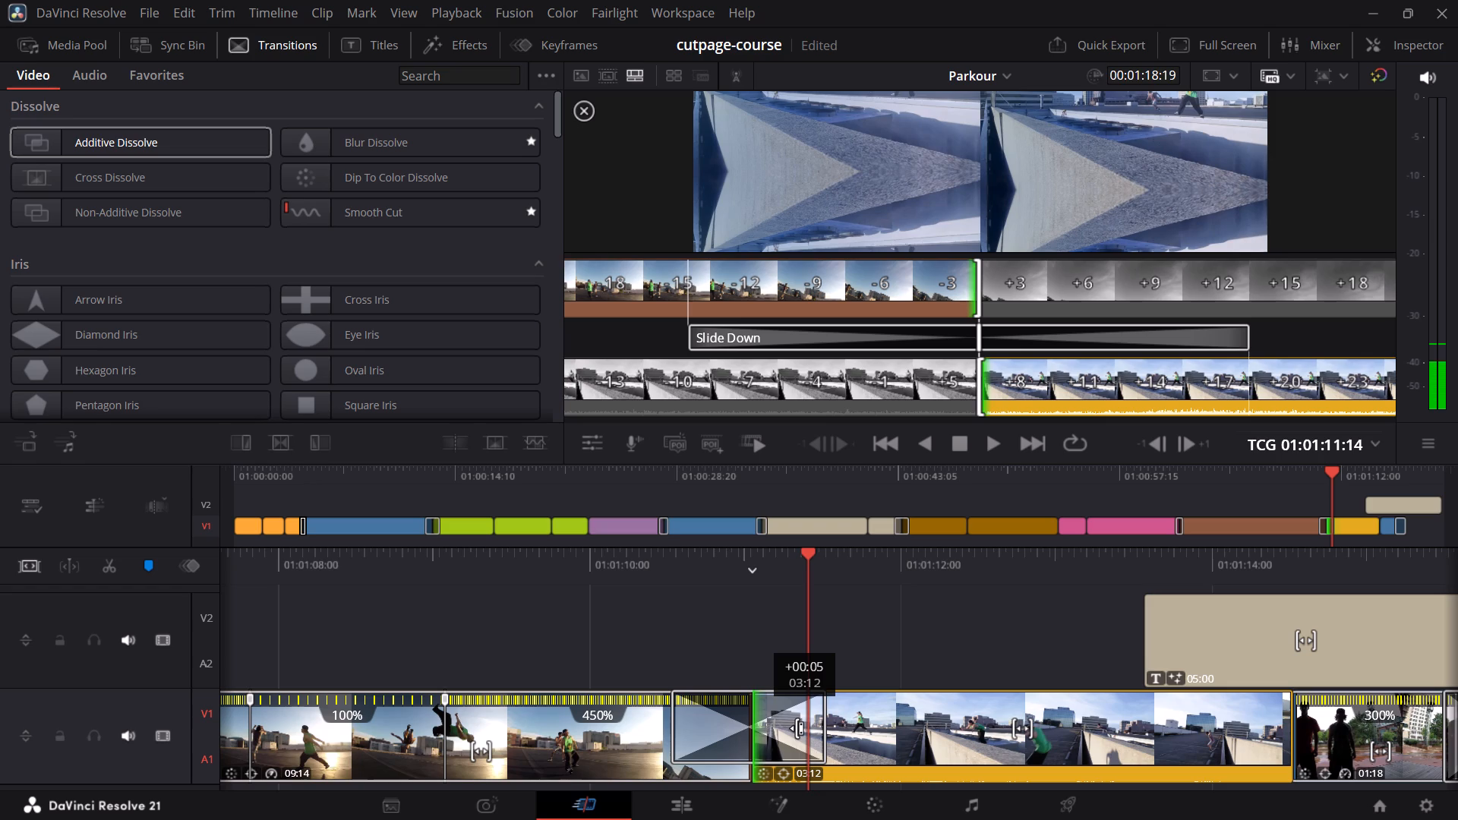
{"action": "left_click_drag", "start_coordinate": [797, 728], "coordinate": [801, 730]}
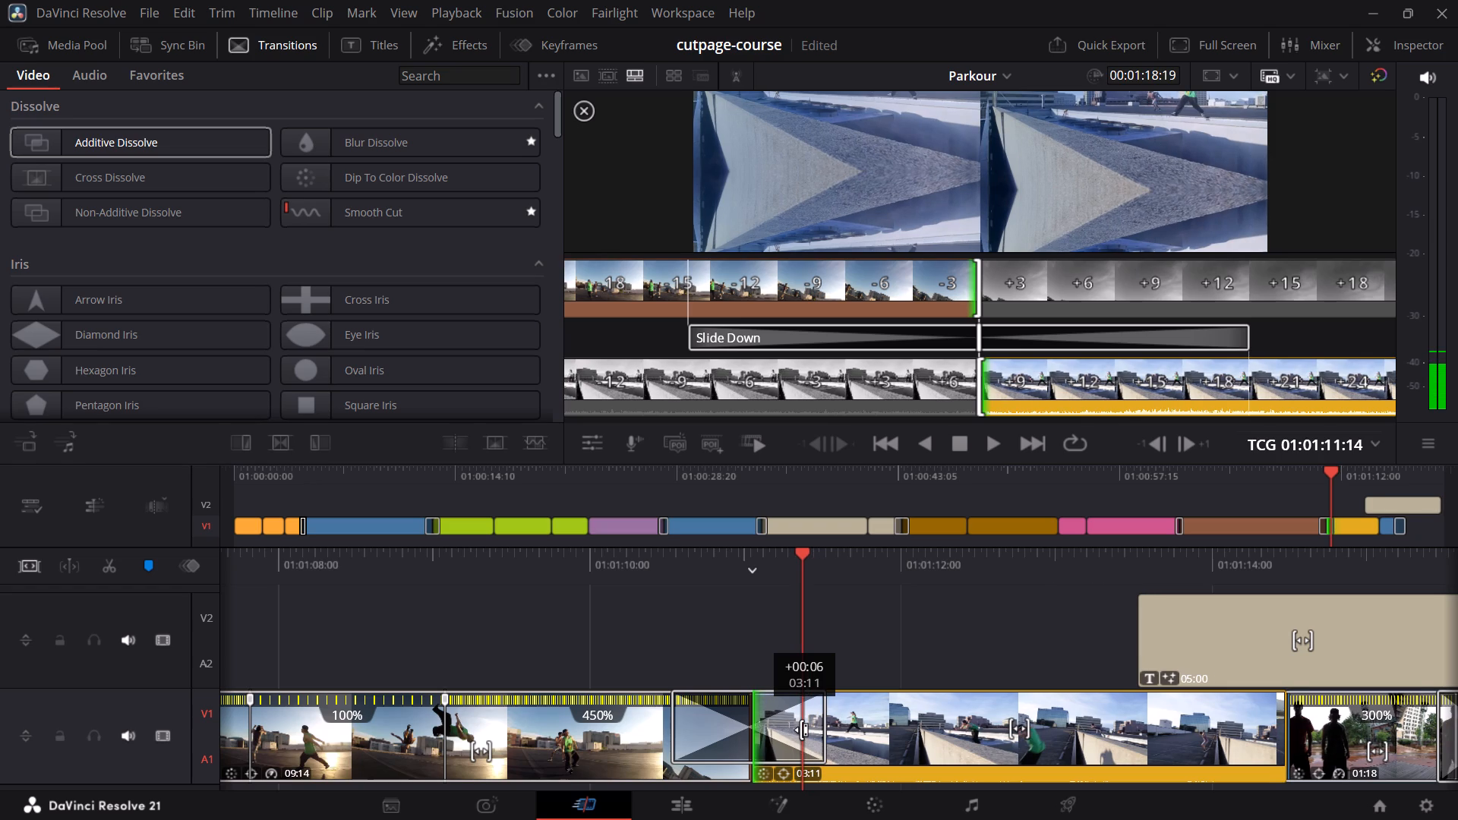
{"action": "left_click_drag", "start_coordinate": [801, 730], "coordinate": [814, 736]}
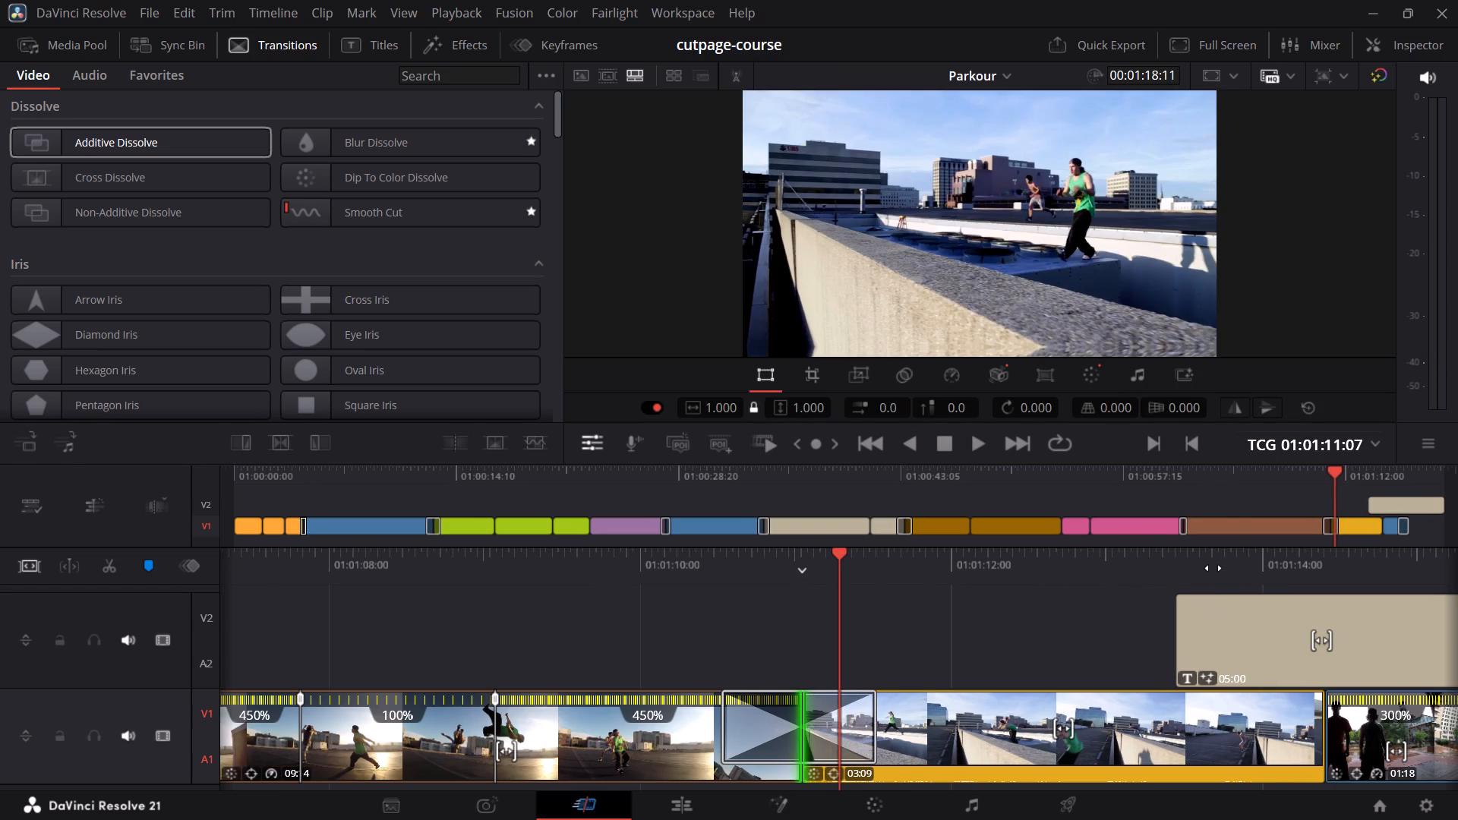
{"action": "left_click_drag", "start_coordinate": [1215, 563], "coordinate": [1245, 560]}
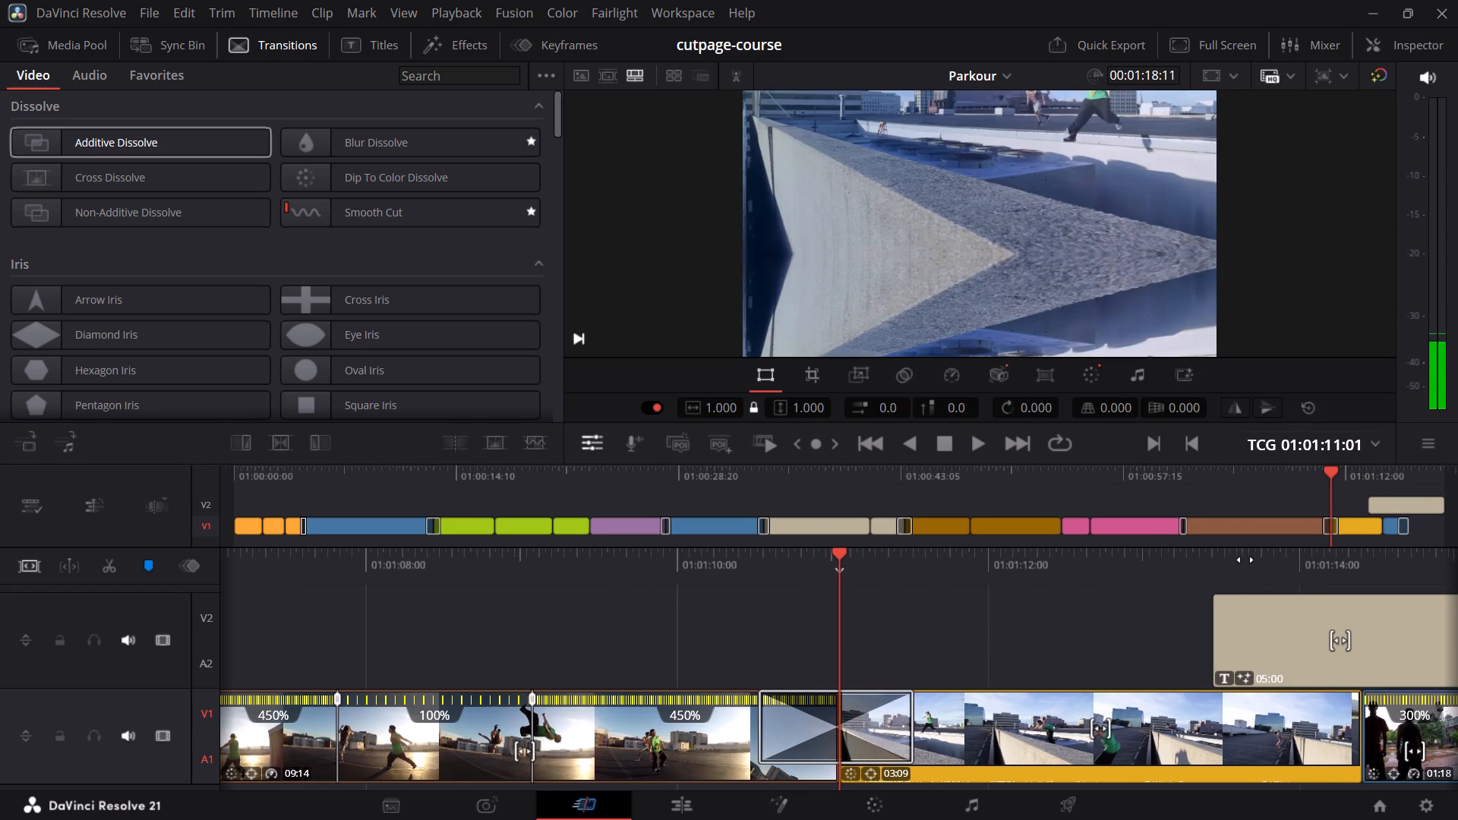
{"action": "left_click_drag", "start_coordinate": [1245, 560], "coordinate": [1214, 555]}
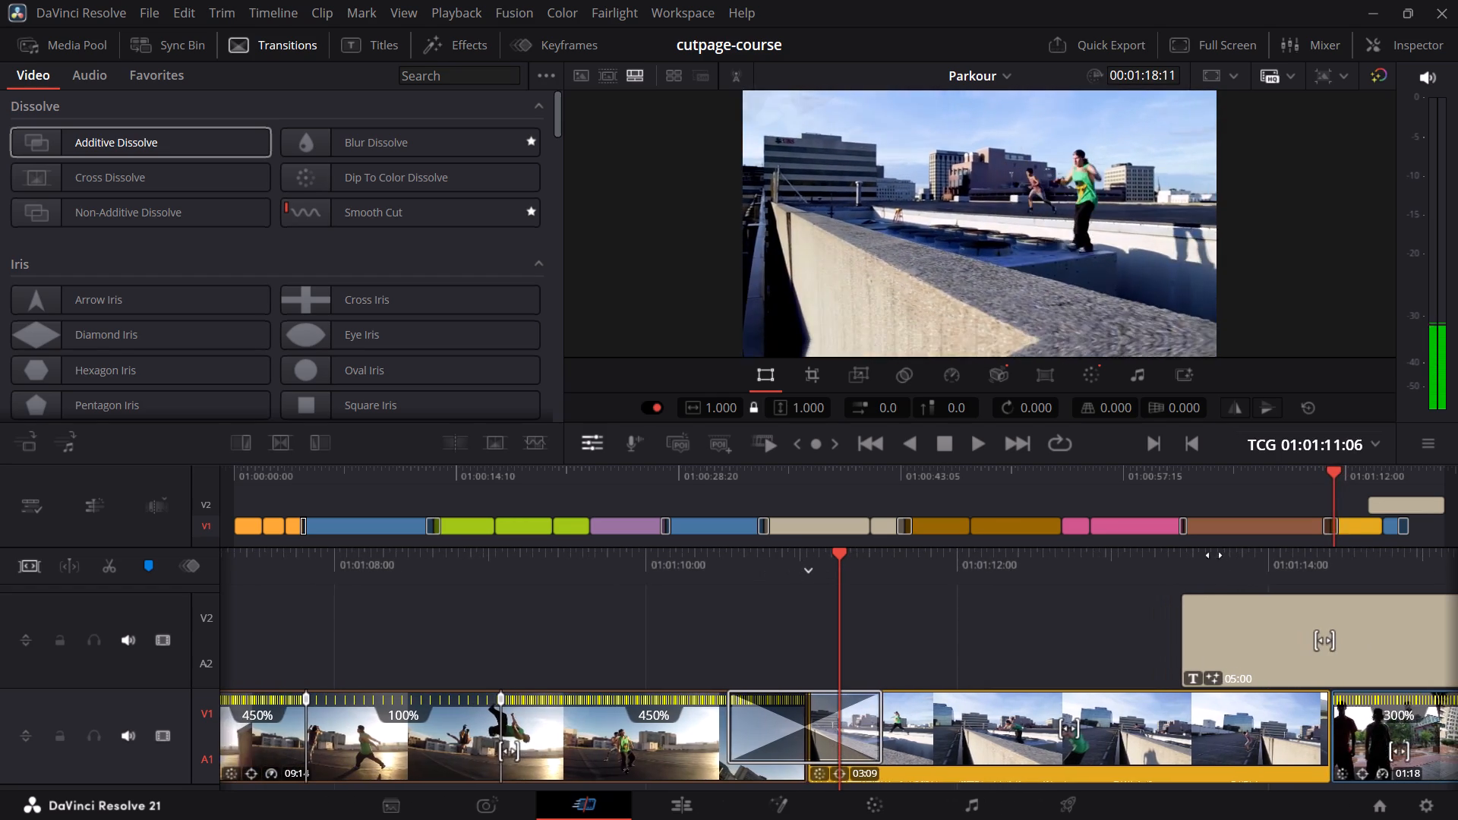
{"action": "left_click_drag", "start_coordinate": [1214, 555], "coordinate": [1202, 561]}
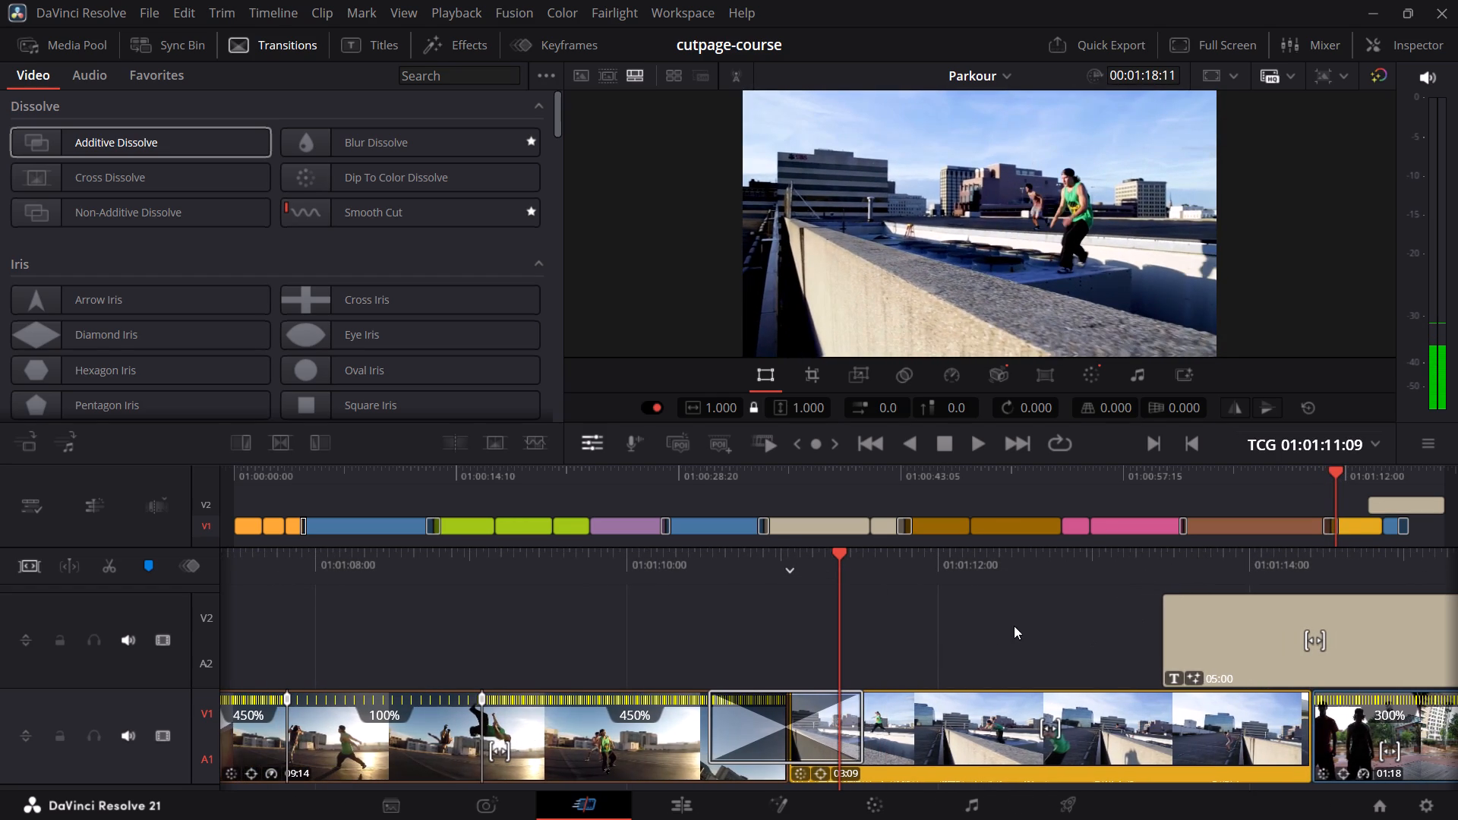
{"action": "left_click_drag", "start_coordinate": [797, 722], "coordinate": [841, 725]}
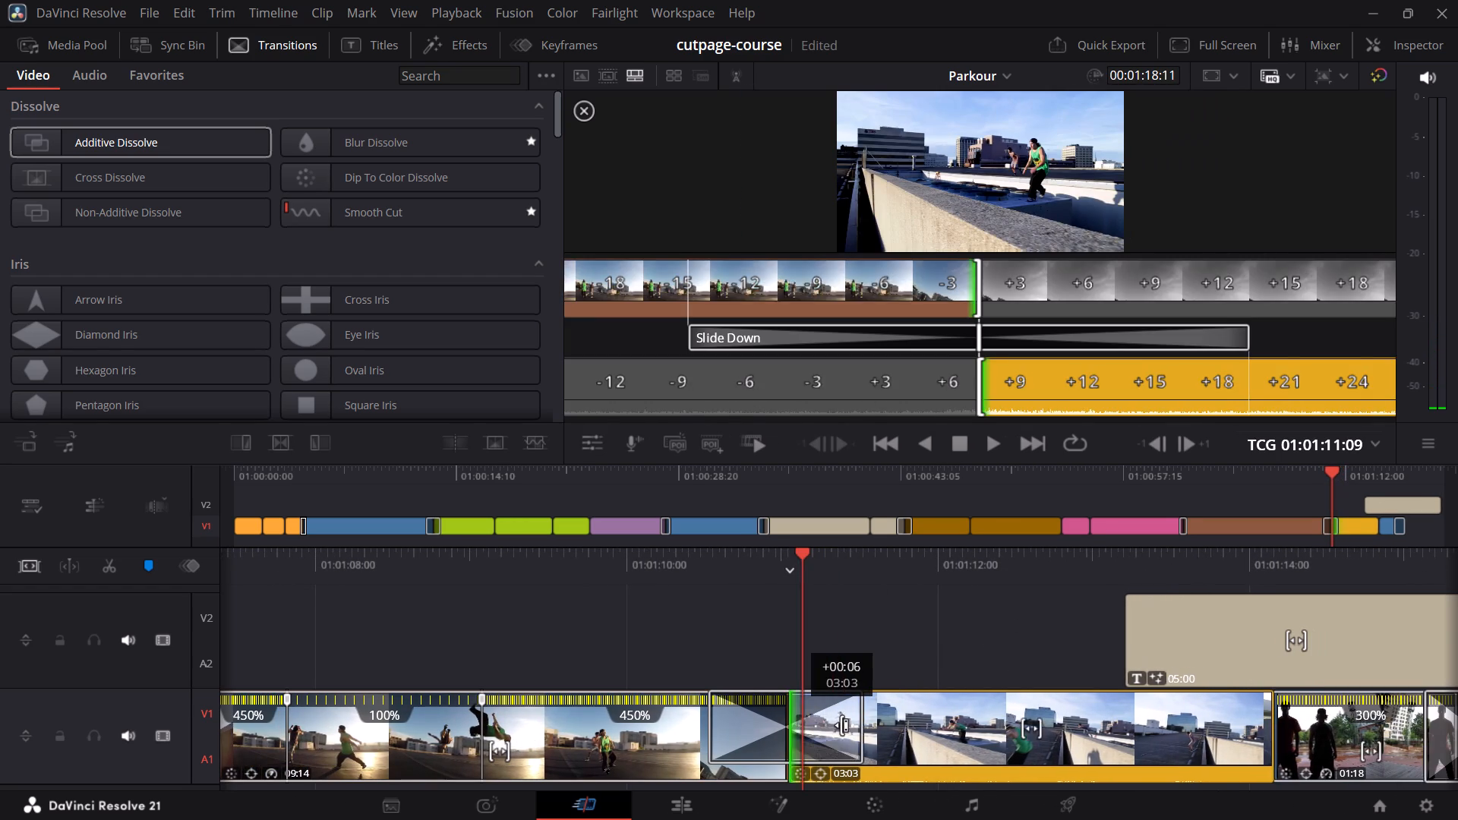
{"action": "left_click_drag", "start_coordinate": [841, 725], "coordinate": [844, 725]}
Review the ending from about 01:01:10:09, examining the Slide Down transition, the rooftop clip and the title over the last clip.
{"action": "left_click_drag", "start_coordinate": [979, 583], "coordinate": [1081, 573]}
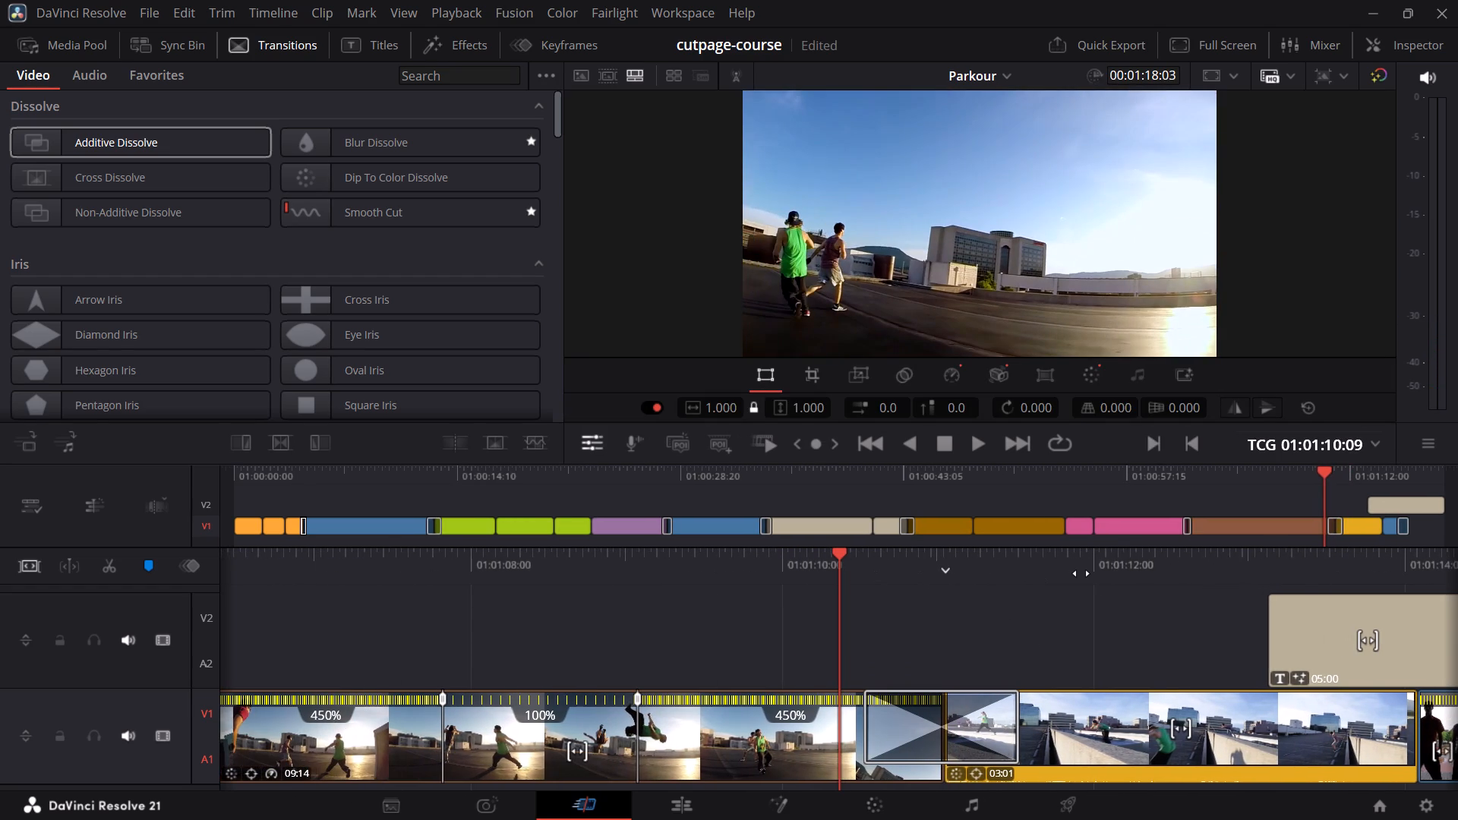
{"action": "key", "text": "space"}
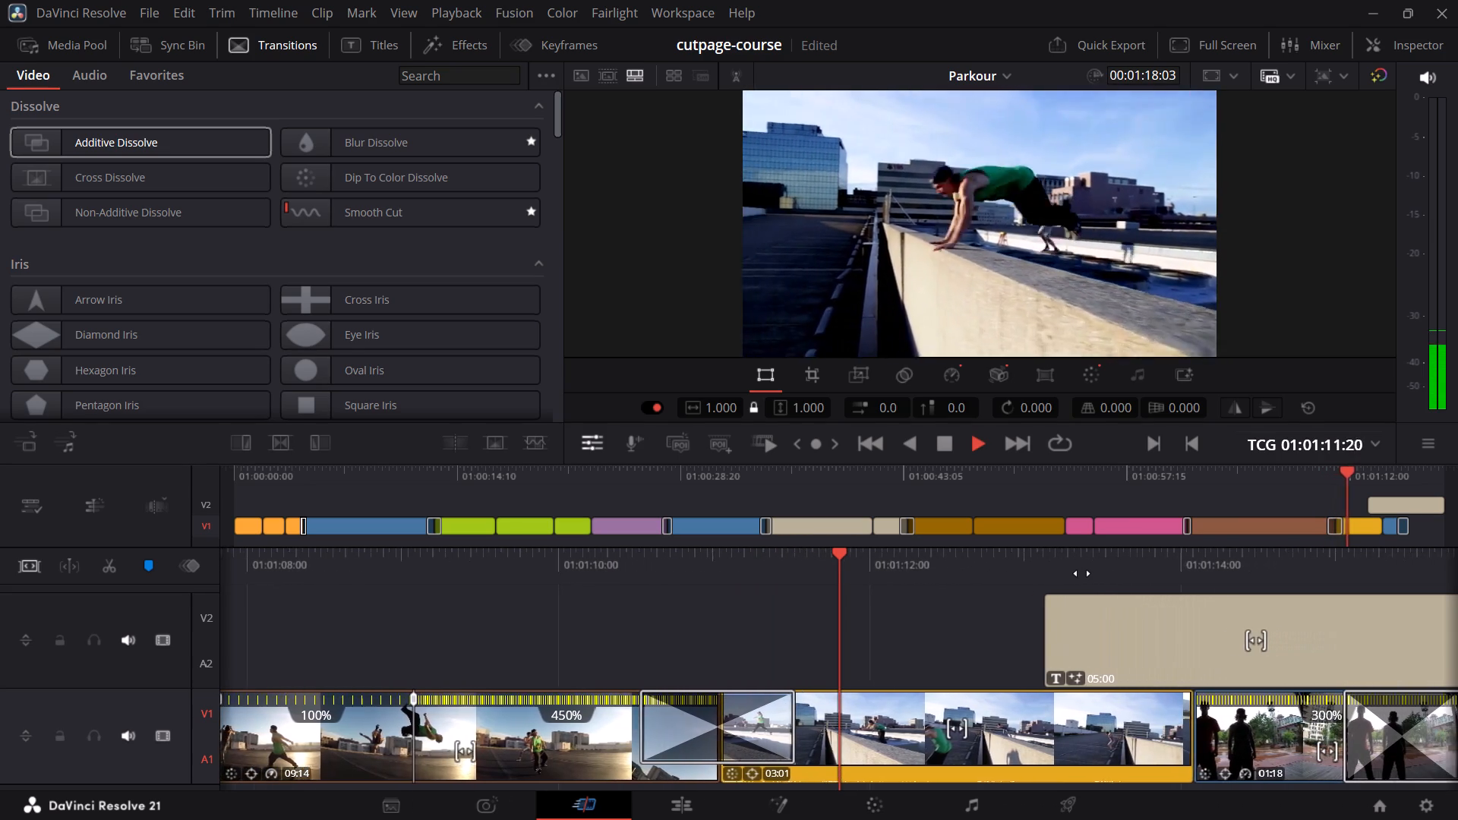
{"action": "key", "text": "space"}
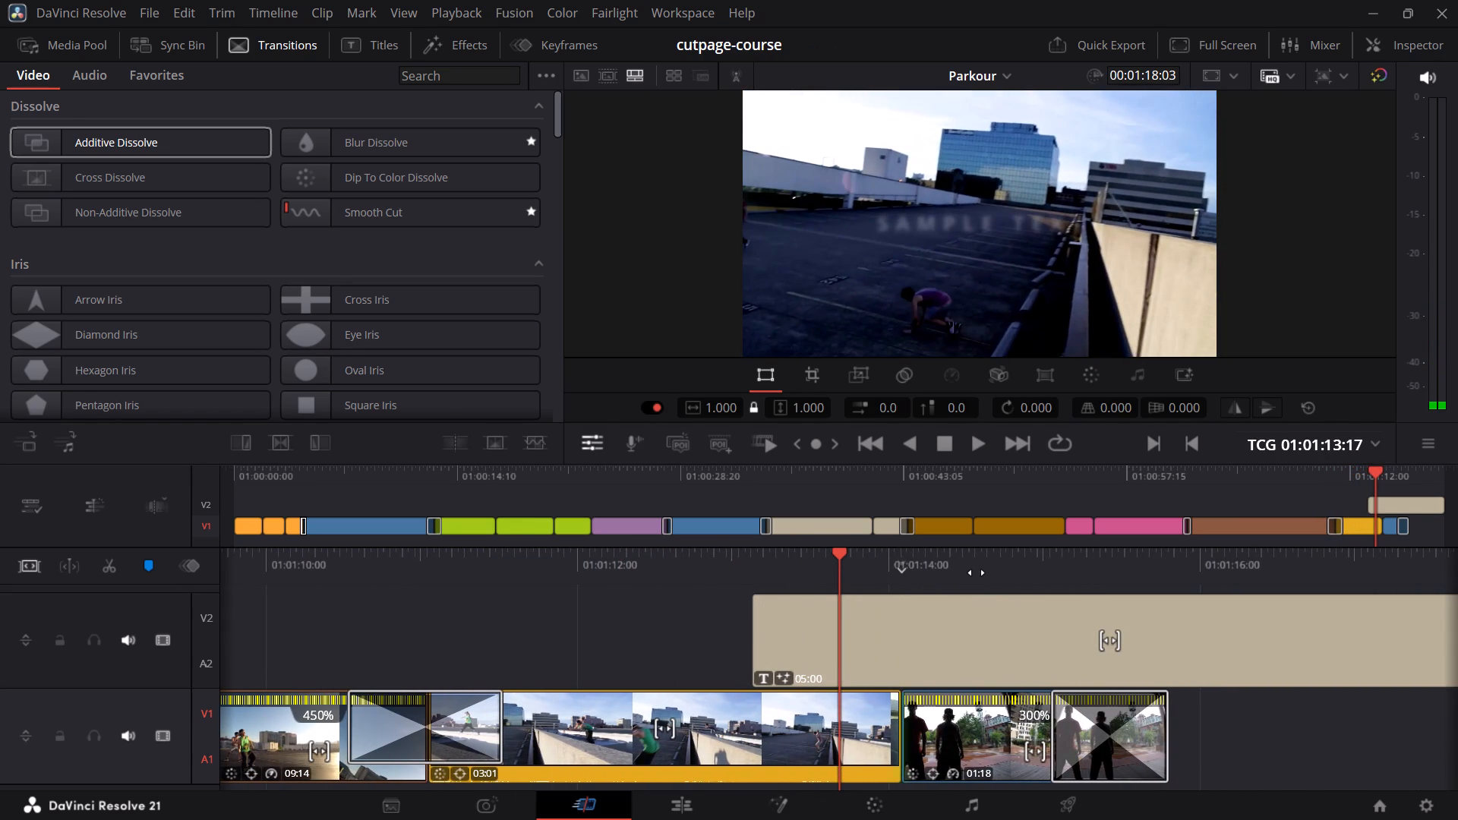
{"action": "key", "text": "space"}
{"action": "key", "text": "space"}
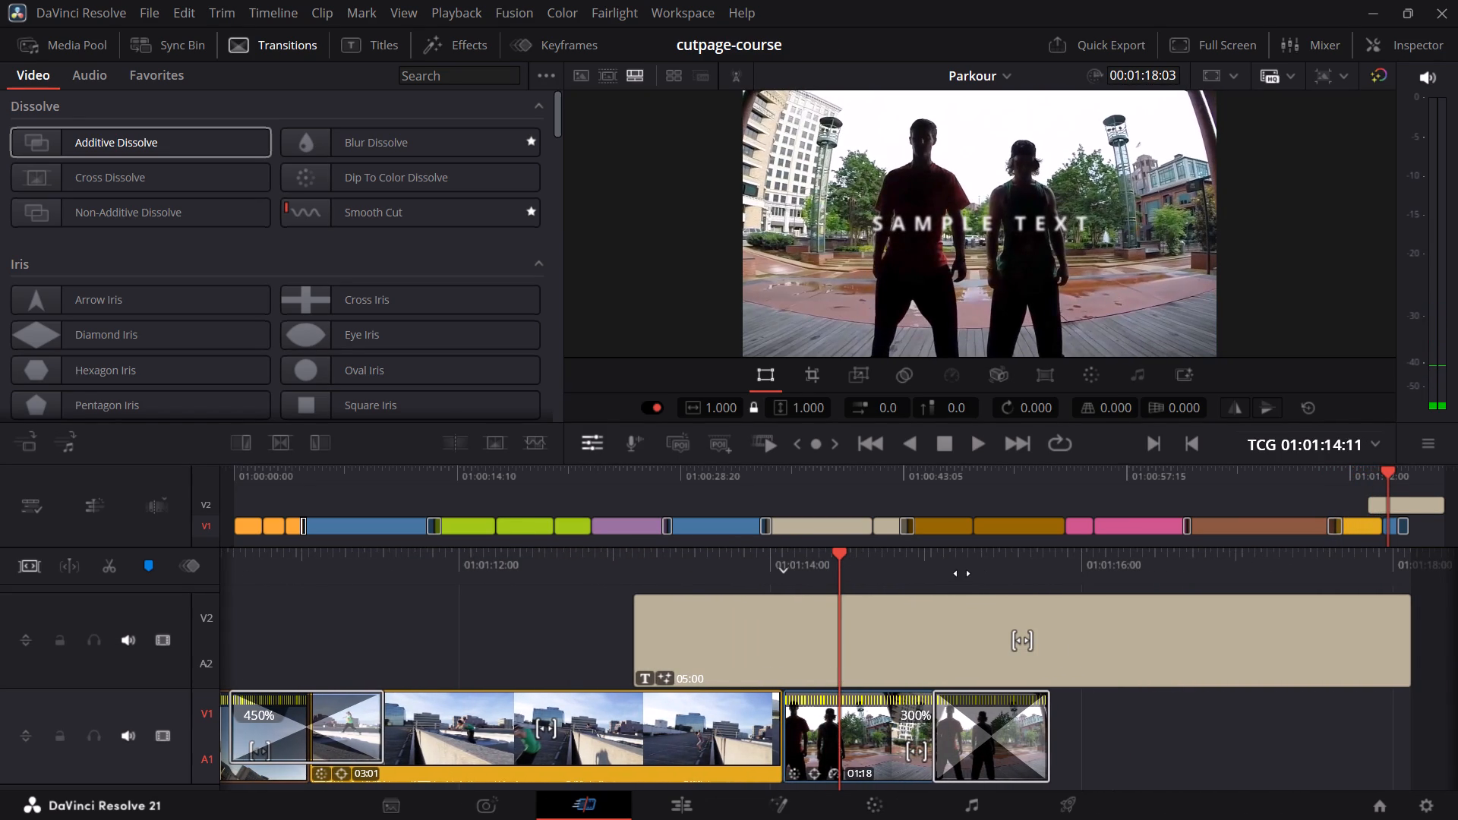
{"action": "left_click_drag", "start_coordinate": [970, 569], "coordinate": [1046, 566]}
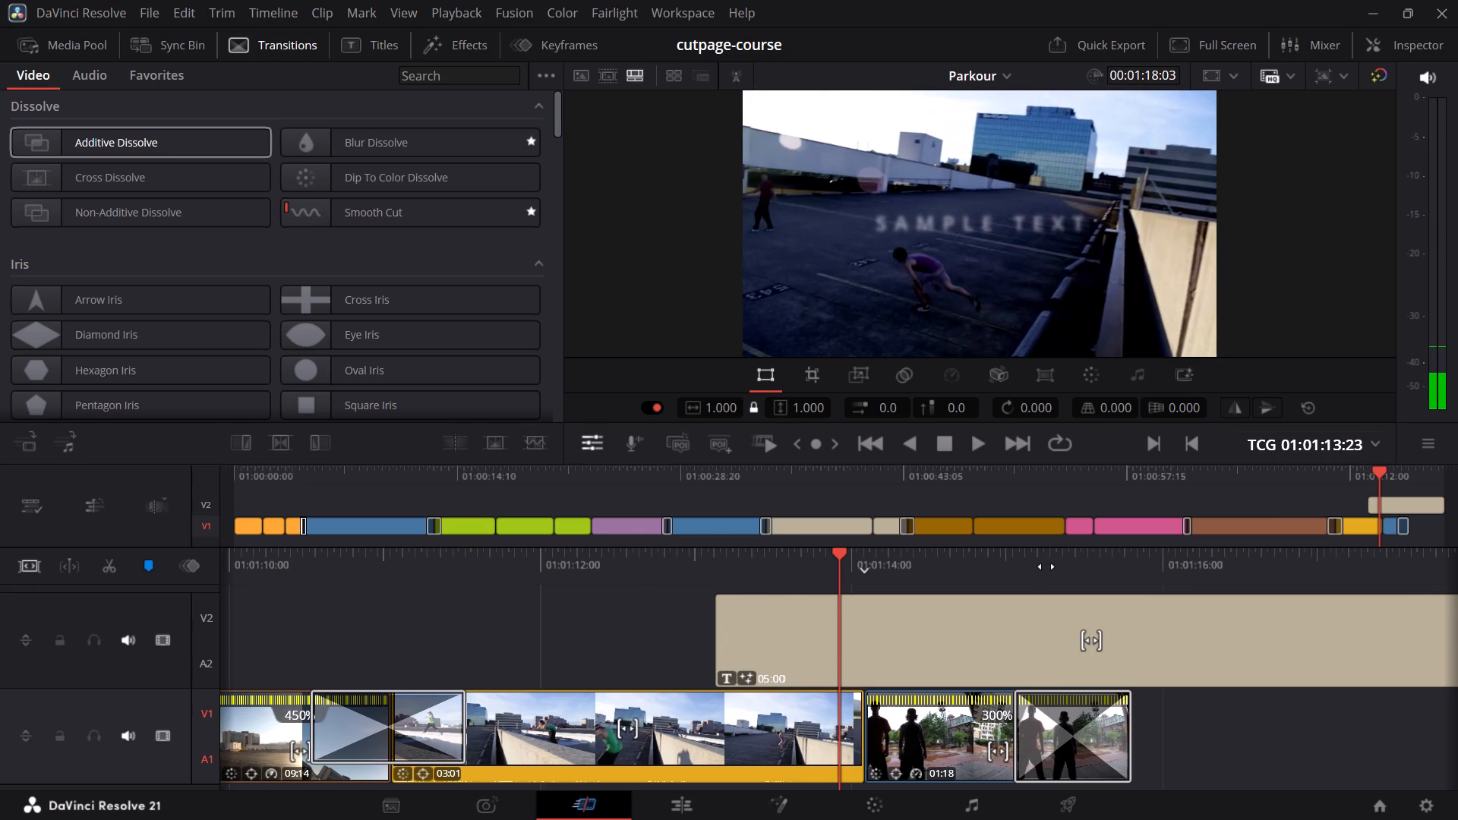
{"action": "left_click_drag", "start_coordinate": [1046, 566], "coordinate": [860, 579]}
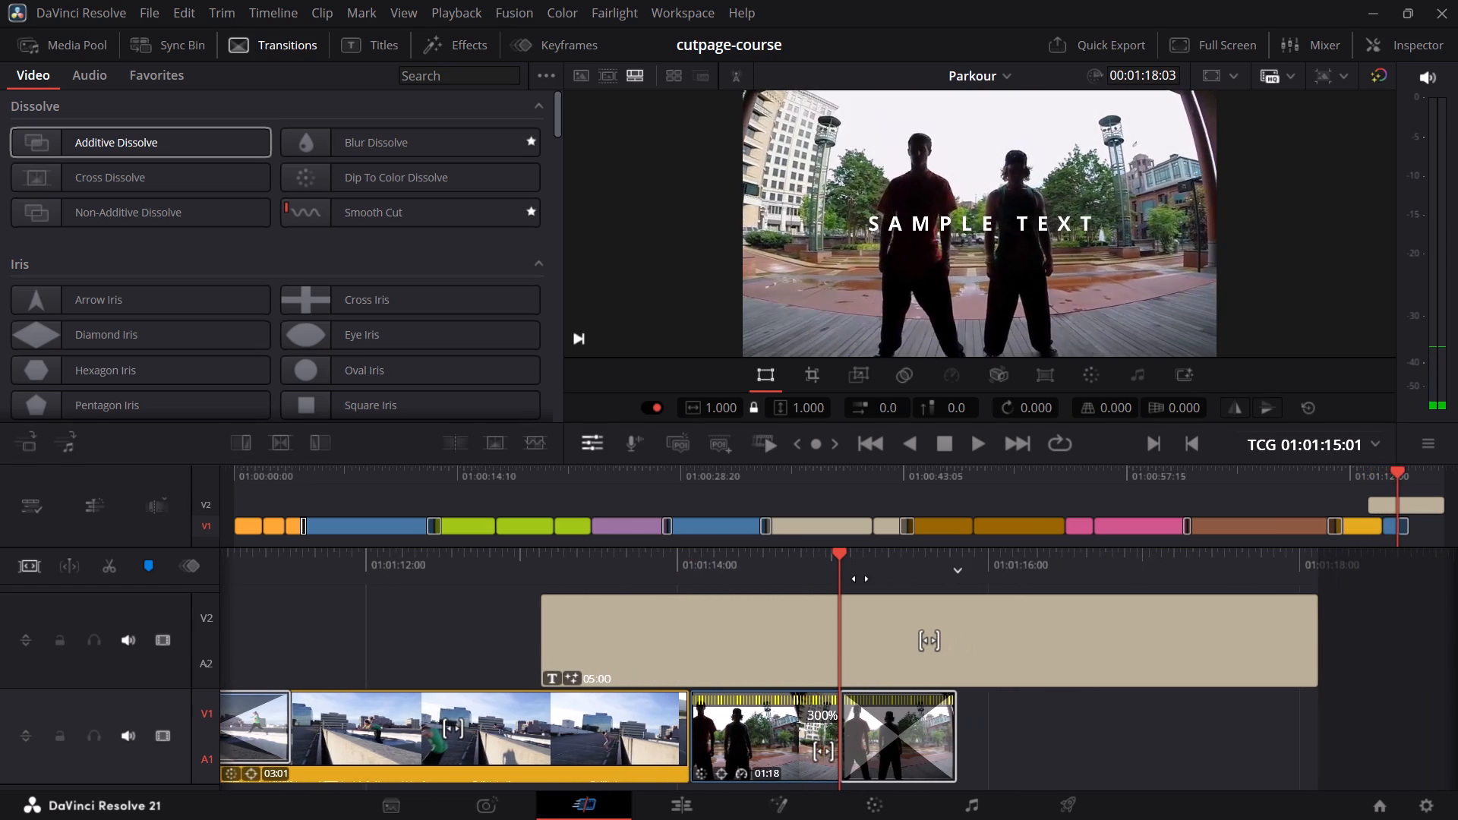
{"action": "left_click_drag", "start_coordinate": [860, 579], "coordinate": [950, 568]}
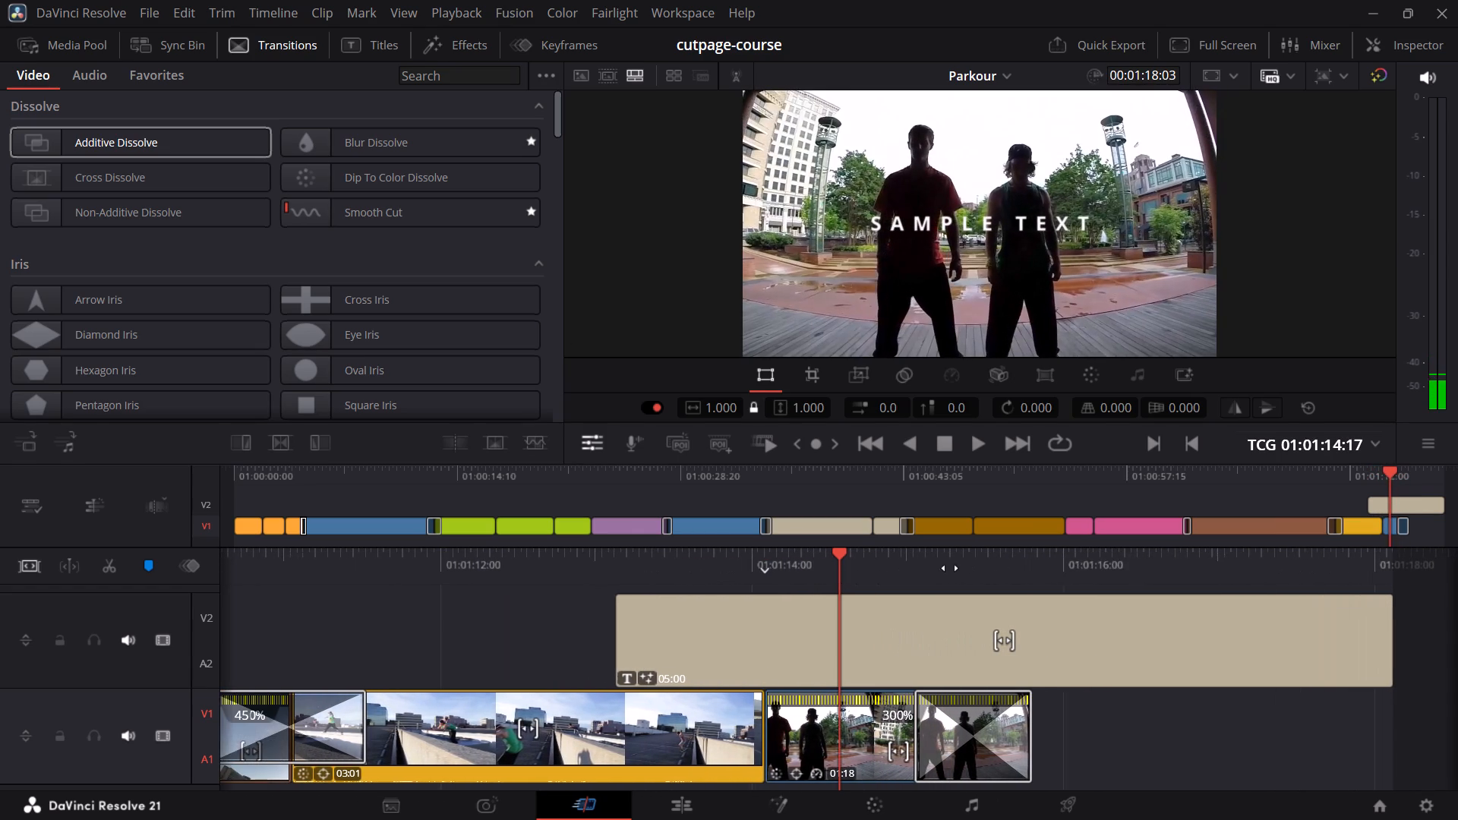
{"action": "left_click_drag", "start_coordinate": [950, 568], "coordinate": [936, 569]}
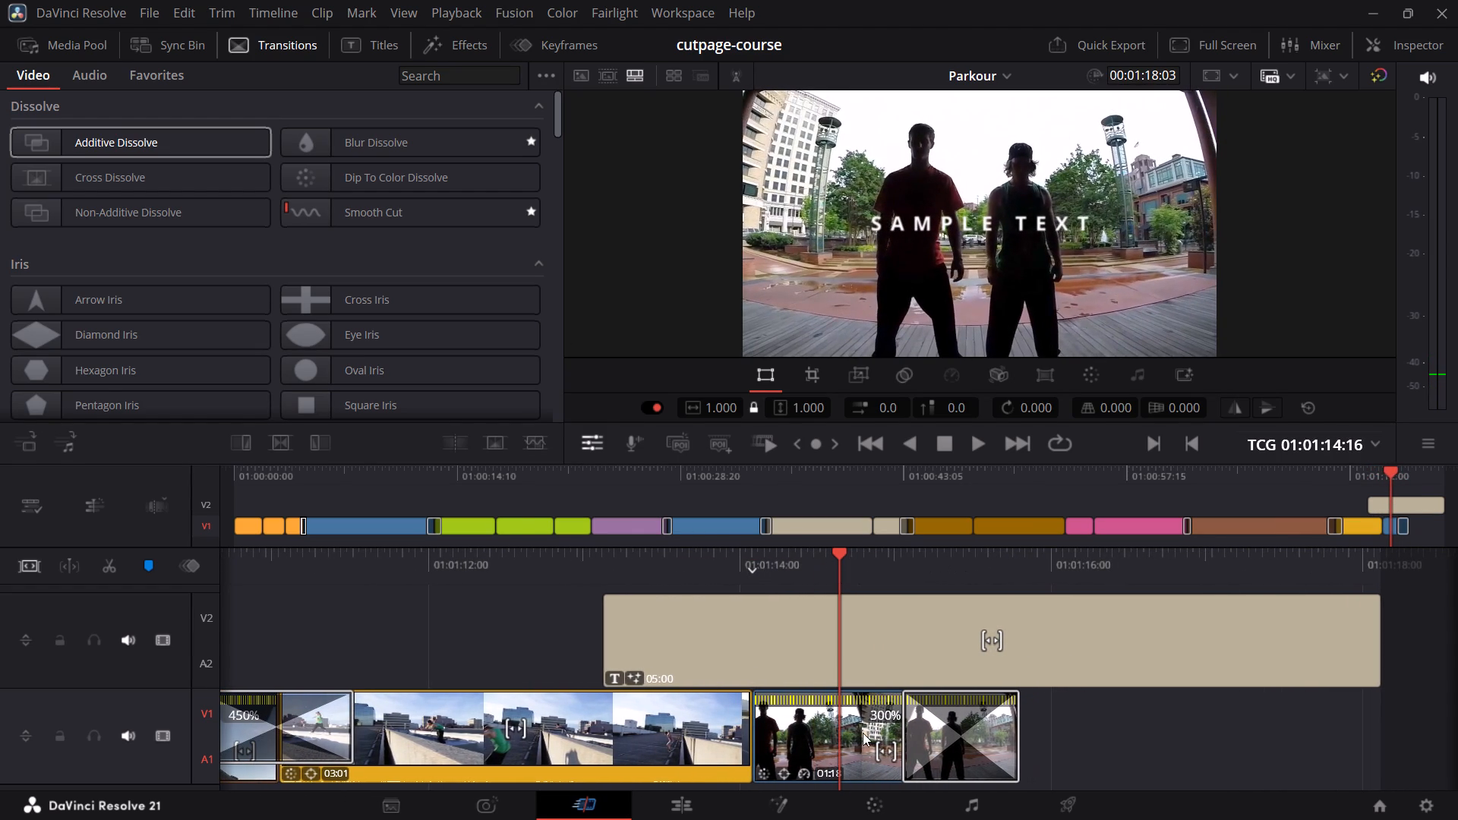
Delete the 300% speed clip of the two silhouetted men at the end of V1.
{"action": "left_click", "coordinate": [818, 727]}
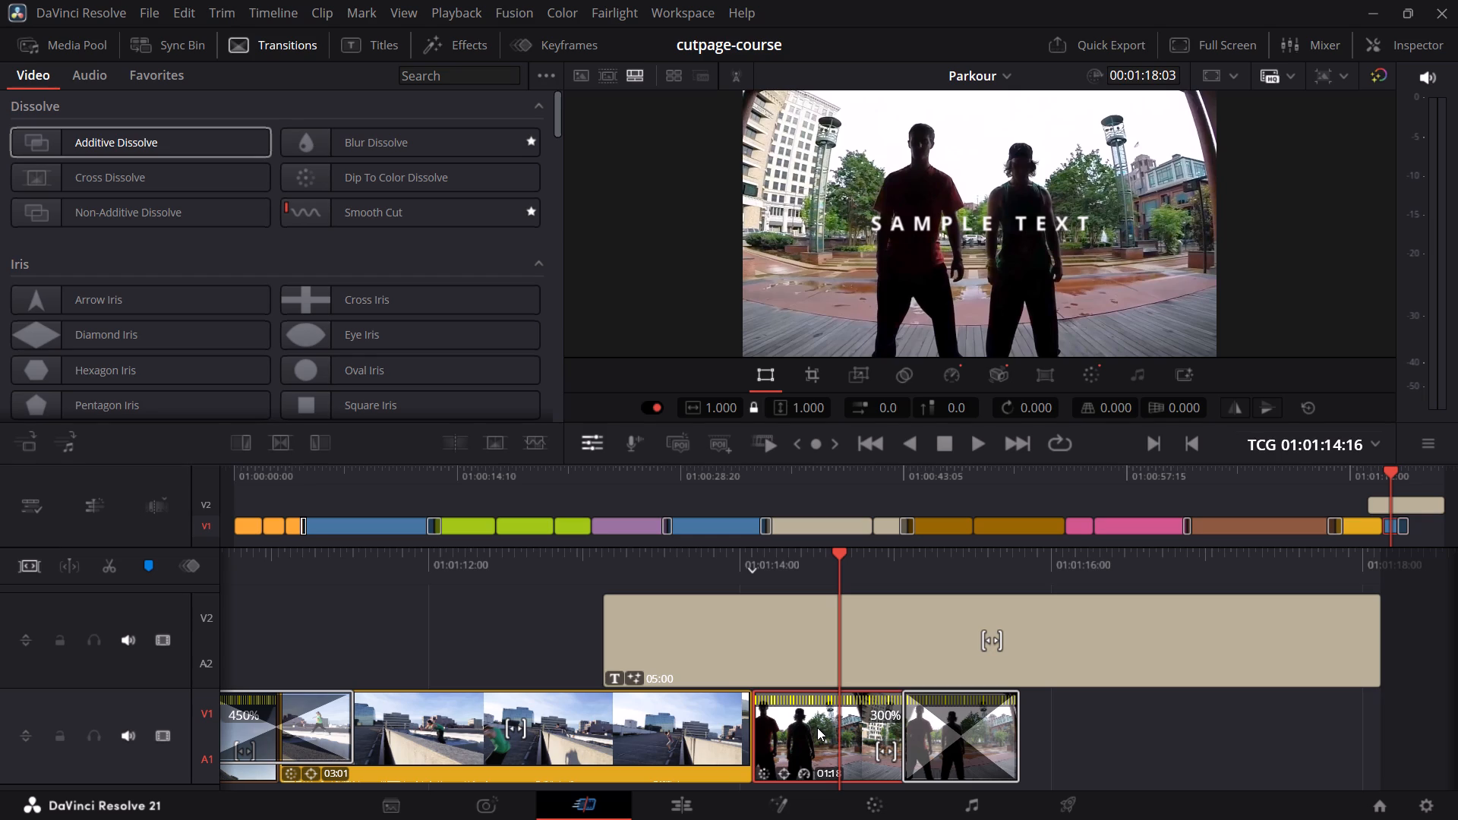
{"action": "key", "text": "BackSpace"}
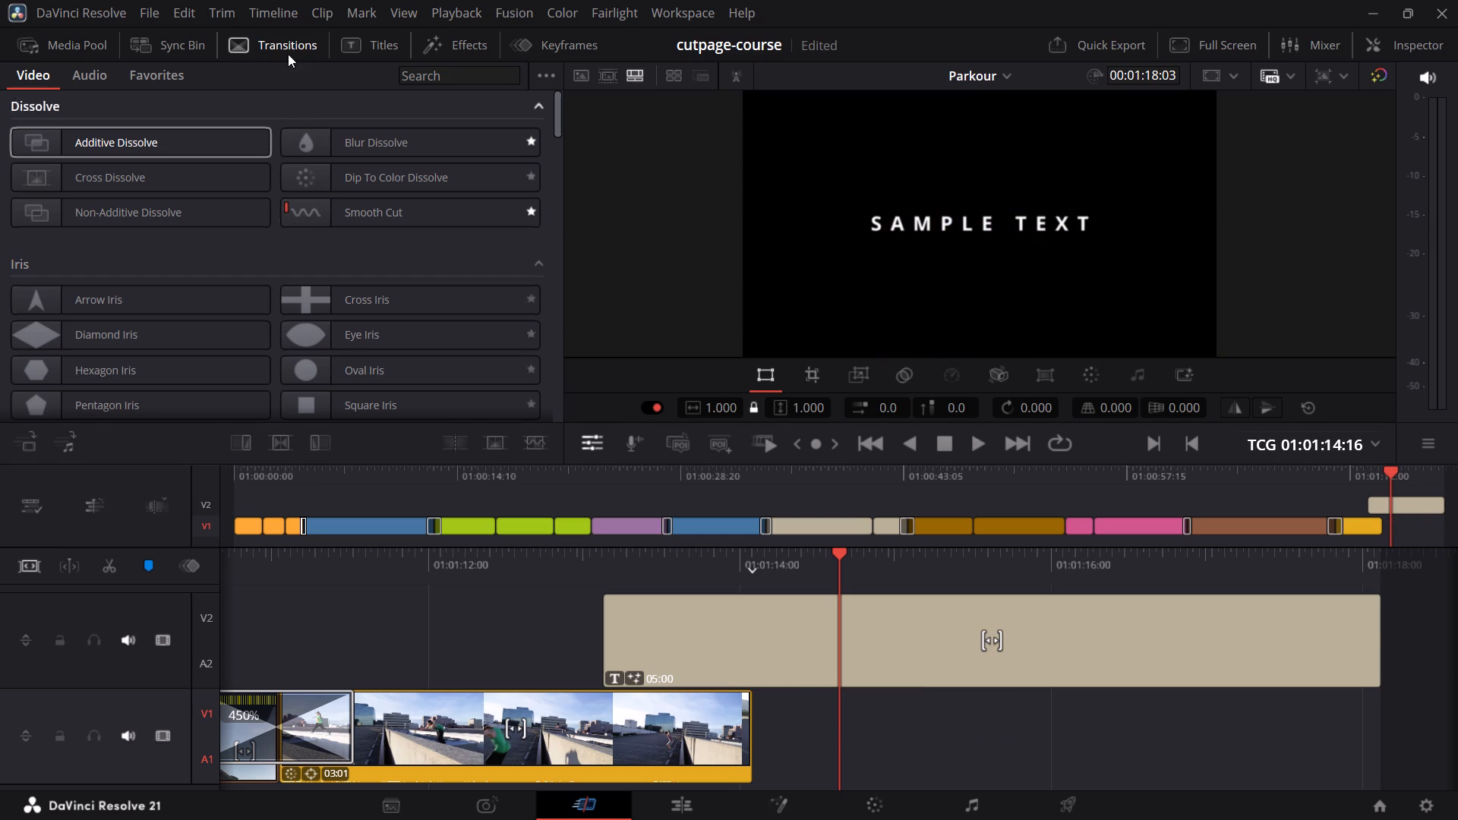
Open the R02_07 Slow Cartwheels clip from the SlowMotion bin and set its In point at 00:00:05:07, with both men standing.
{"action": "left_click", "coordinate": [93, 51]}
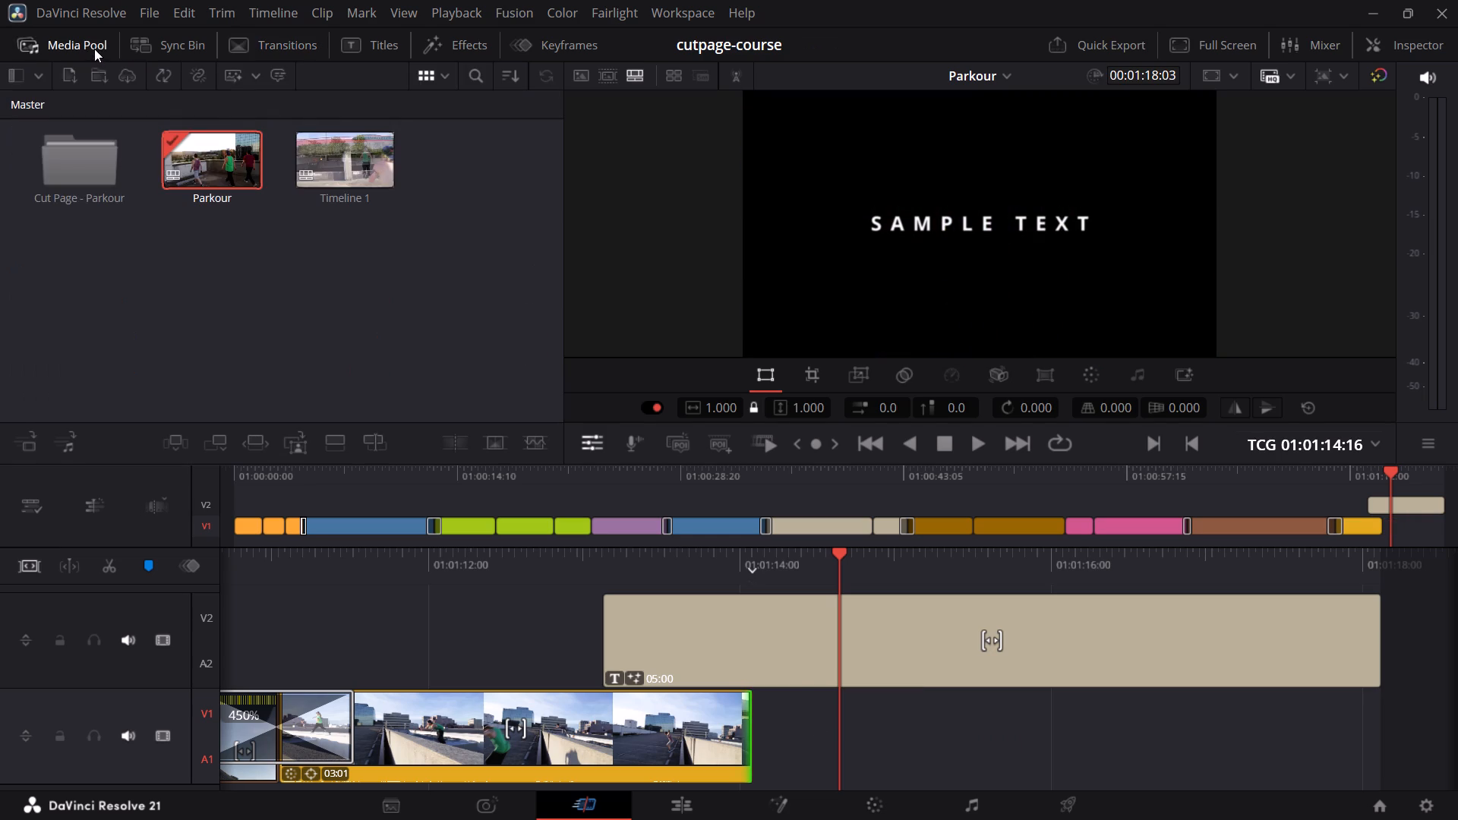
{"action": "double_click", "coordinate": [103, 157]}
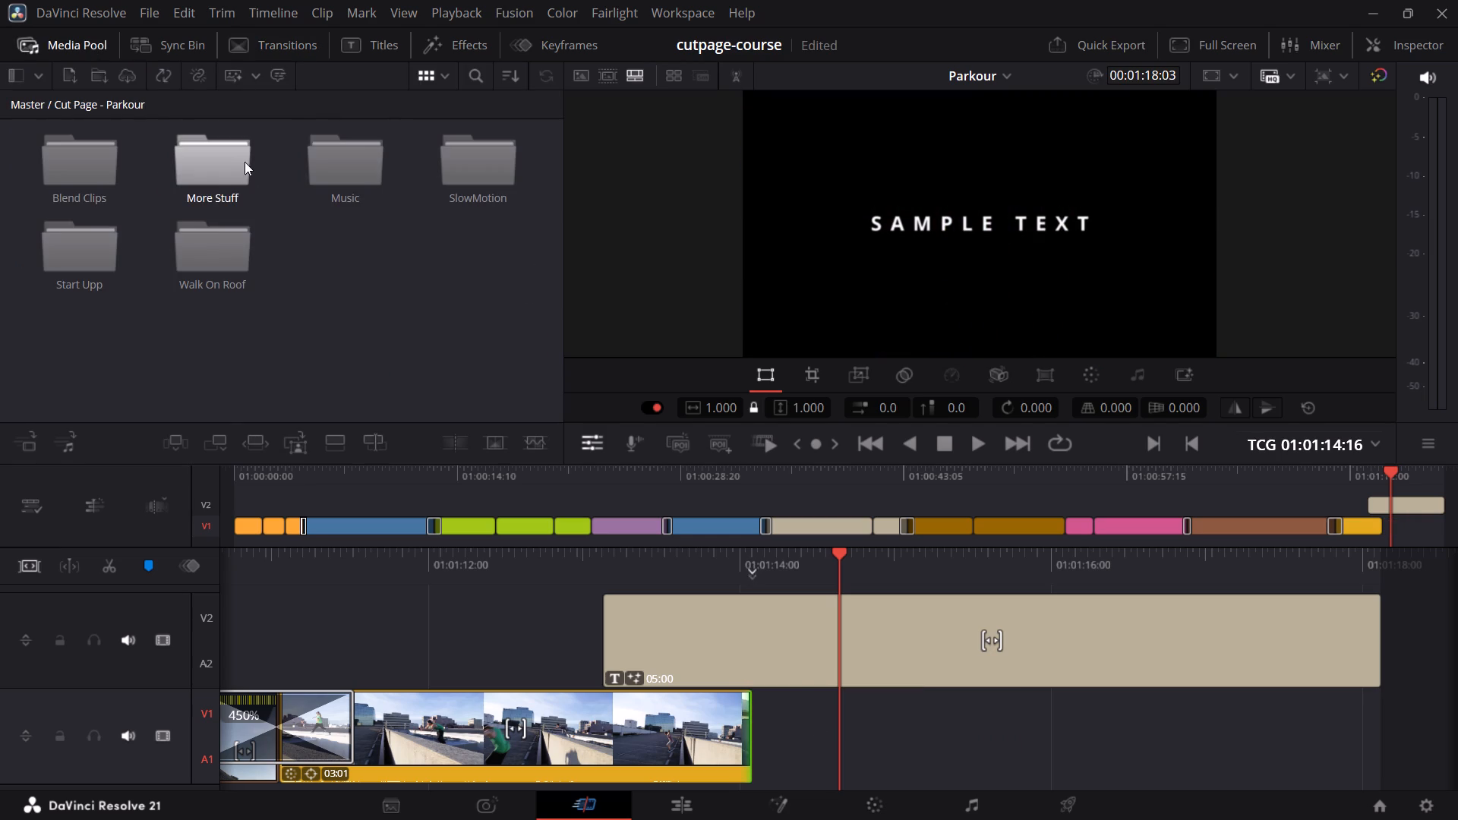
{"action": "double_click", "coordinate": [459, 169]}
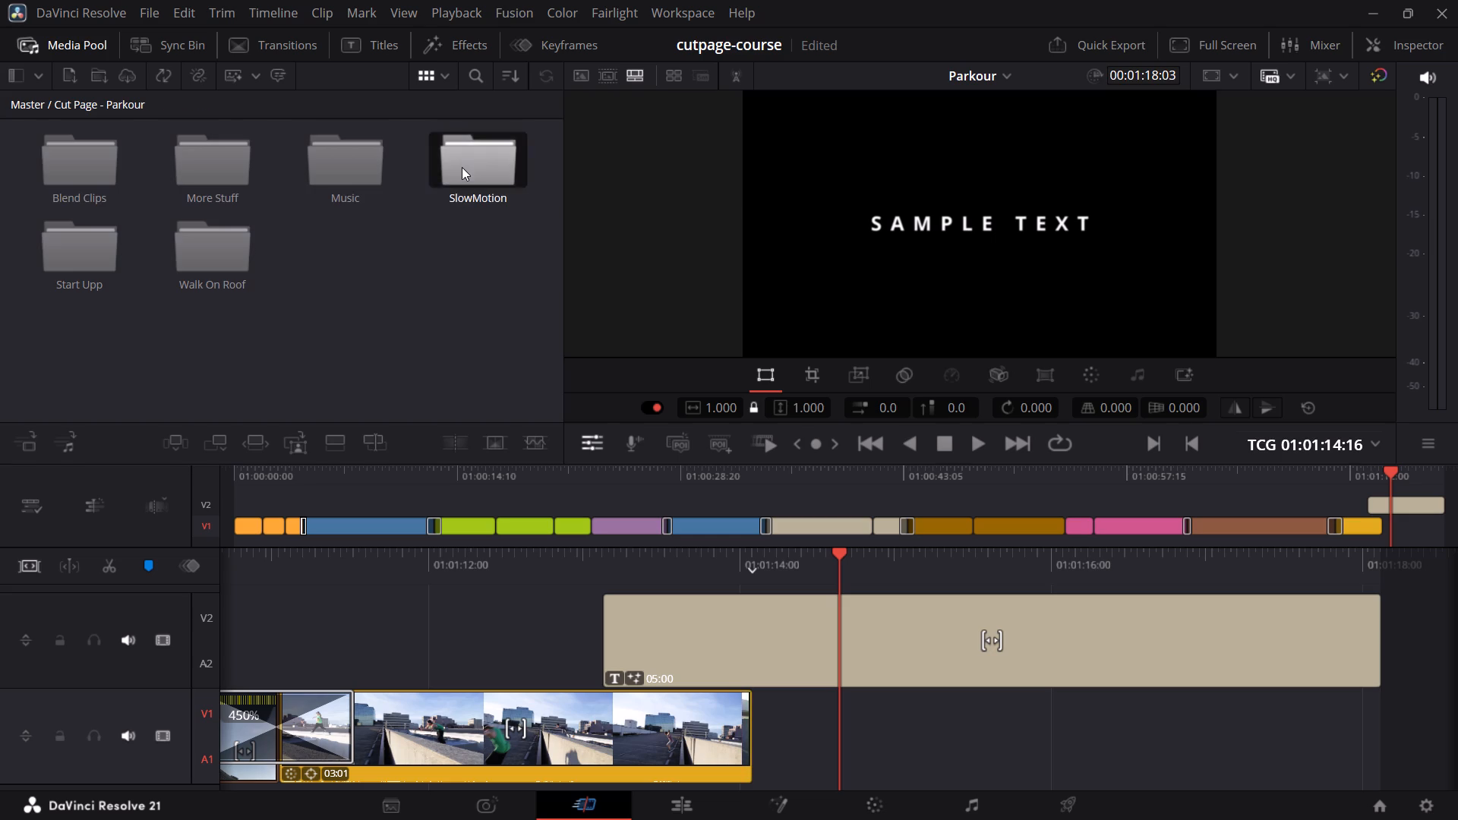
{"action": "double_click", "coordinate": [65, 171]}
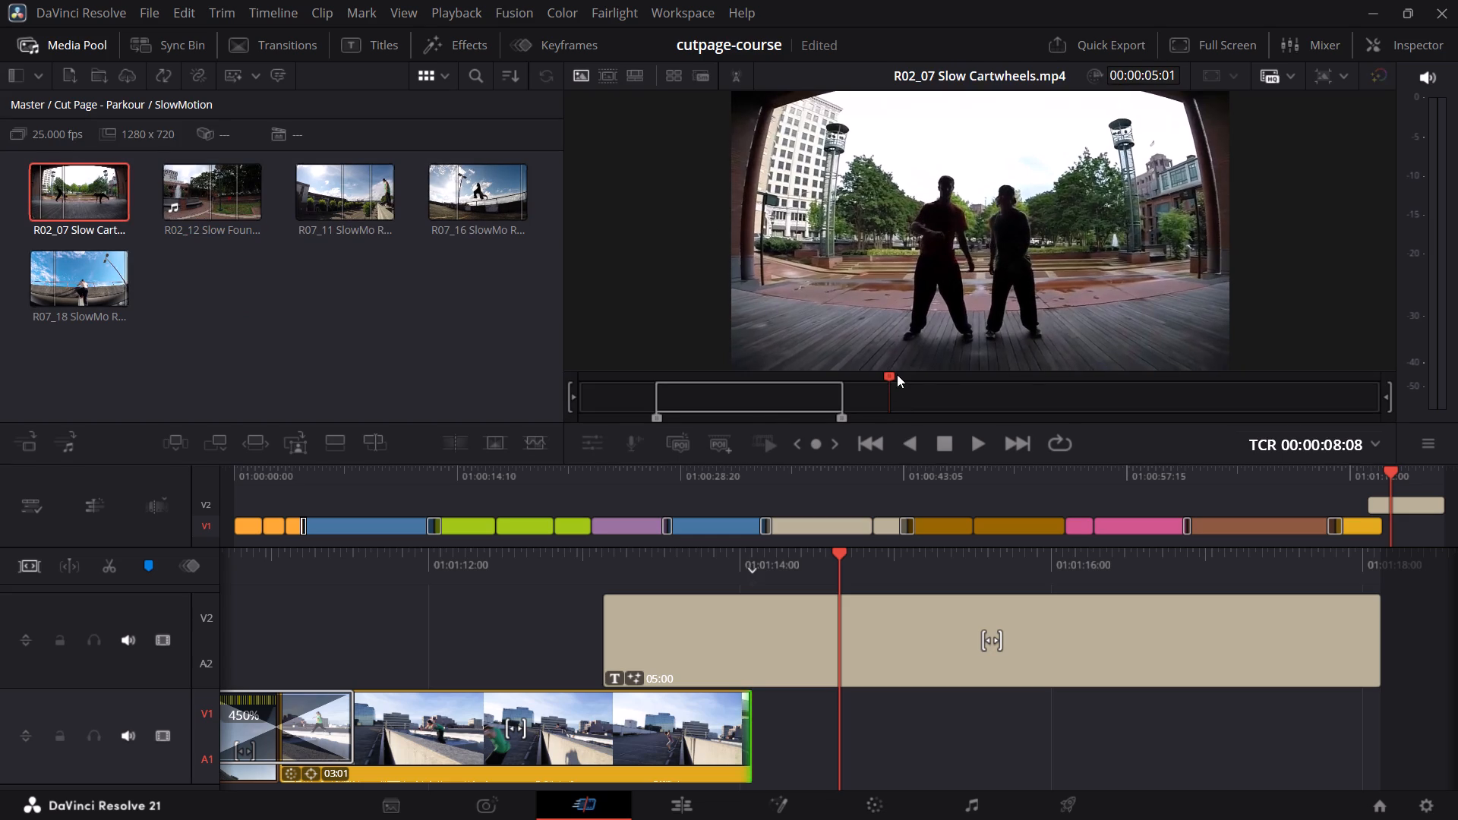
{"action": "left_click_drag", "start_coordinate": [896, 375], "coordinate": [775, 387]}
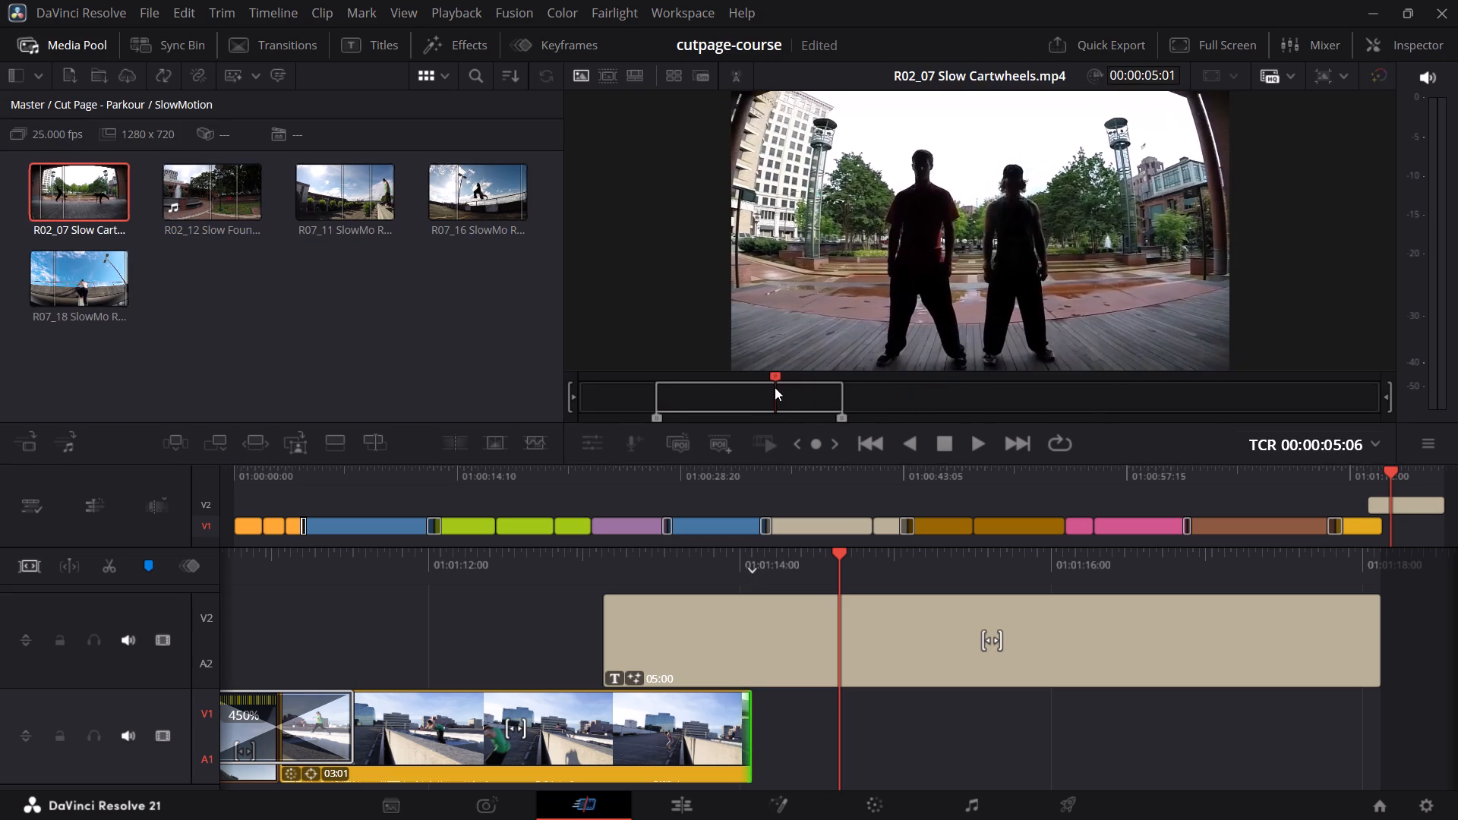
{"action": "left_click_drag", "start_coordinate": [775, 387], "coordinate": [777, 390]}
{"action": "key", "text": "i"}
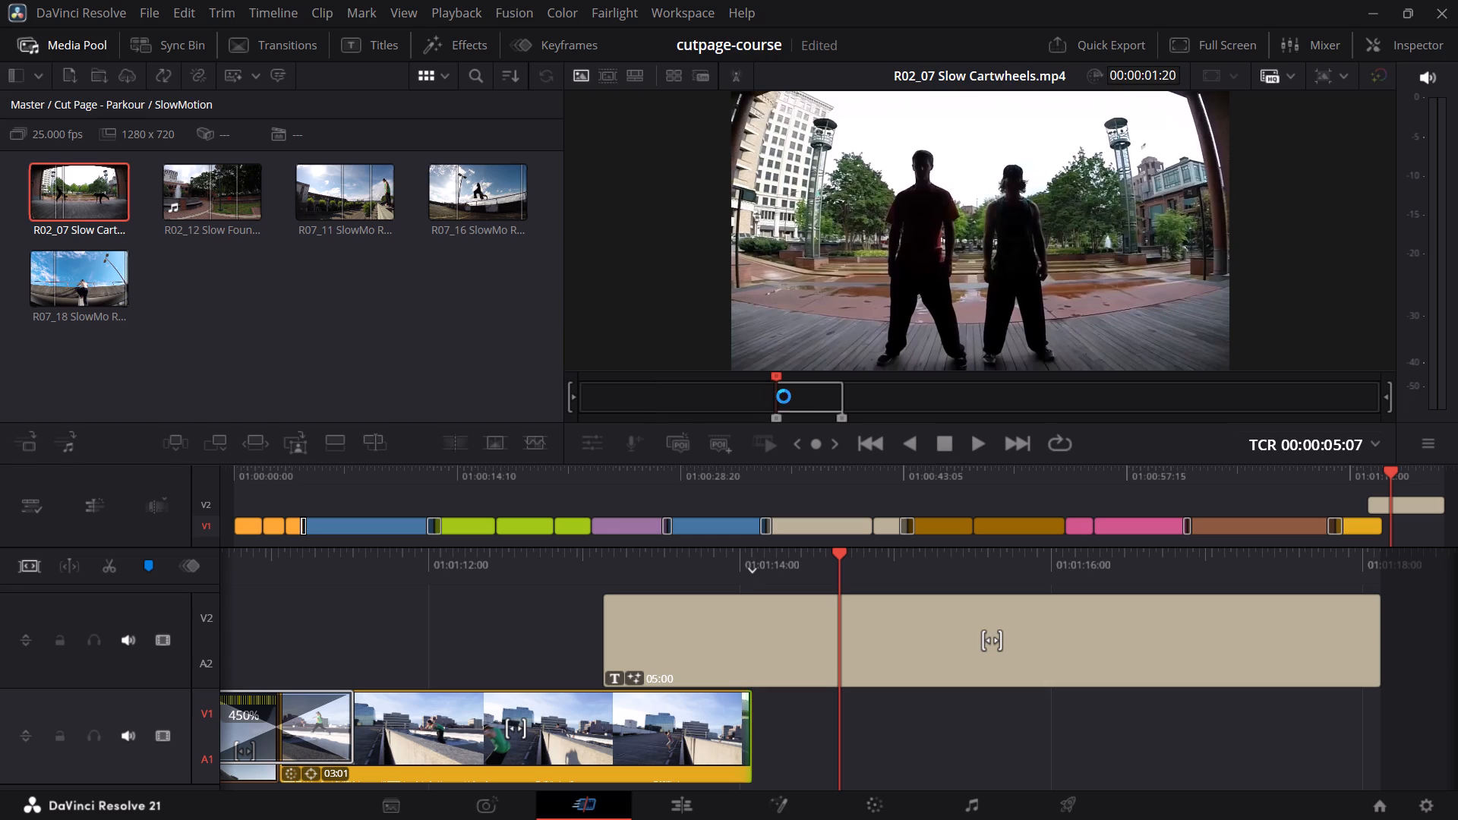
Set the Out point of the Slow Cartwheels source clip at 00:00:18:10, during the men's flips.
{"action": "key", "text": "space"}
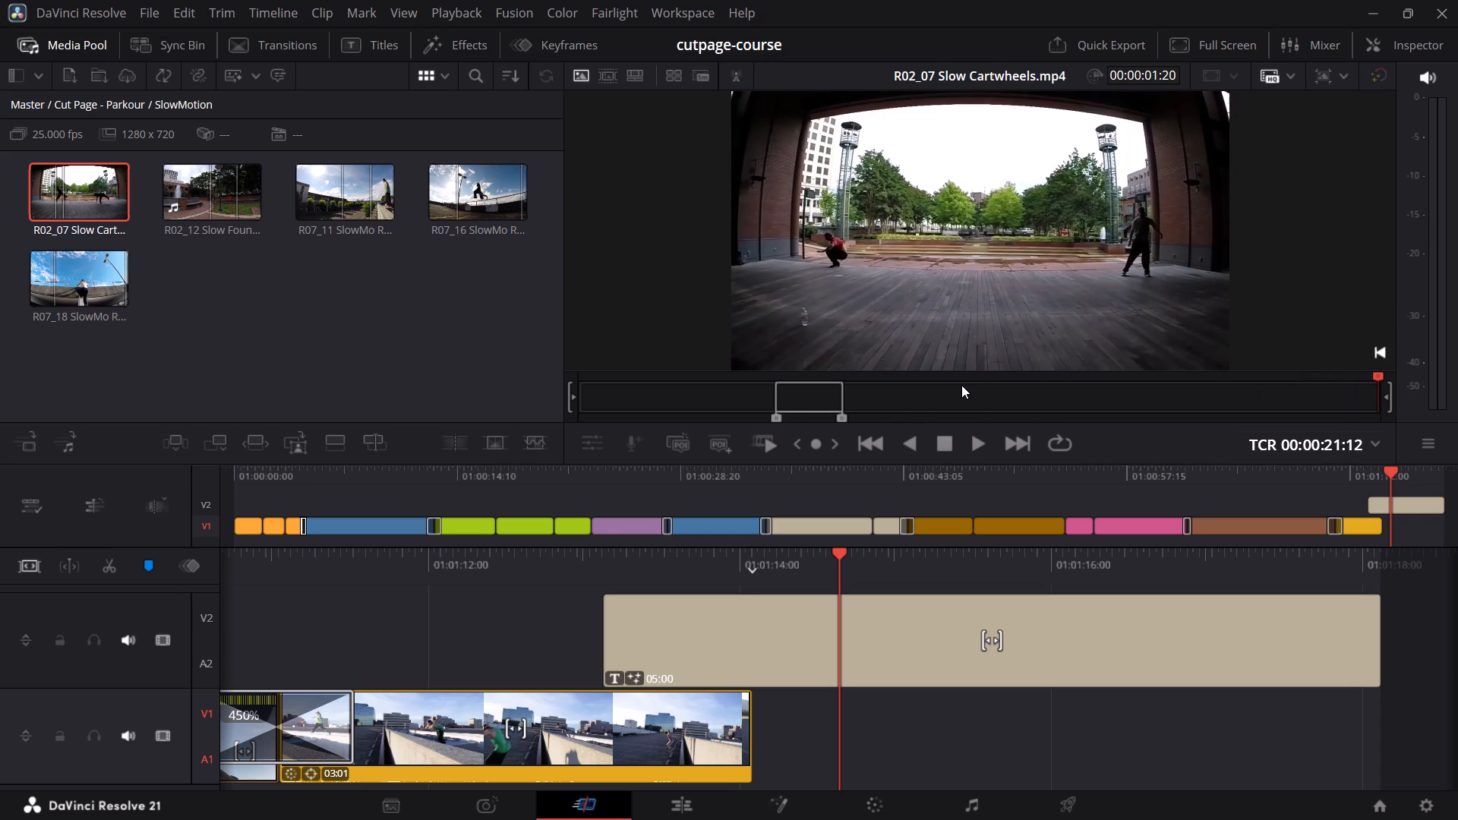
{"action": "left_click_drag", "start_coordinate": [1375, 377], "coordinate": [1346, 385]}
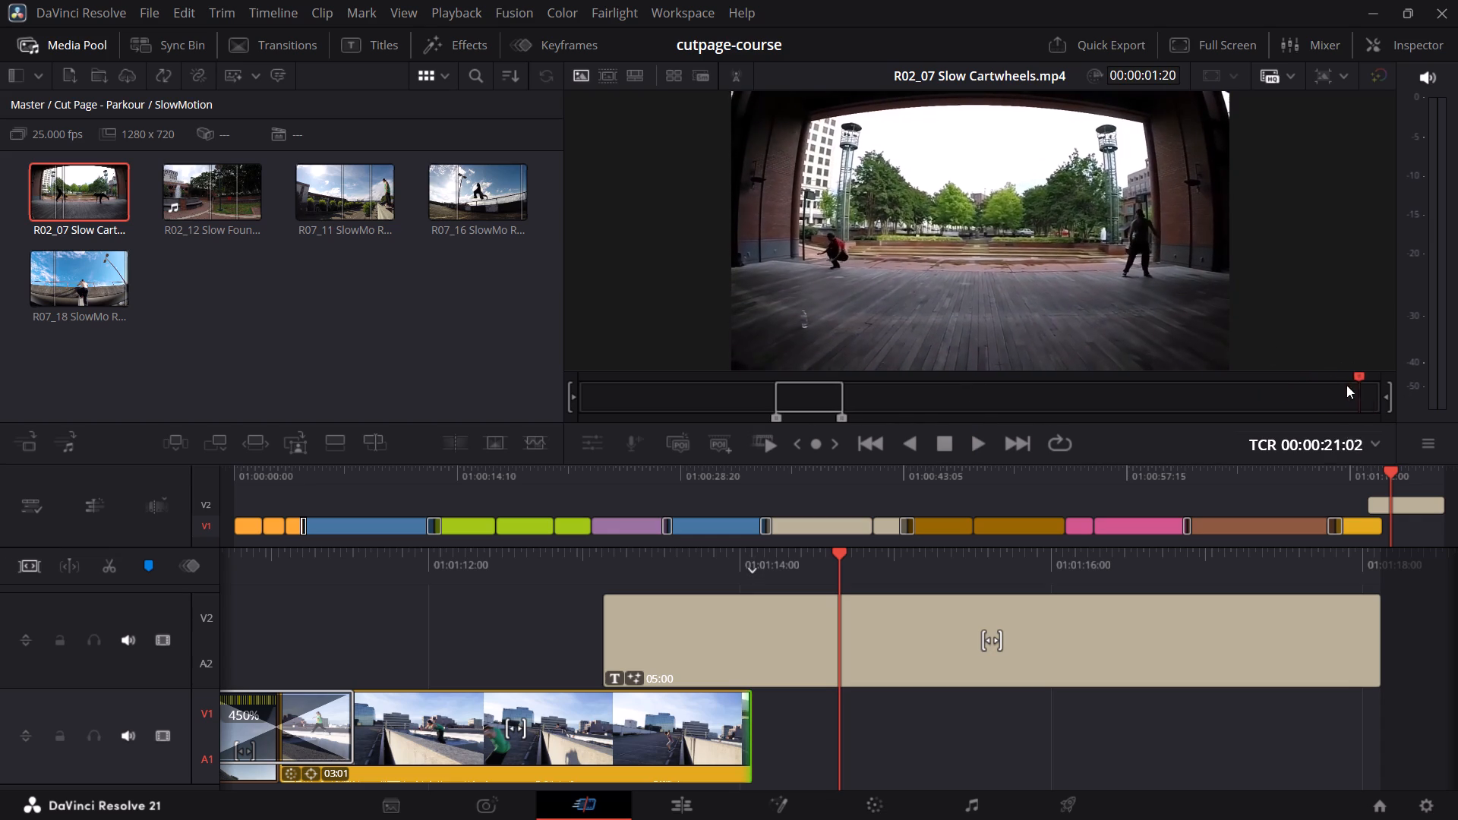
{"action": "left_click_drag", "start_coordinate": [1346, 385], "coordinate": [1245, 403]}
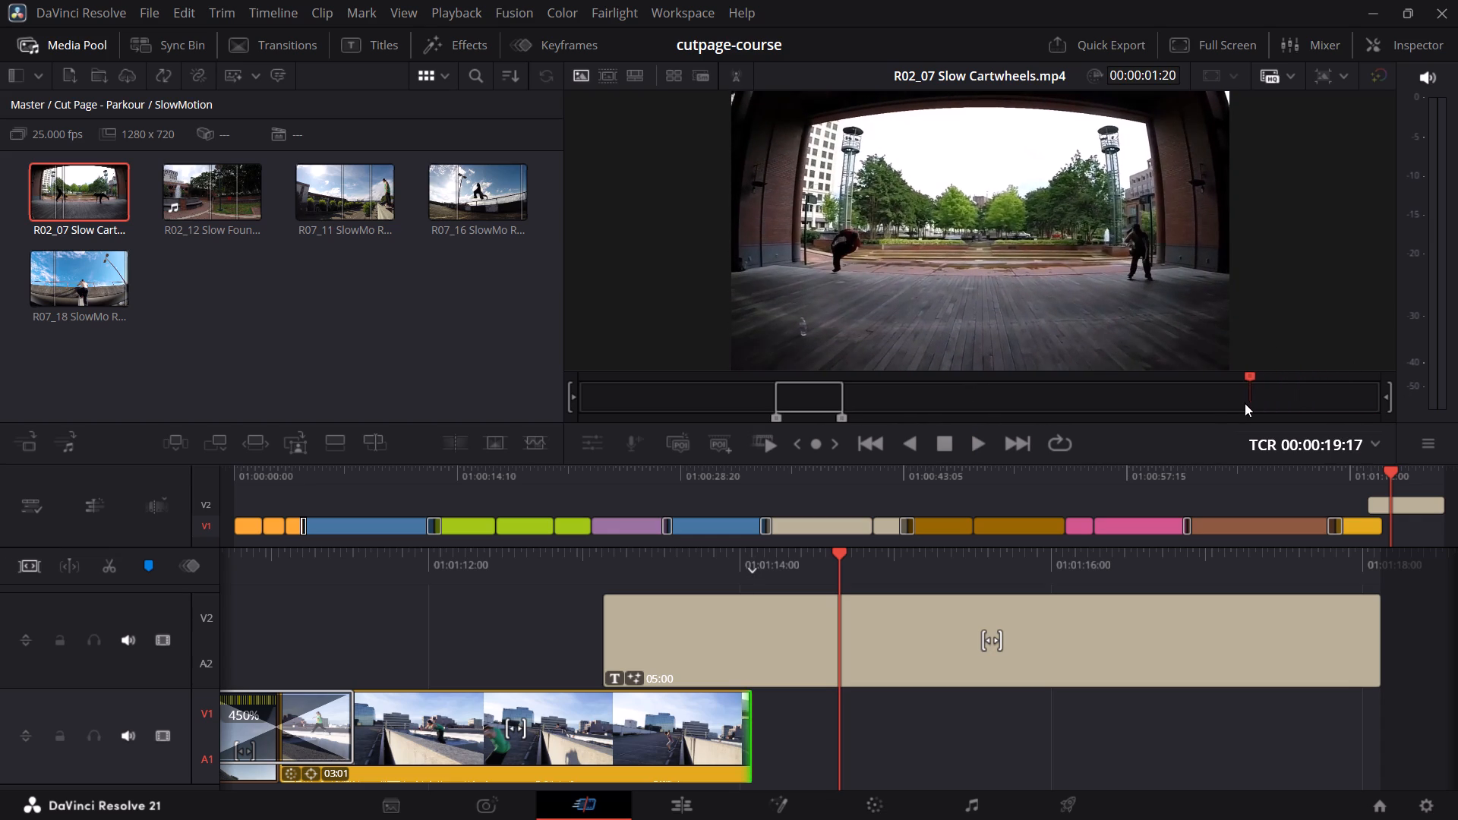
{"action": "left_click_drag", "start_coordinate": [1245, 403], "coordinate": [1244, 396]}
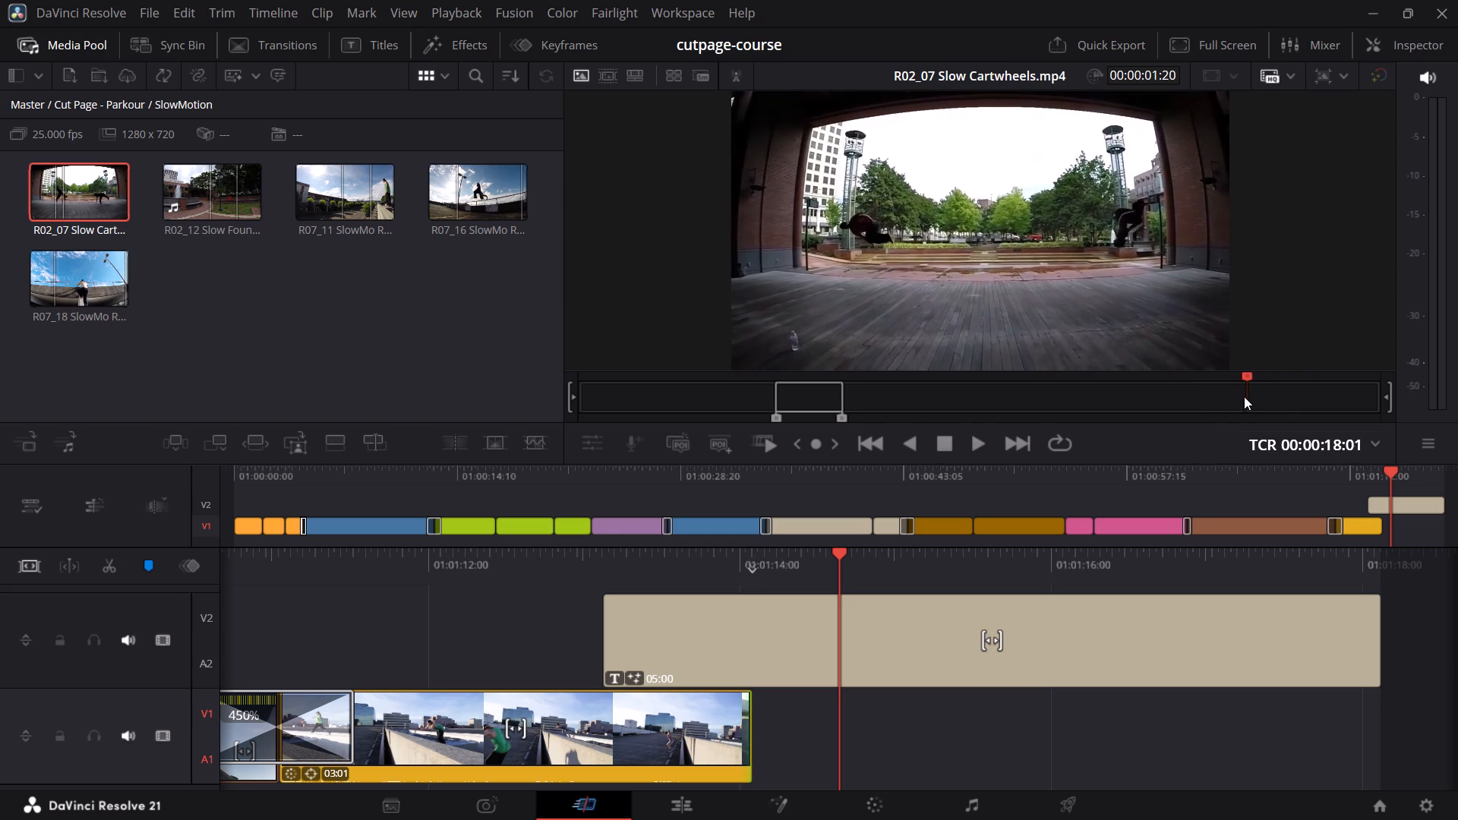
{"action": "left_click_drag", "start_coordinate": [1244, 396], "coordinate": [1169, 405]}
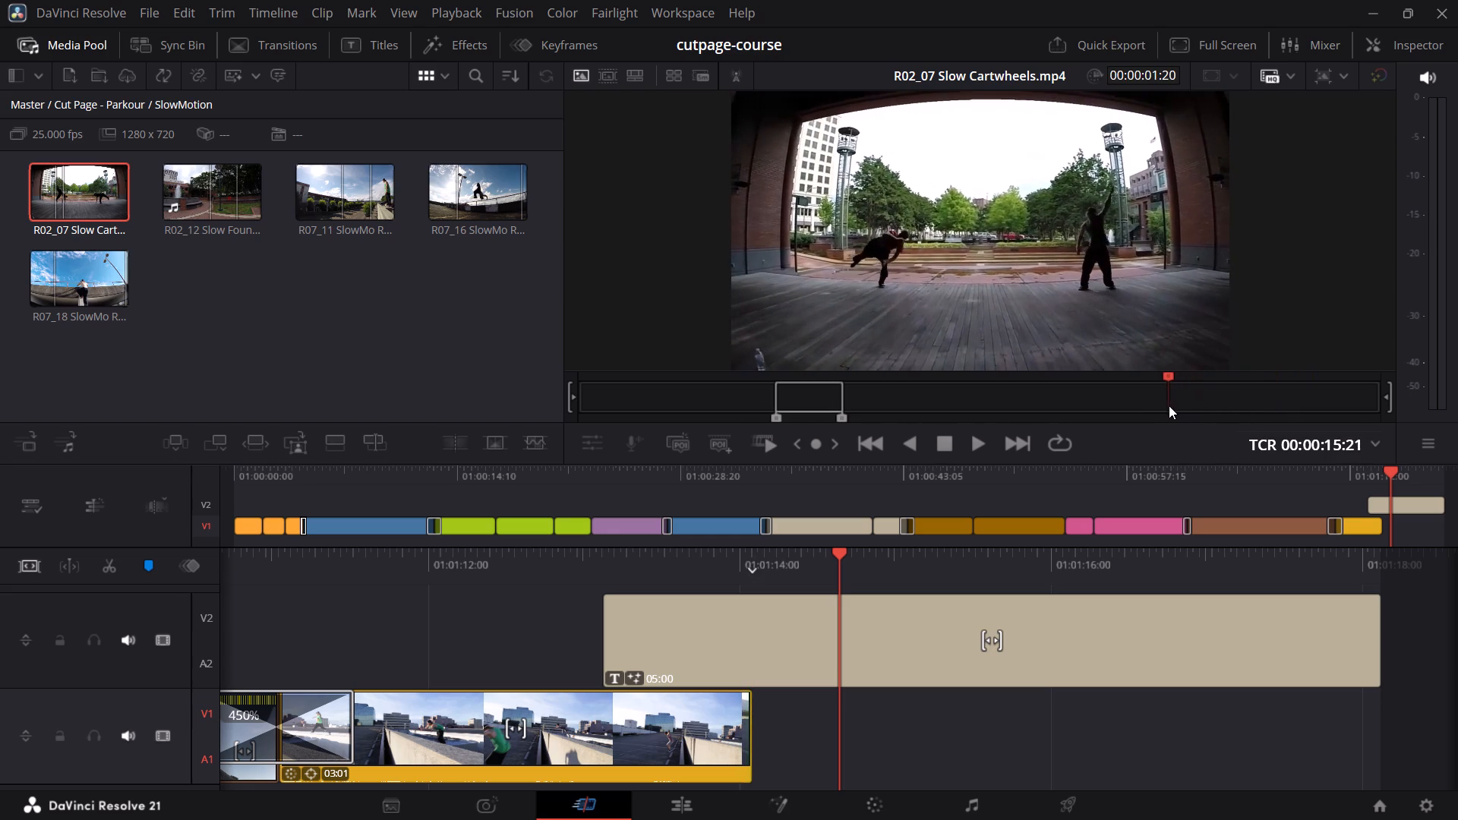
{"action": "left_click_drag", "start_coordinate": [1169, 405], "coordinate": [1146, 398]}
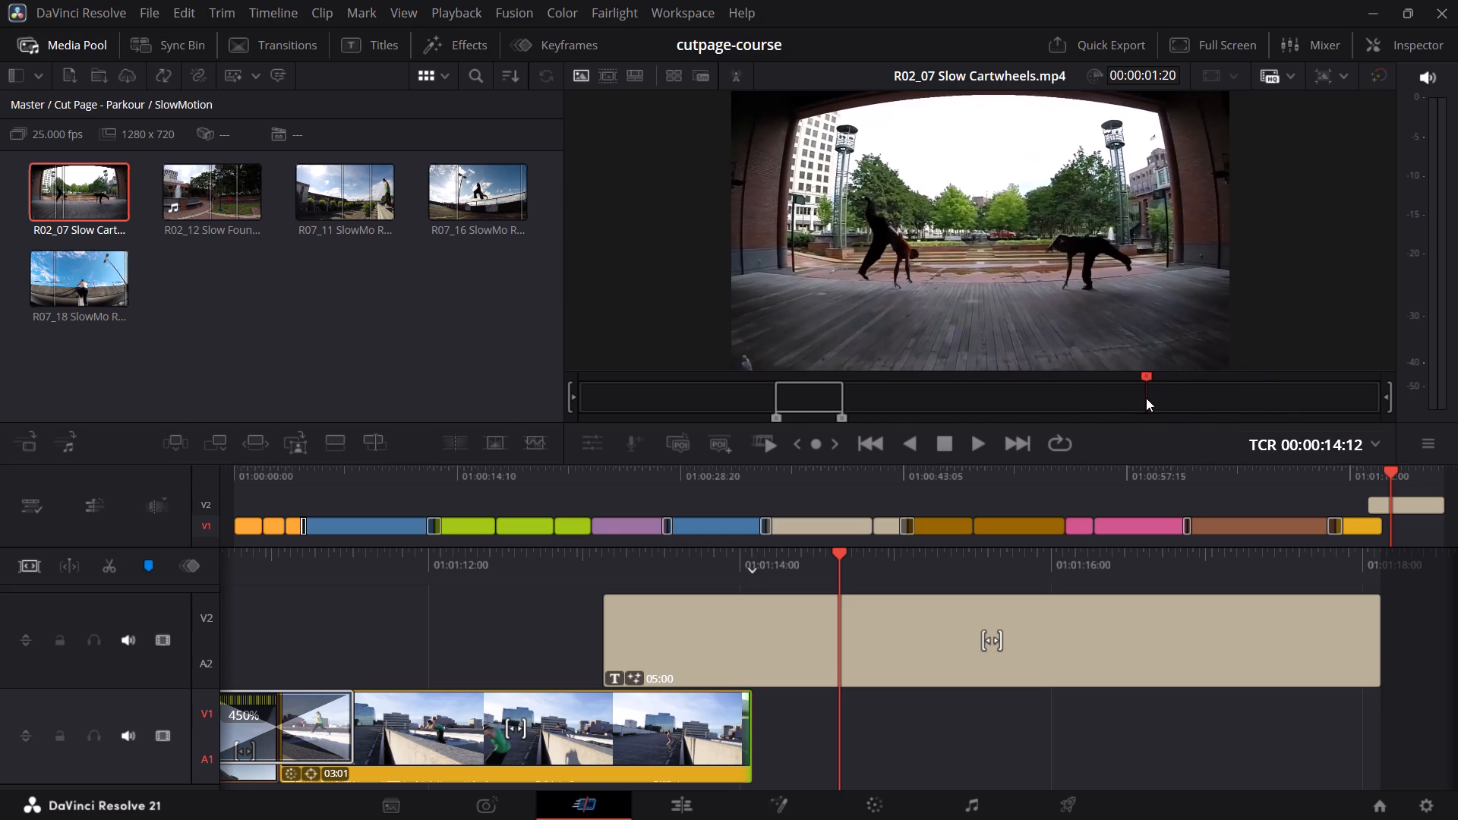
{"action": "left_click_drag", "start_coordinate": [1146, 398], "coordinate": [1166, 393]}
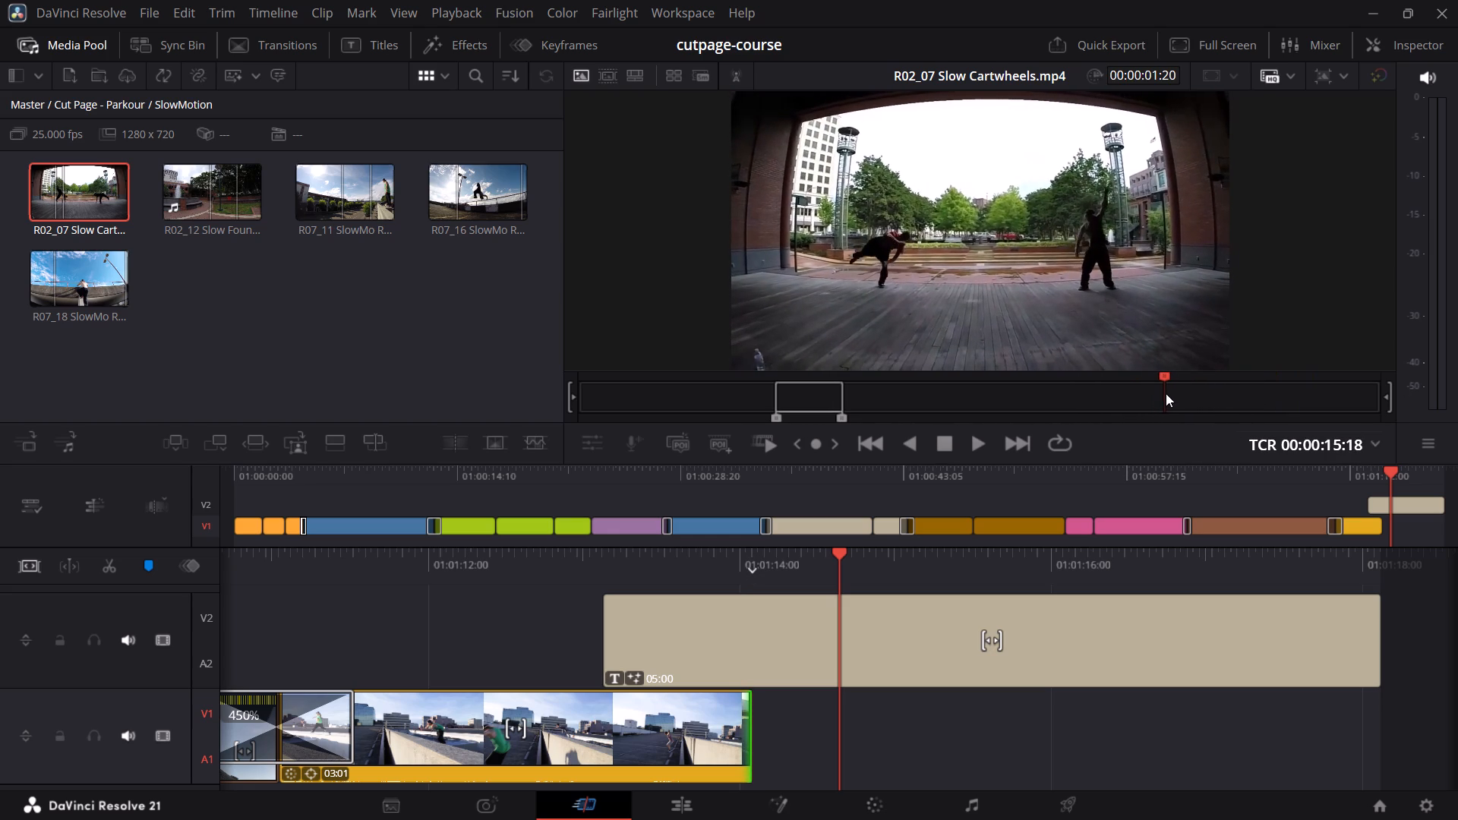
{"action": "left_click_drag", "start_coordinate": [1166, 393], "coordinate": [1246, 385]}
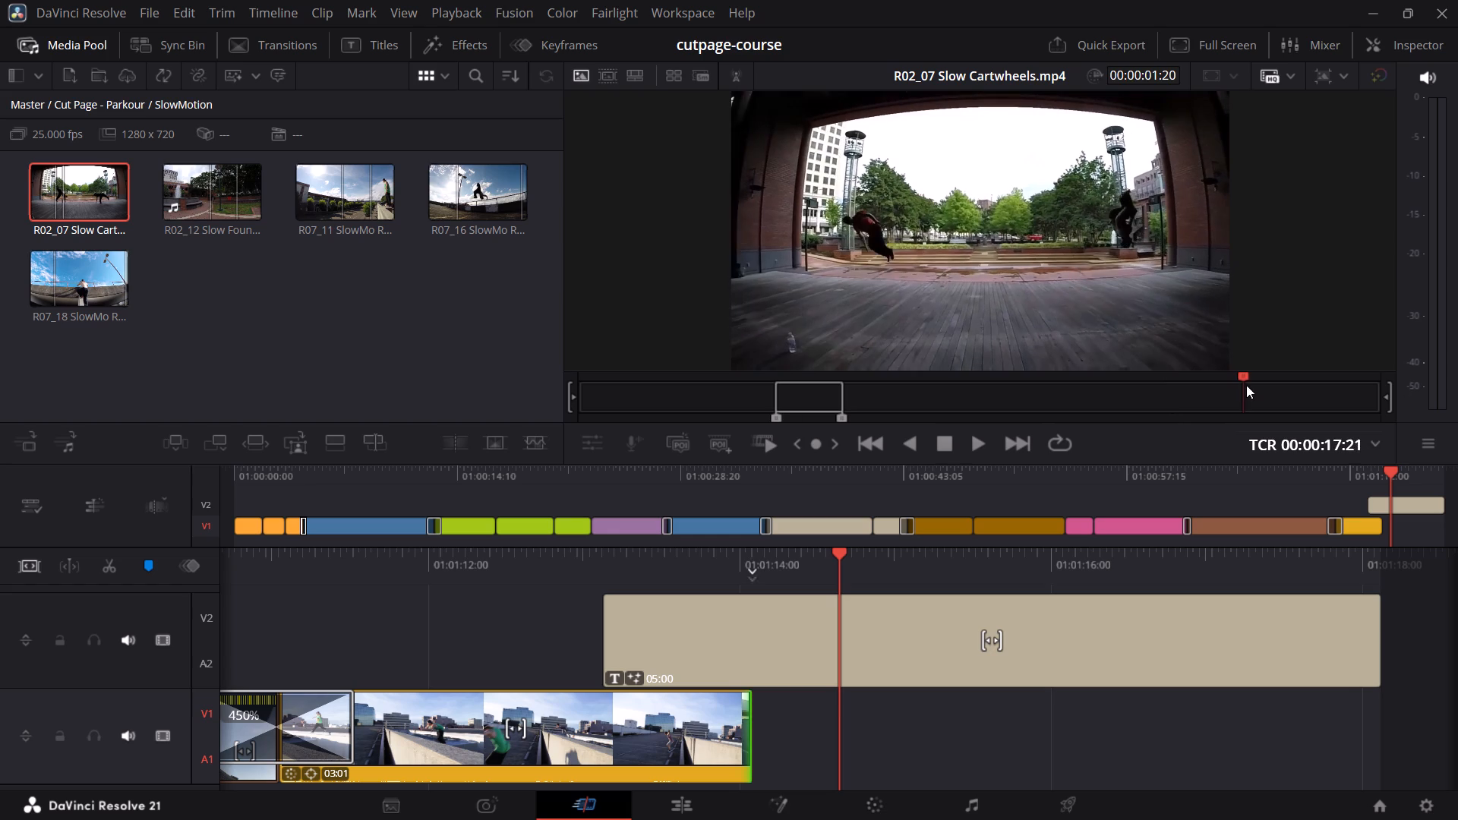
{"action": "left_click_drag", "start_coordinate": [1246, 385], "coordinate": [1263, 385]}
{"action": "key", "text": "o"}
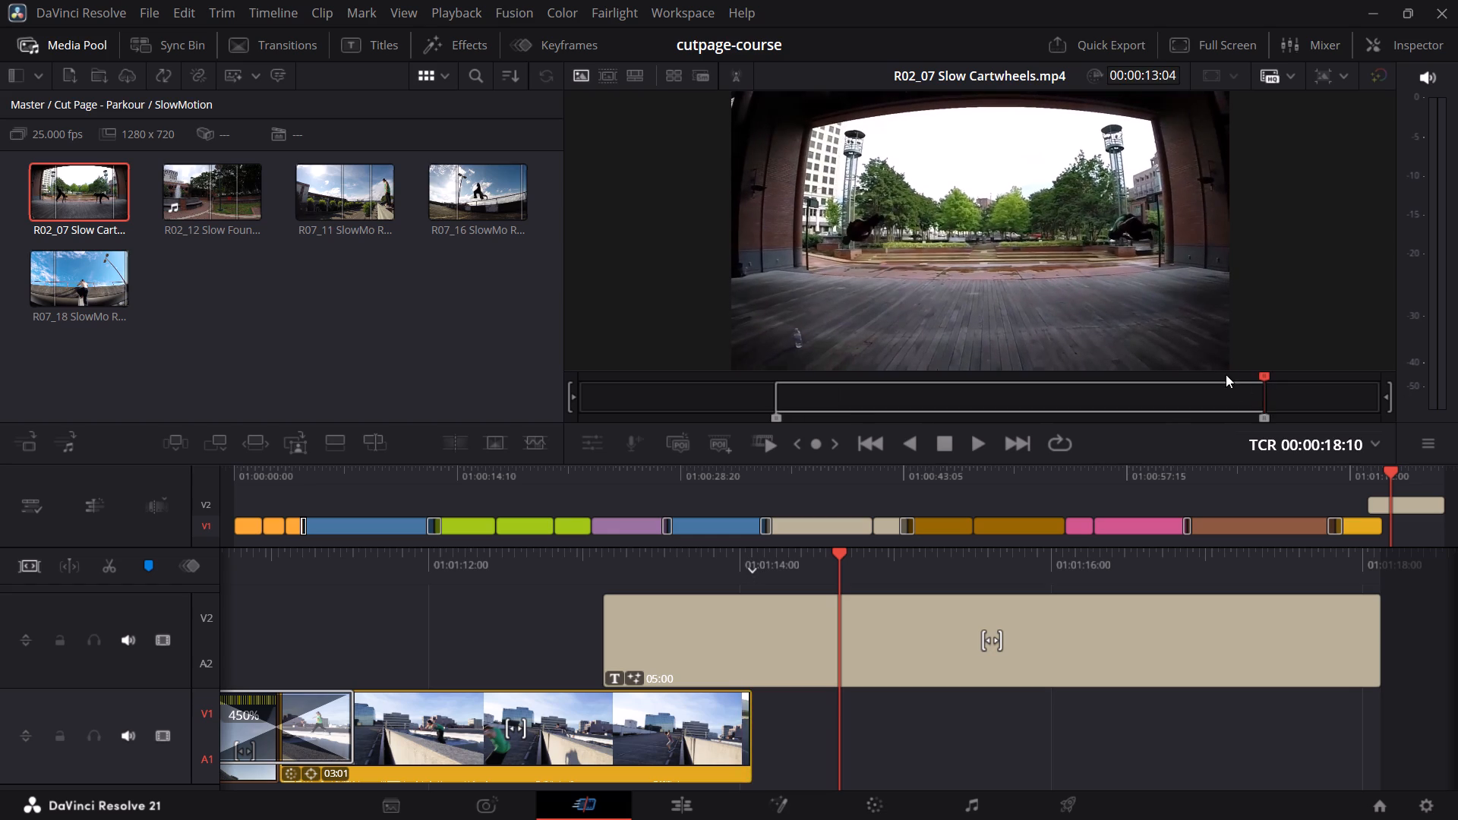
Append the marked Slow Cartwheels range to V1 directly after the yellow rooftop clip at 01:01:14:02.
{"action": "left_click_drag", "start_coordinate": [1103, 566], "coordinate": [1194, 561]}
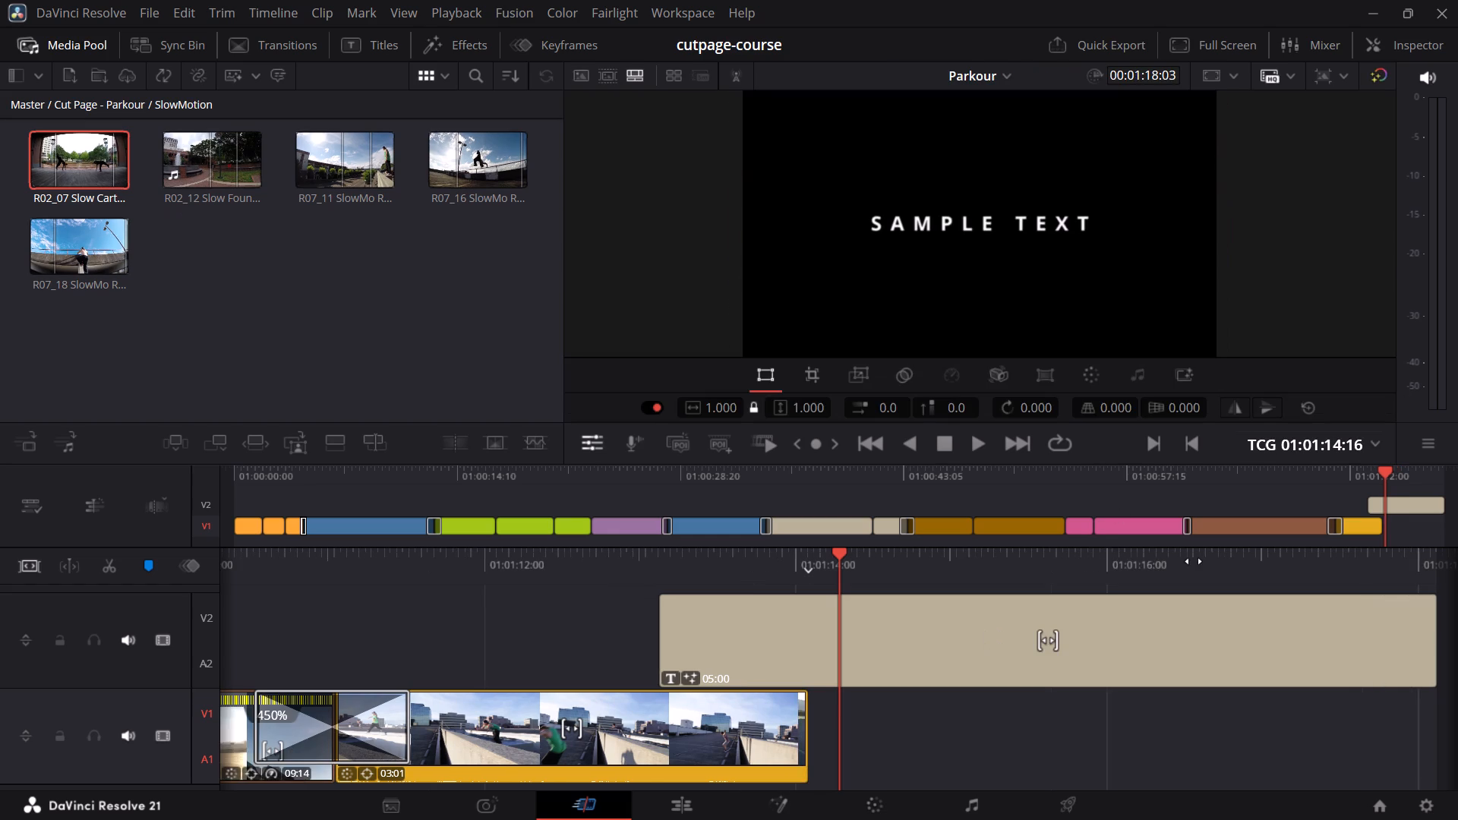
{"action": "left_click_drag", "start_coordinate": [1194, 561], "coordinate": [1197, 545]}
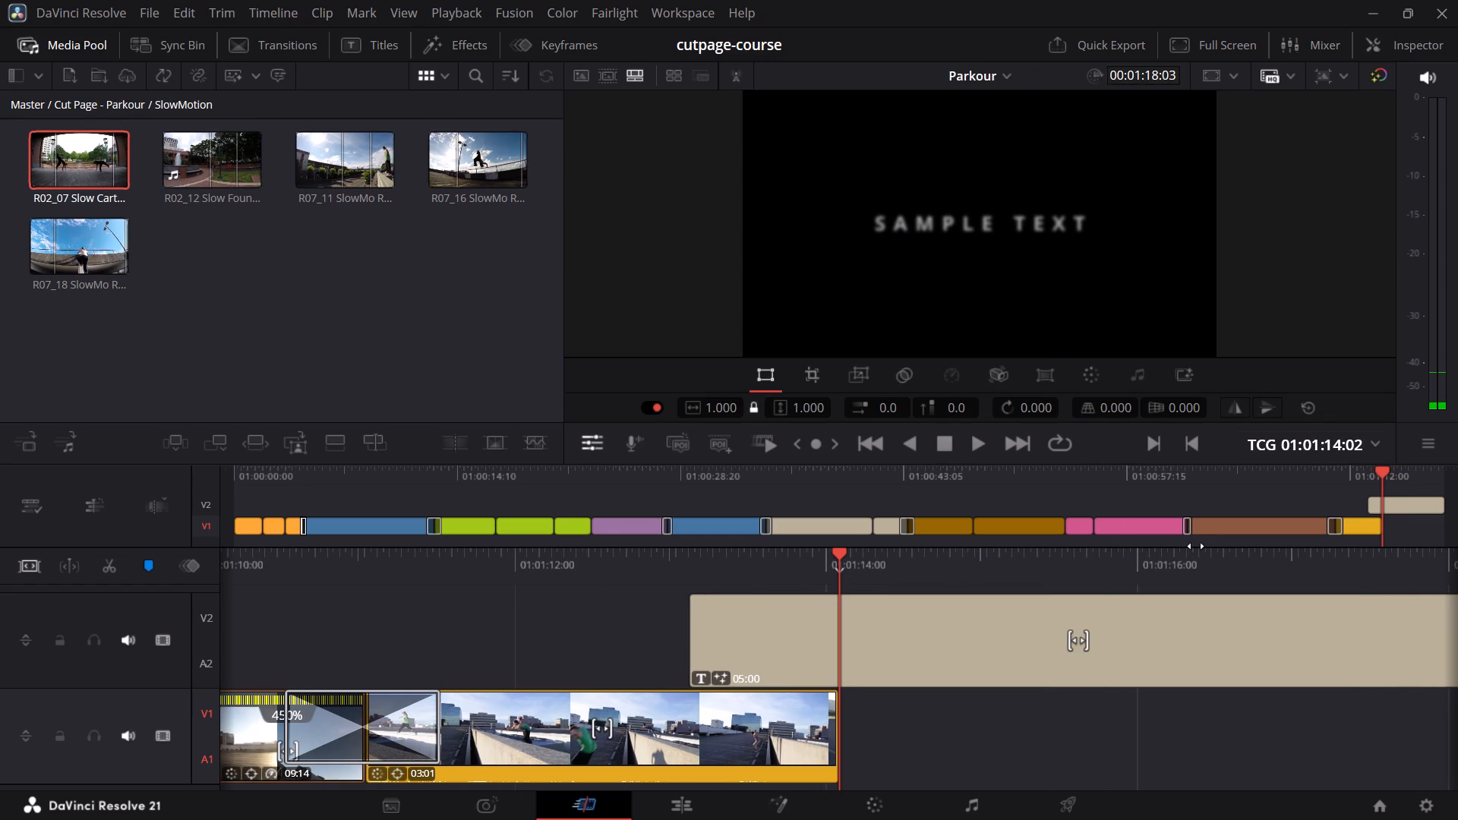
{"action": "key", "text": "shift+F12"}
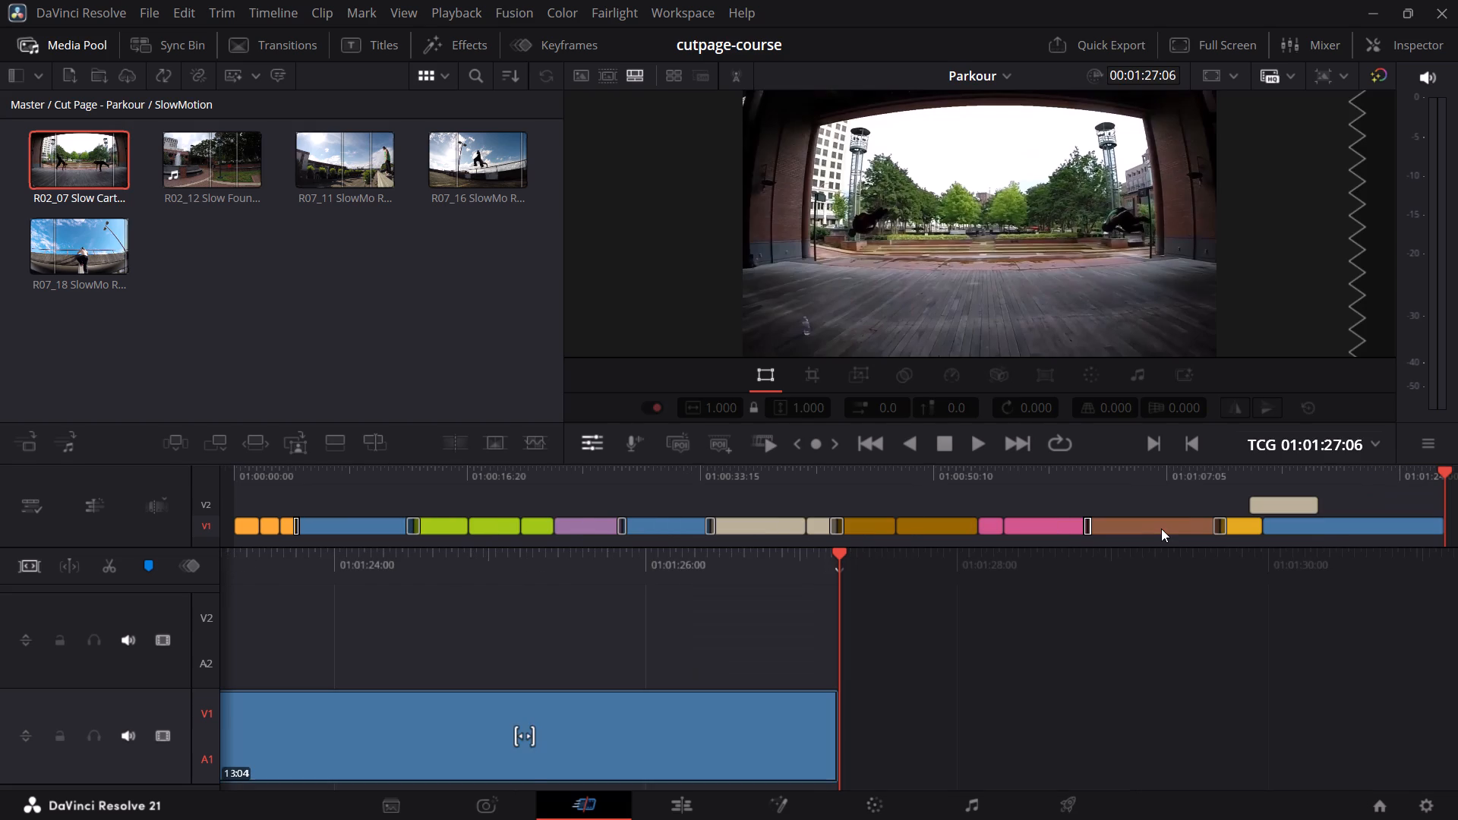
Delete the title clip from V2.
{"action": "left_click", "coordinate": [1302, 505]}
{"action": "key", "text": "BackSpace"}
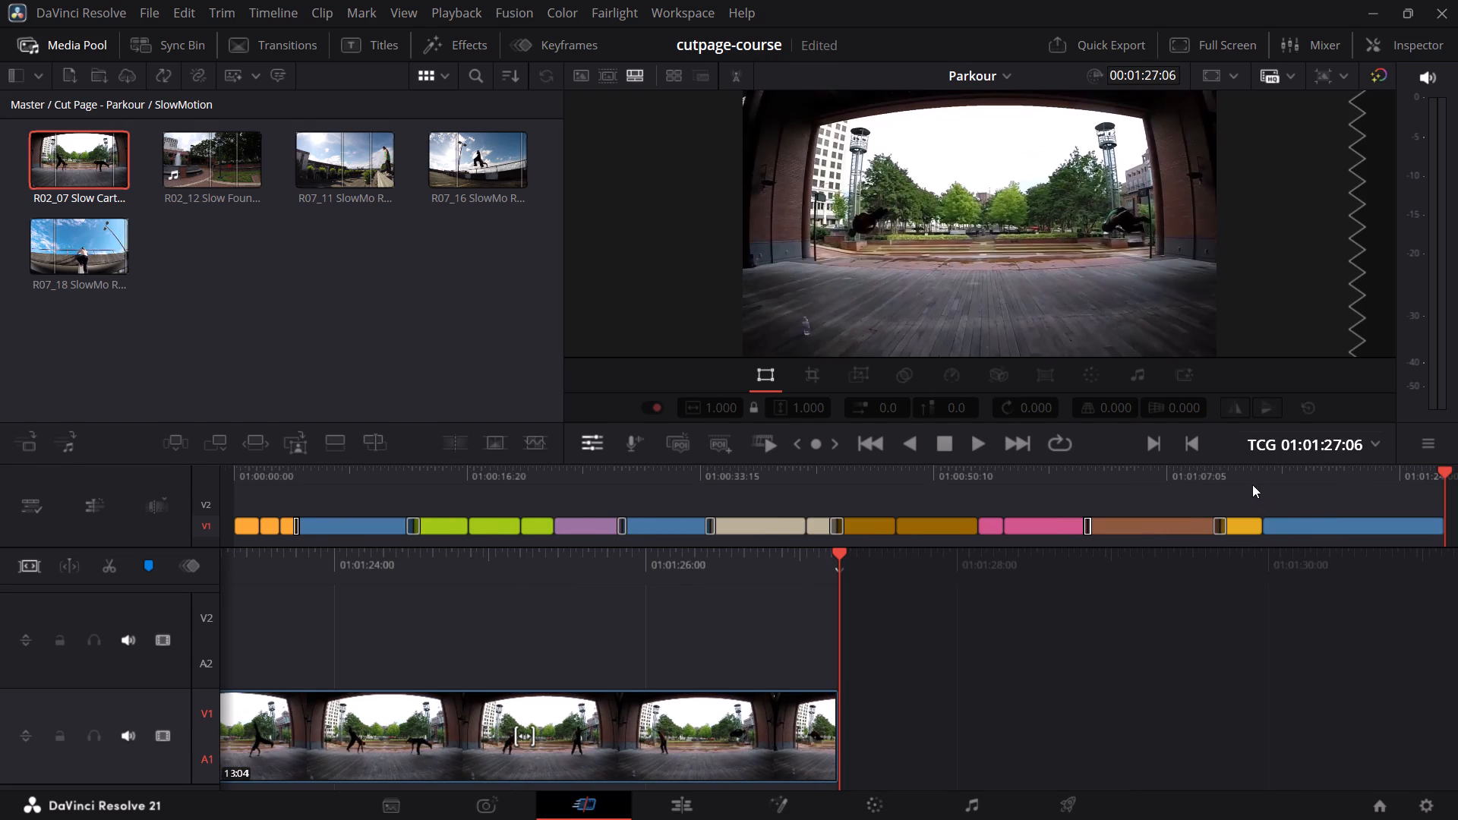
Set the speed of the newly added cartwheels clip at the end of V1 to 400%.
{"action": "left_click", "coordinate": [1264, 469]}
{"action": "left_click", "coordinate": [1110, 724]}
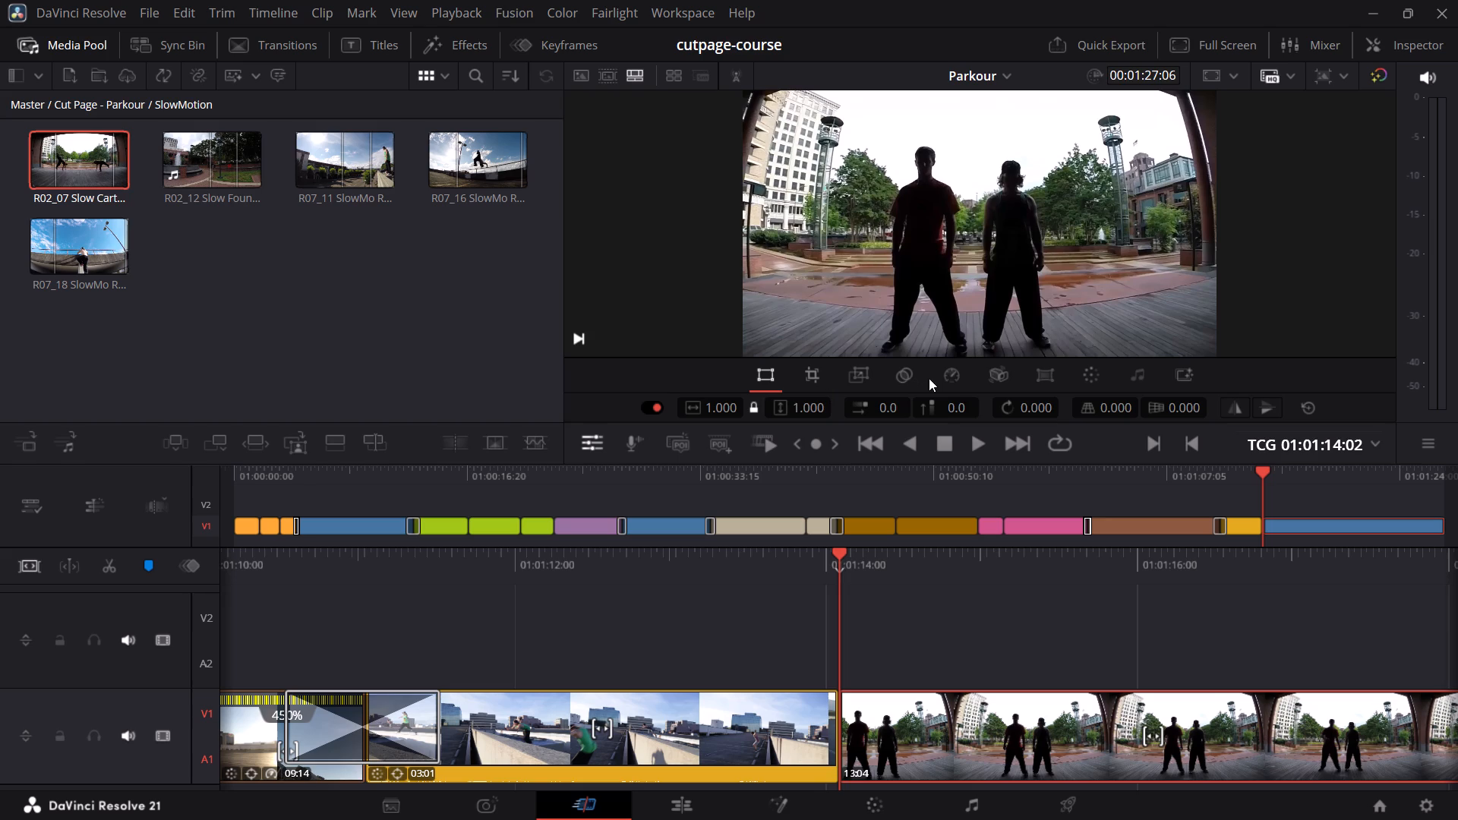
{"action": "left_click", "coordinate": [958, 384]}
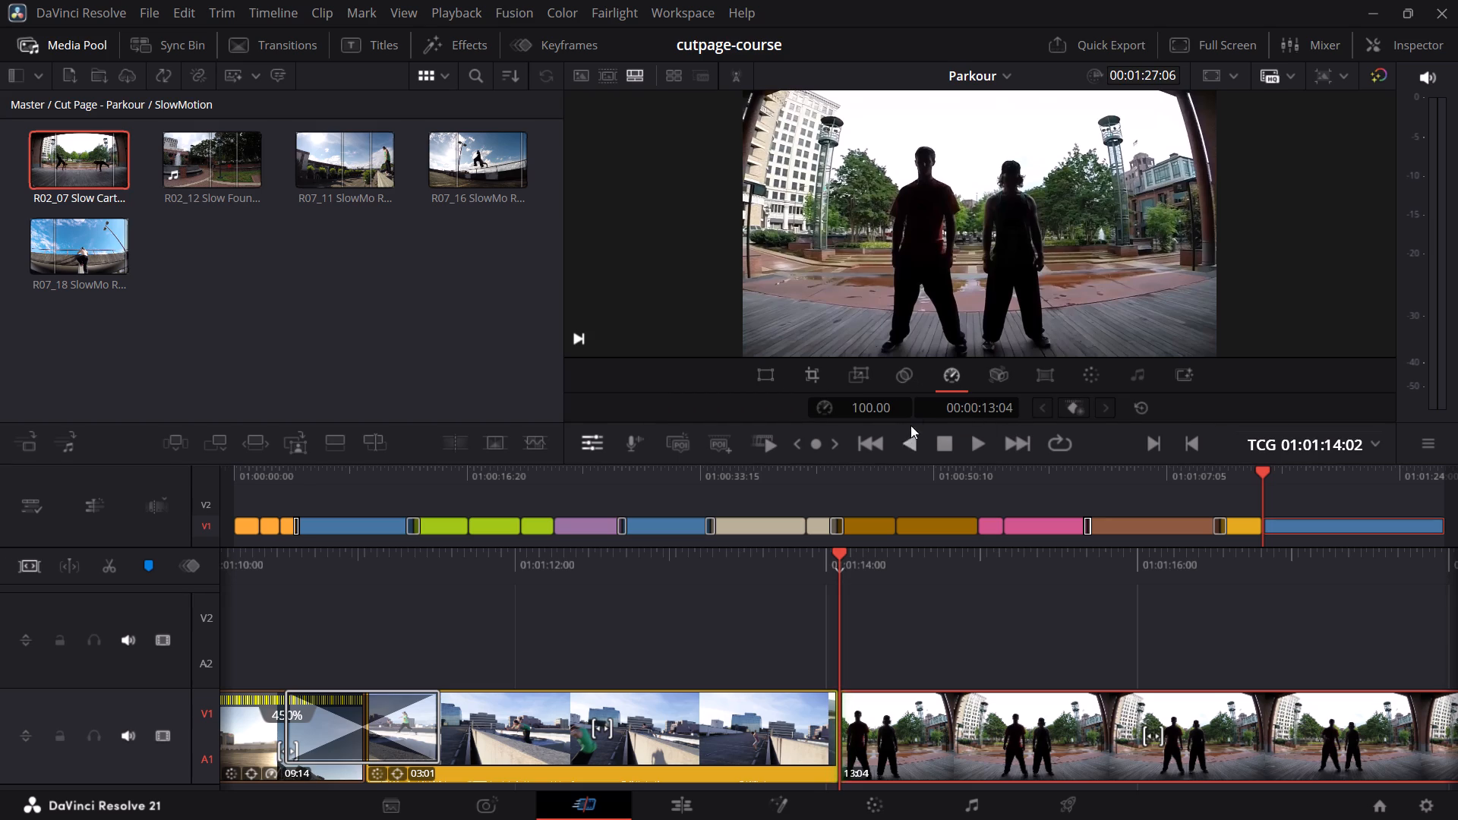
{"action": "double_click", "coordinate": [872, 413]}
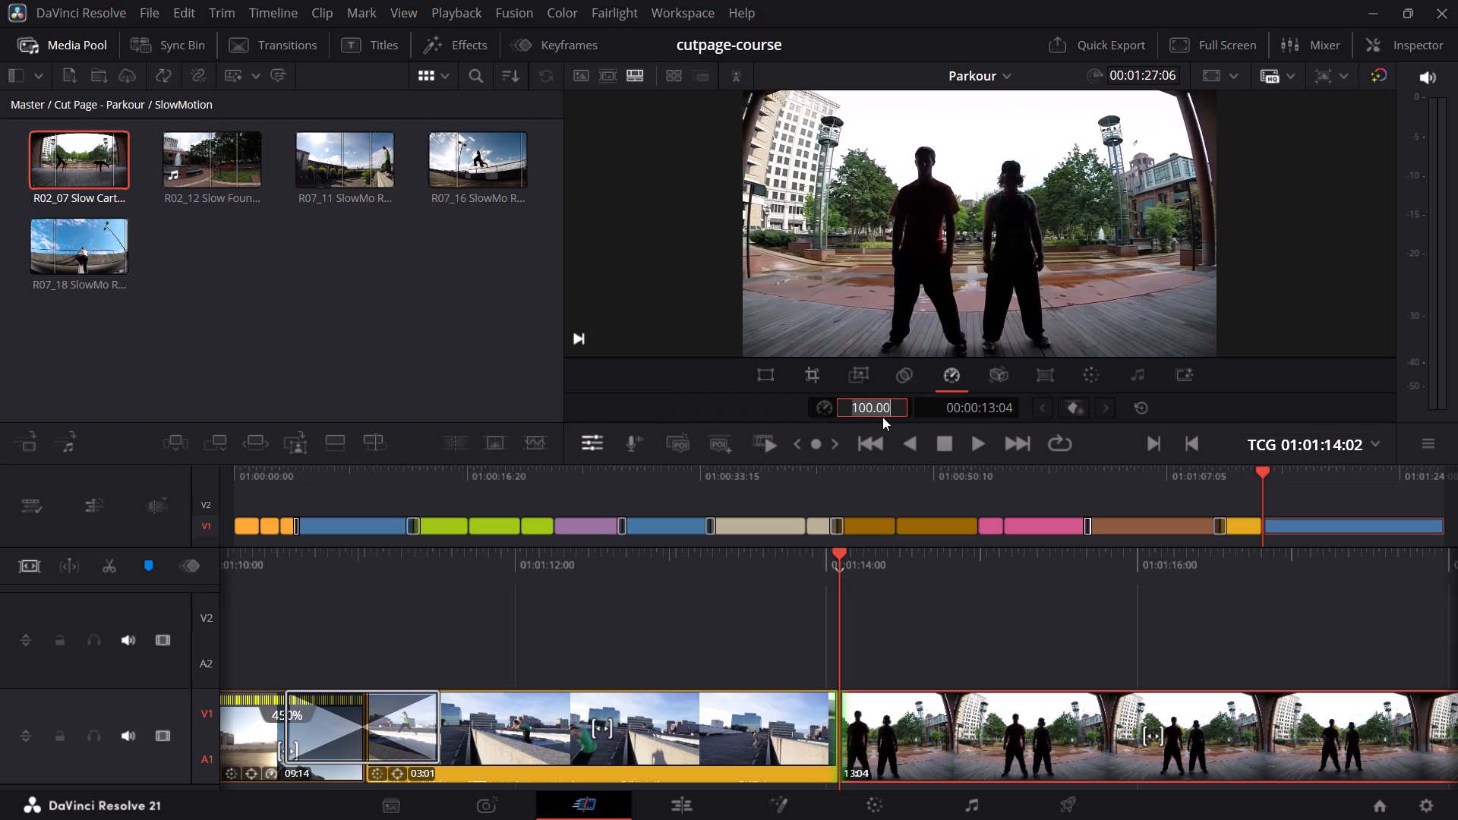
{"action": "type", "text": "400"}
{"action": "key", "text": "Return"}
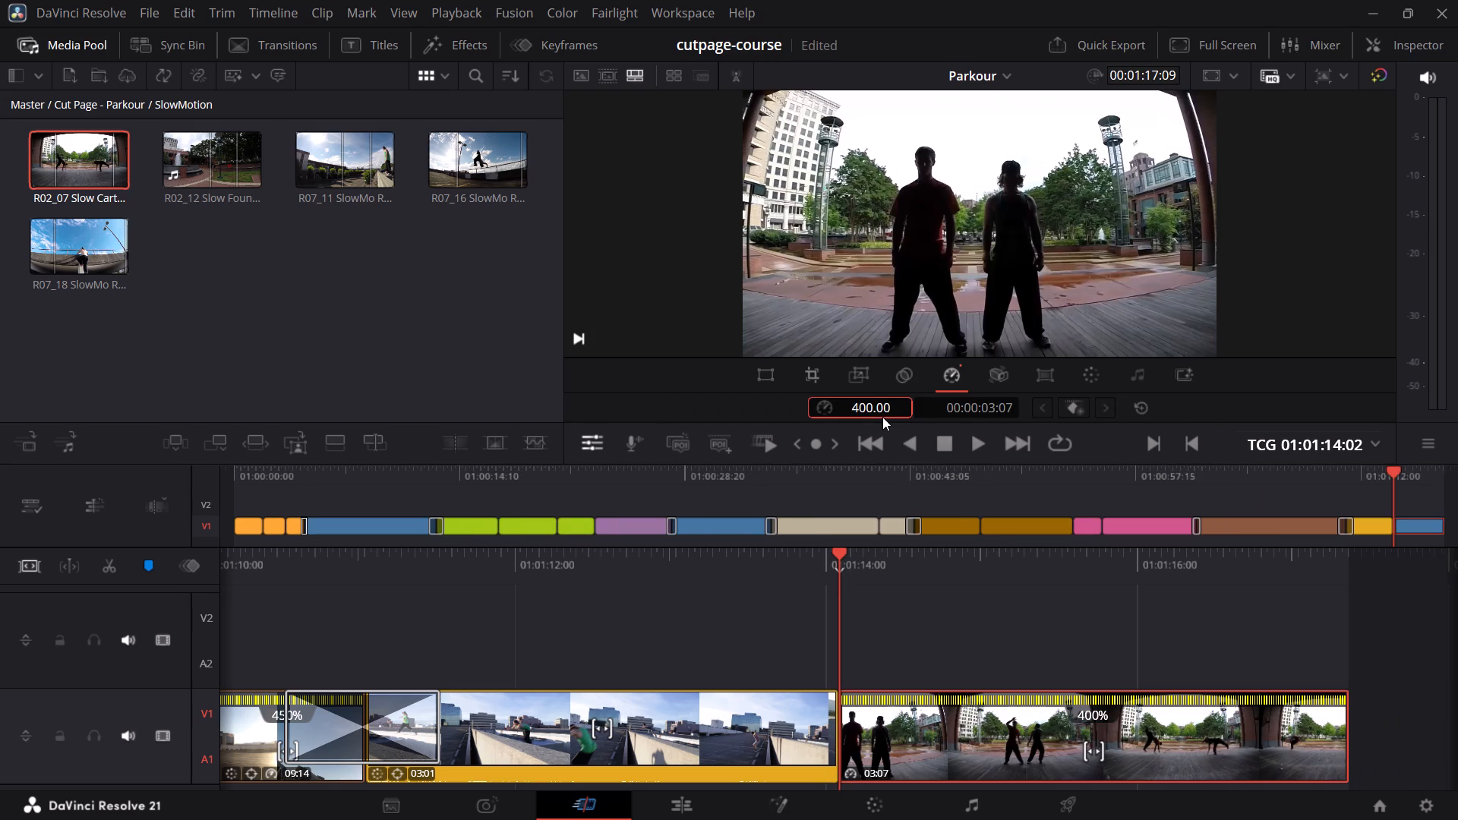
Play the sped-up cartwheels clip and extend its end until the clip lasts 03:24.
{"action": "key", "text": "space"}
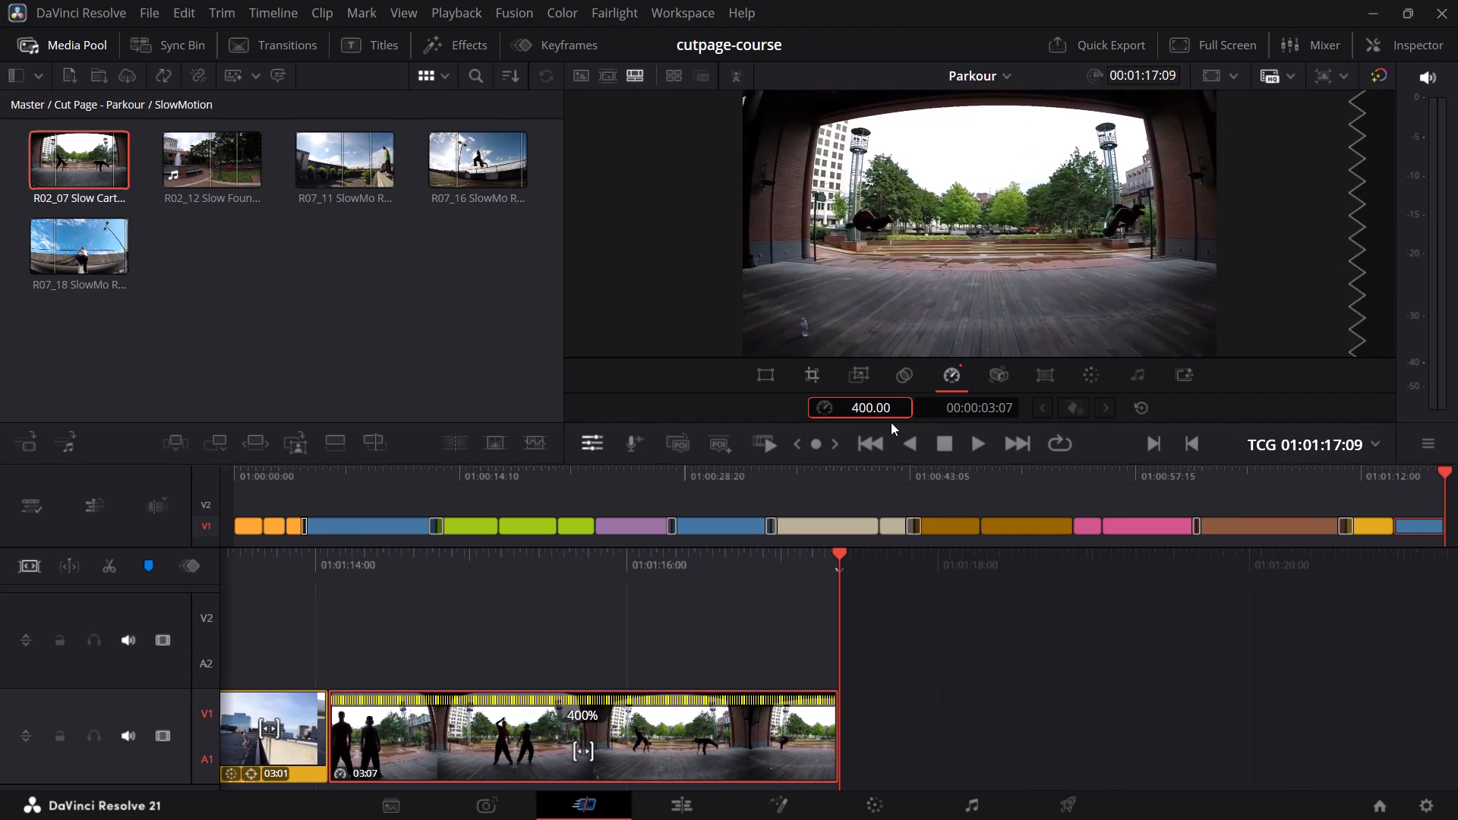
{"action": "left_click_drag", "start_coordinate": [837, 736], "coordinate": [904, 733]}
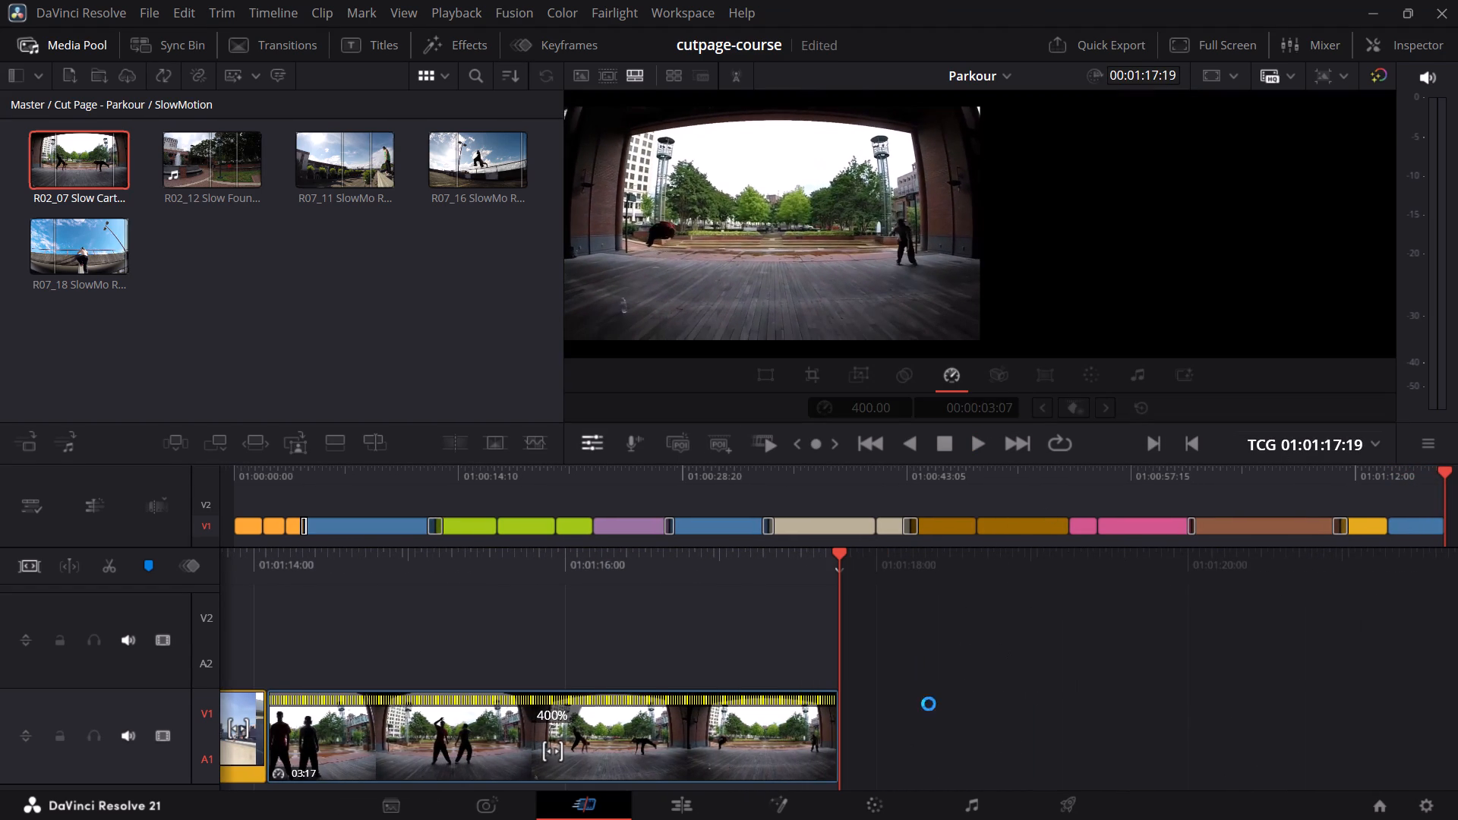
{"action": "left_click_drag", "start_coordinate": [835, 727], "coordinate": [879, 741]}
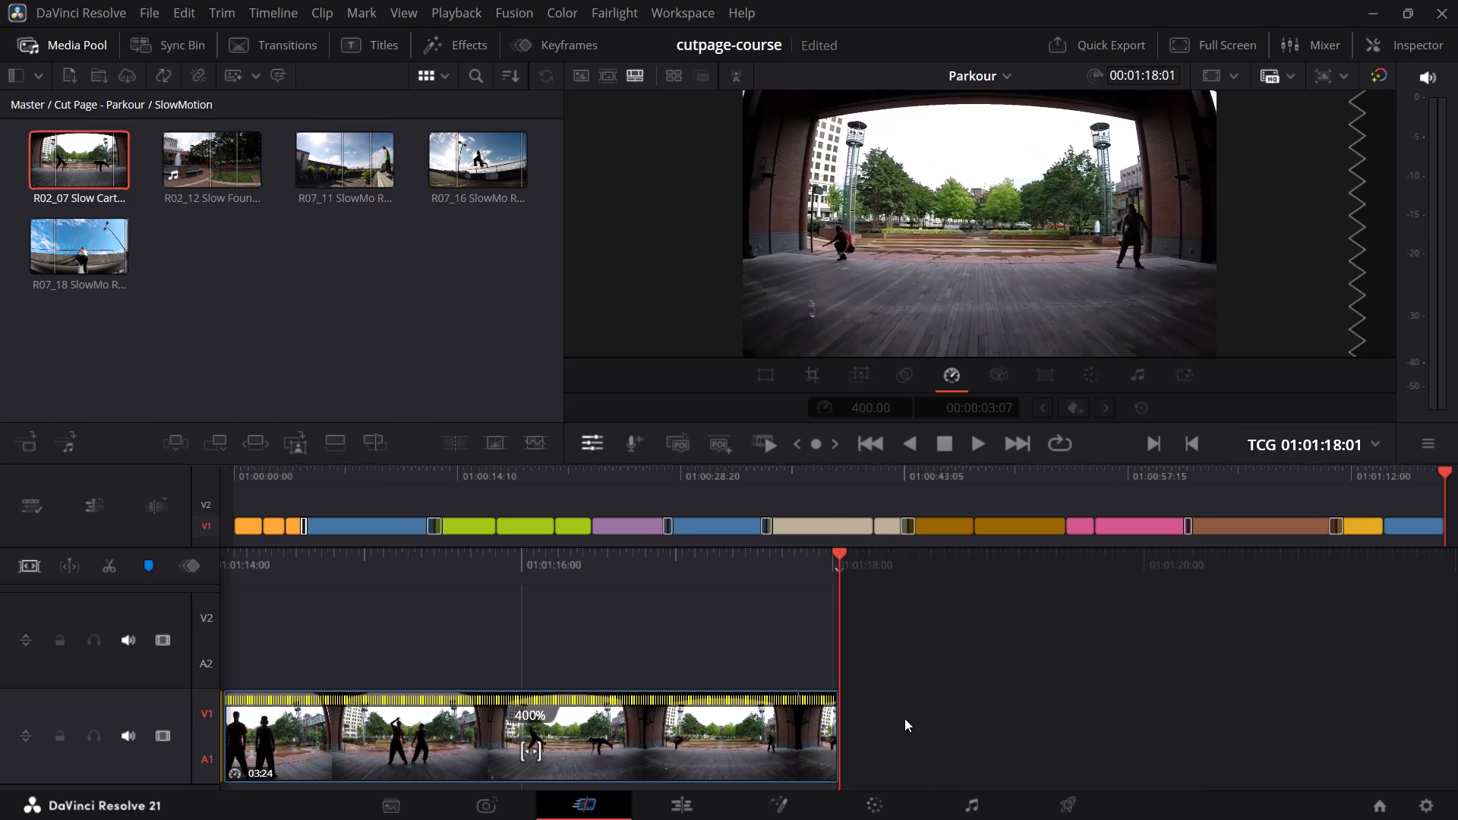
Play the cut from the rooftop clip and trim the start of the cartwheels clip by 7 frames to 03:17.
{"action": "key", "text": "space"}
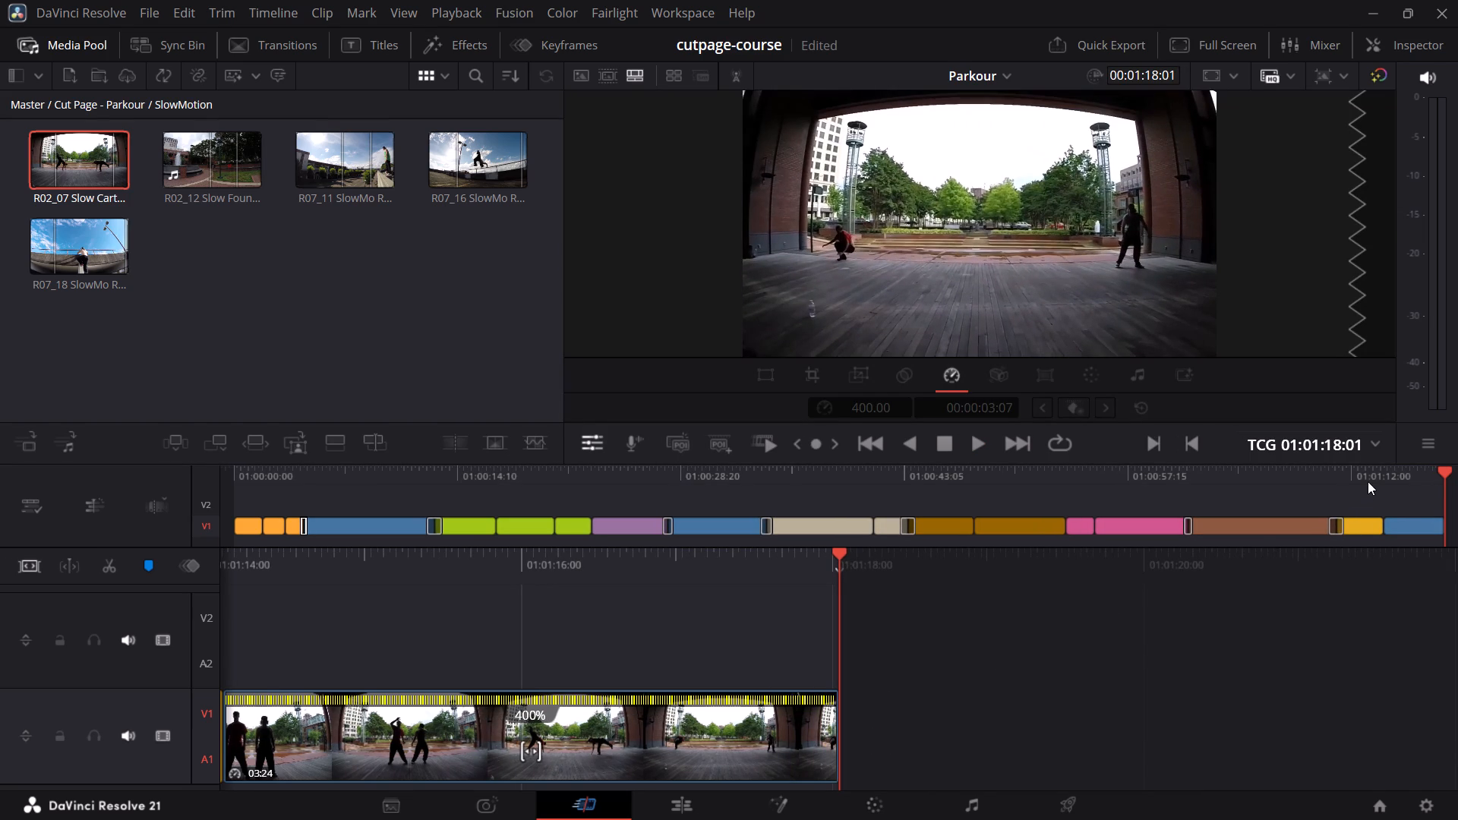
{"action": "left_click", "coordinate": [1368, 481]}
{"action": "key", "text": "space"}
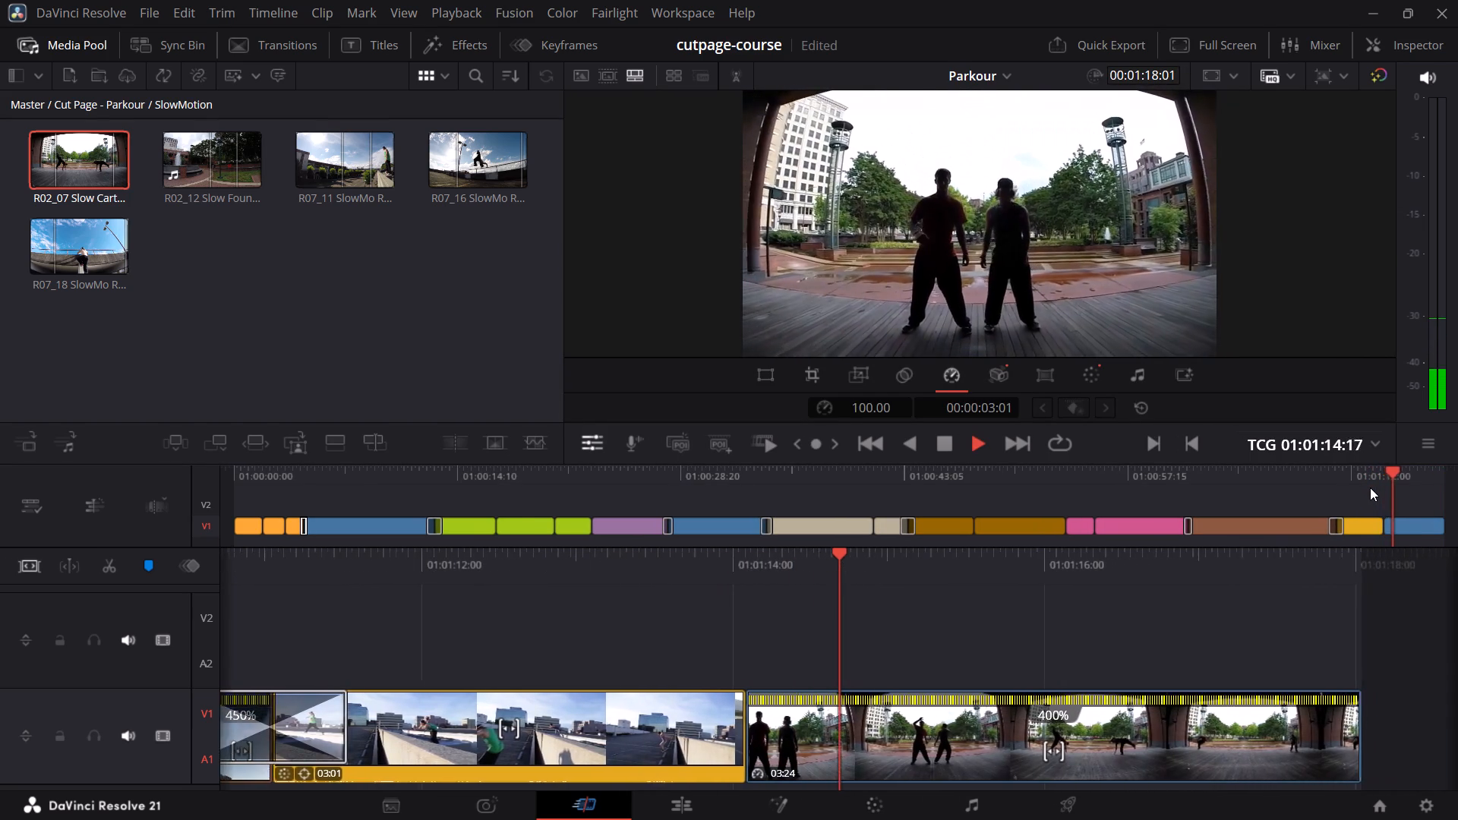
{"action": "key", "text": "space"}
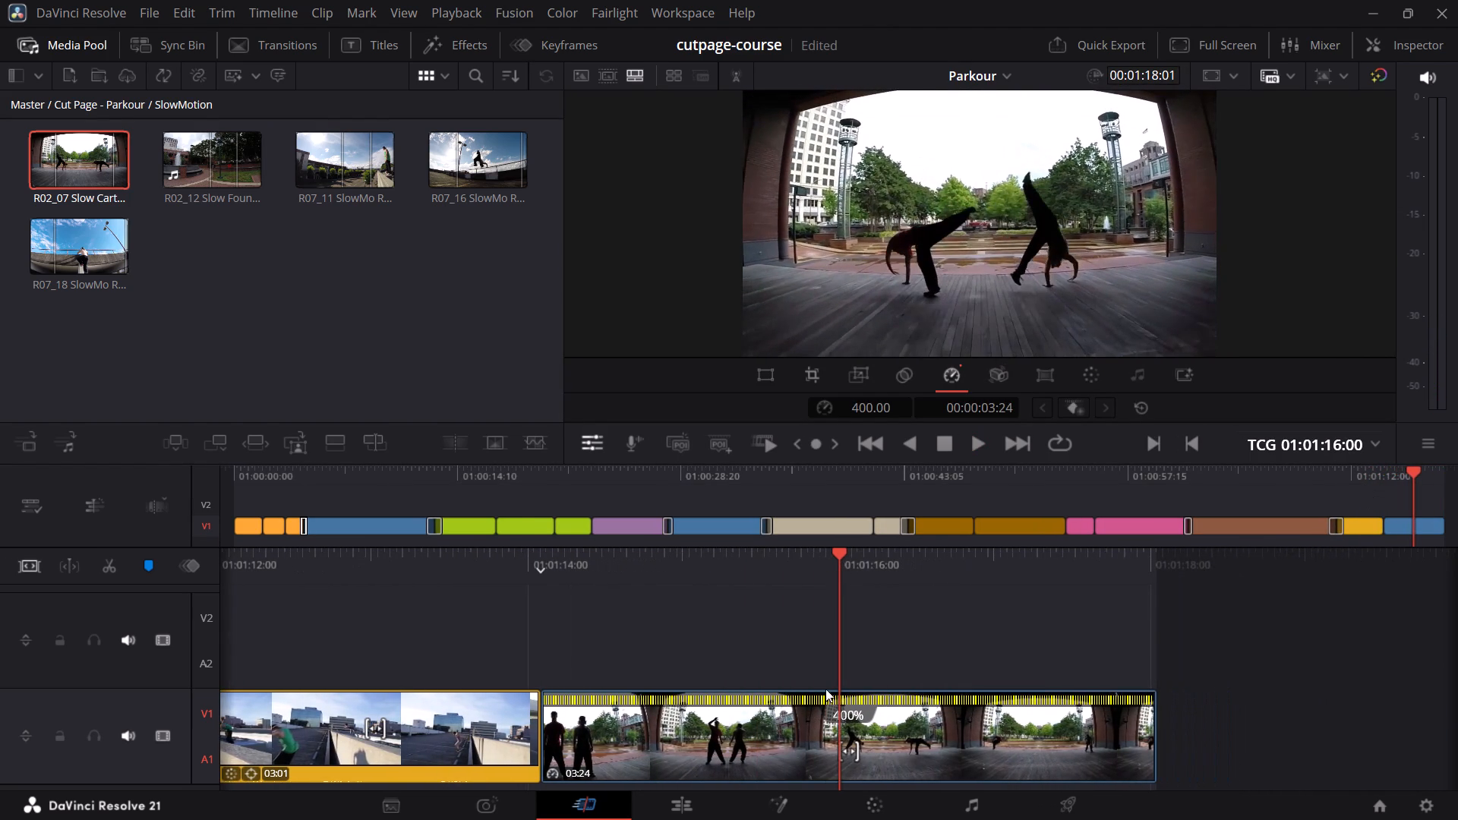
{"action": "left_click_drag", "start_coordinate": [553, 736], "coordinate": [586, 740]}
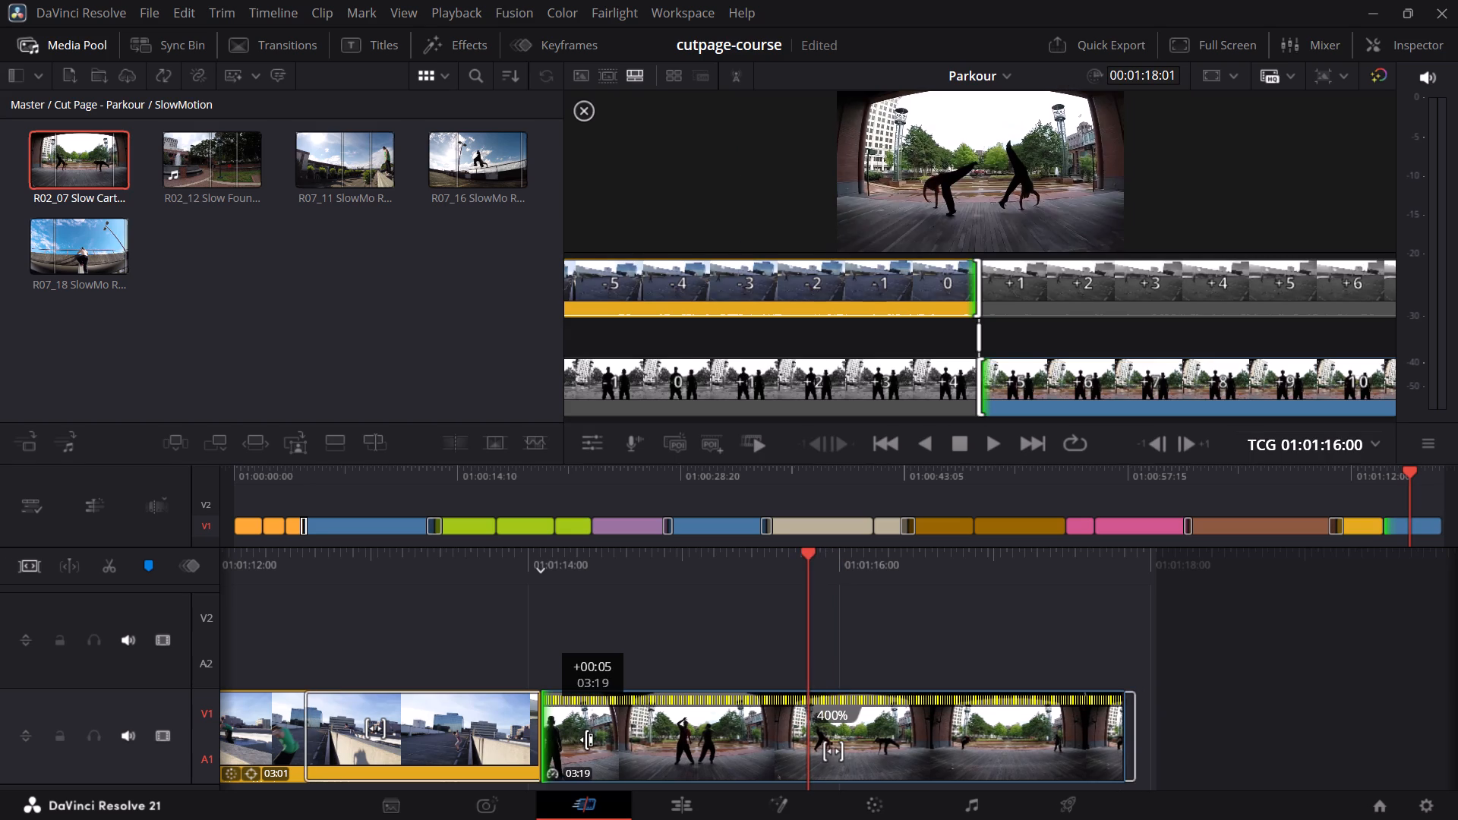
{"action": "left_click_drag", "start_coordinate": [586, 740], "coordinate": [601, 741]}
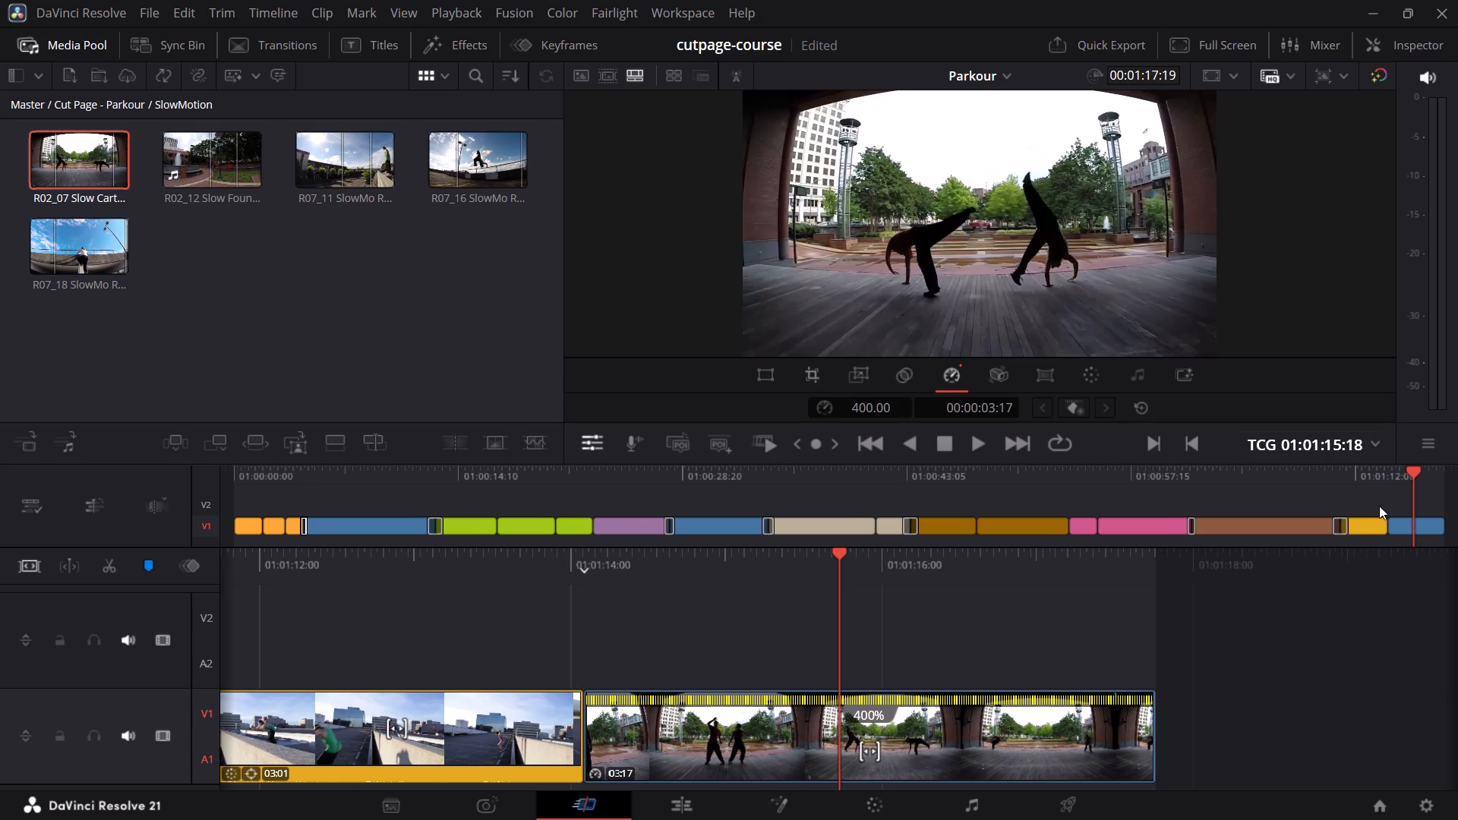
Replay the cut and trim two more frames off the start of the cartwheels clip, shortening it to 03:15.
{"action": "left_click", "coordinate": [1387, 478]}
{"action": "key", "text": "space"}
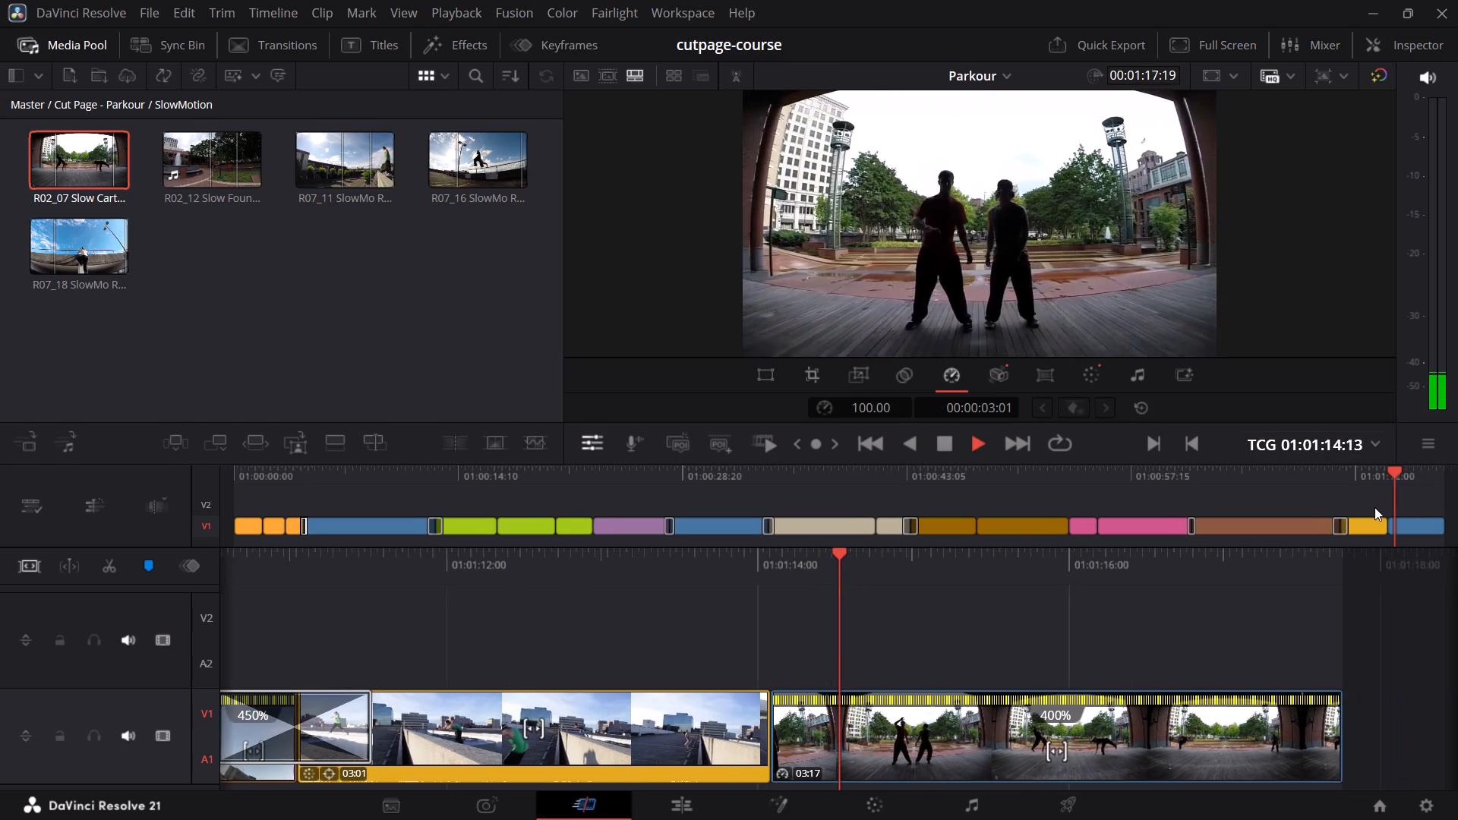
{"action": "key", "text": "space"}
{"action": "left_click", "coordinate": [725, 725]}
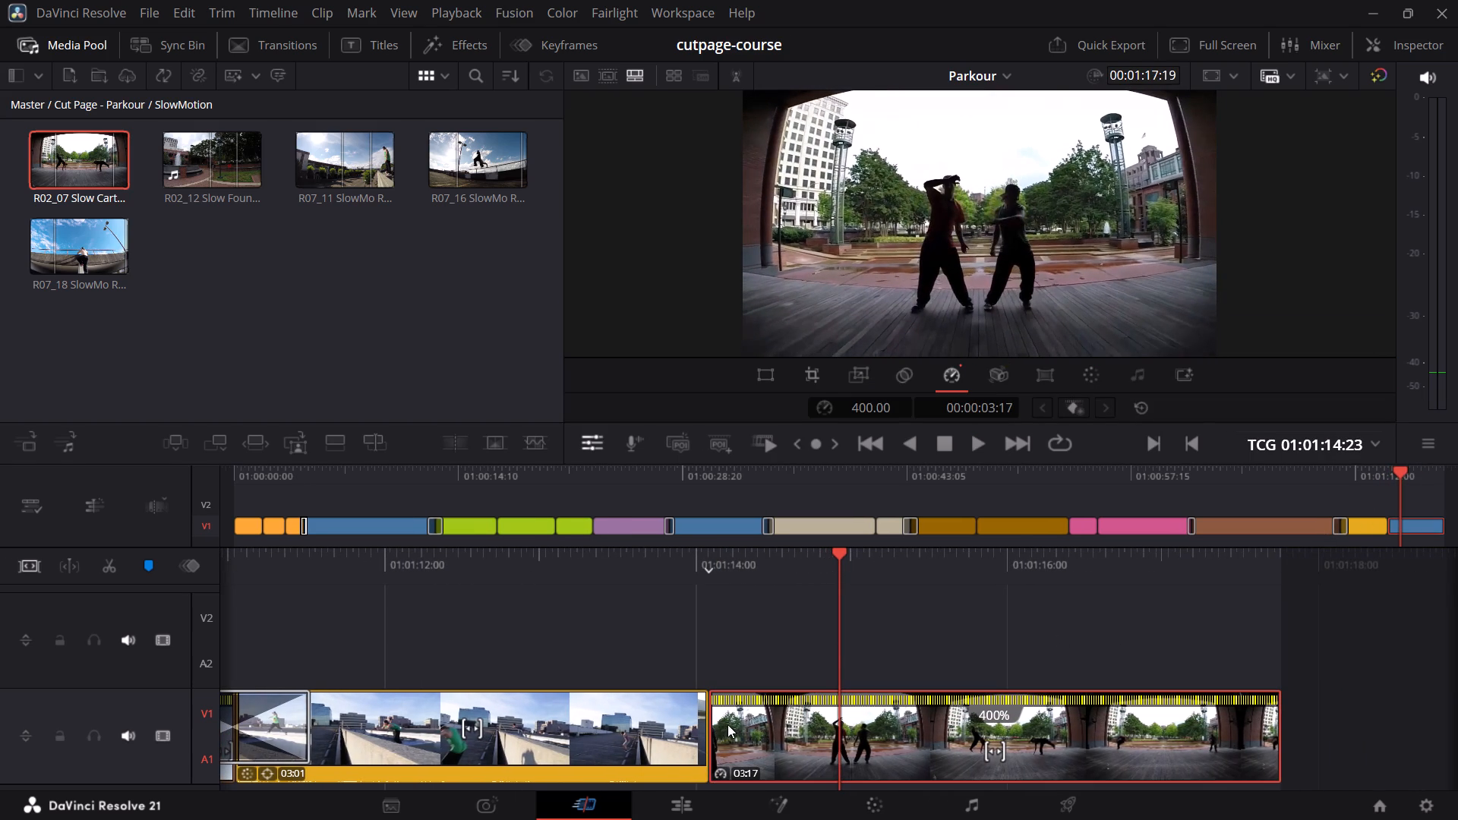
{"action": "left_click", "coordinate": [718, 718]}
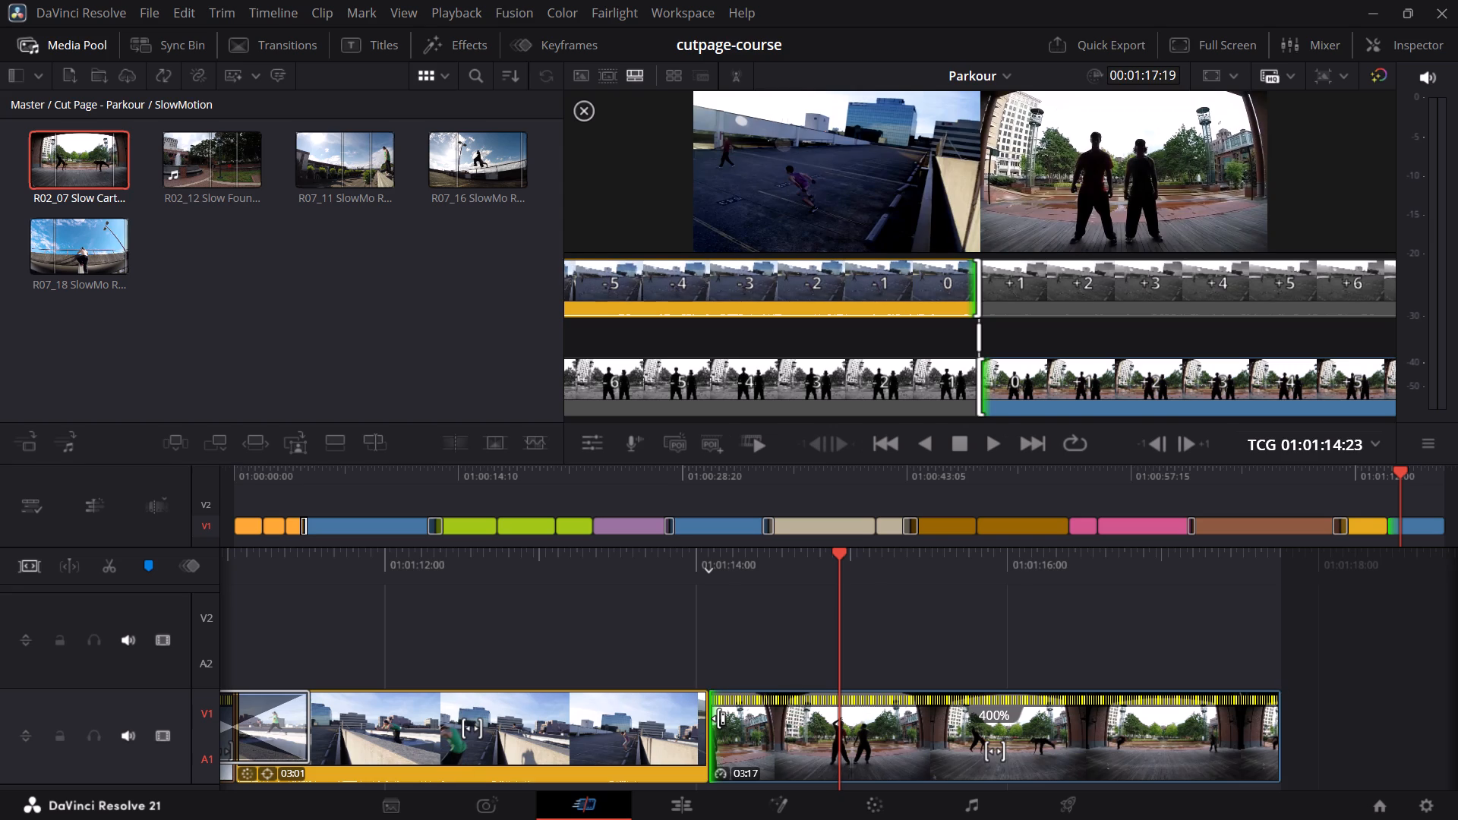
{"action": "double_click", "coordinate": [1192, 442]}
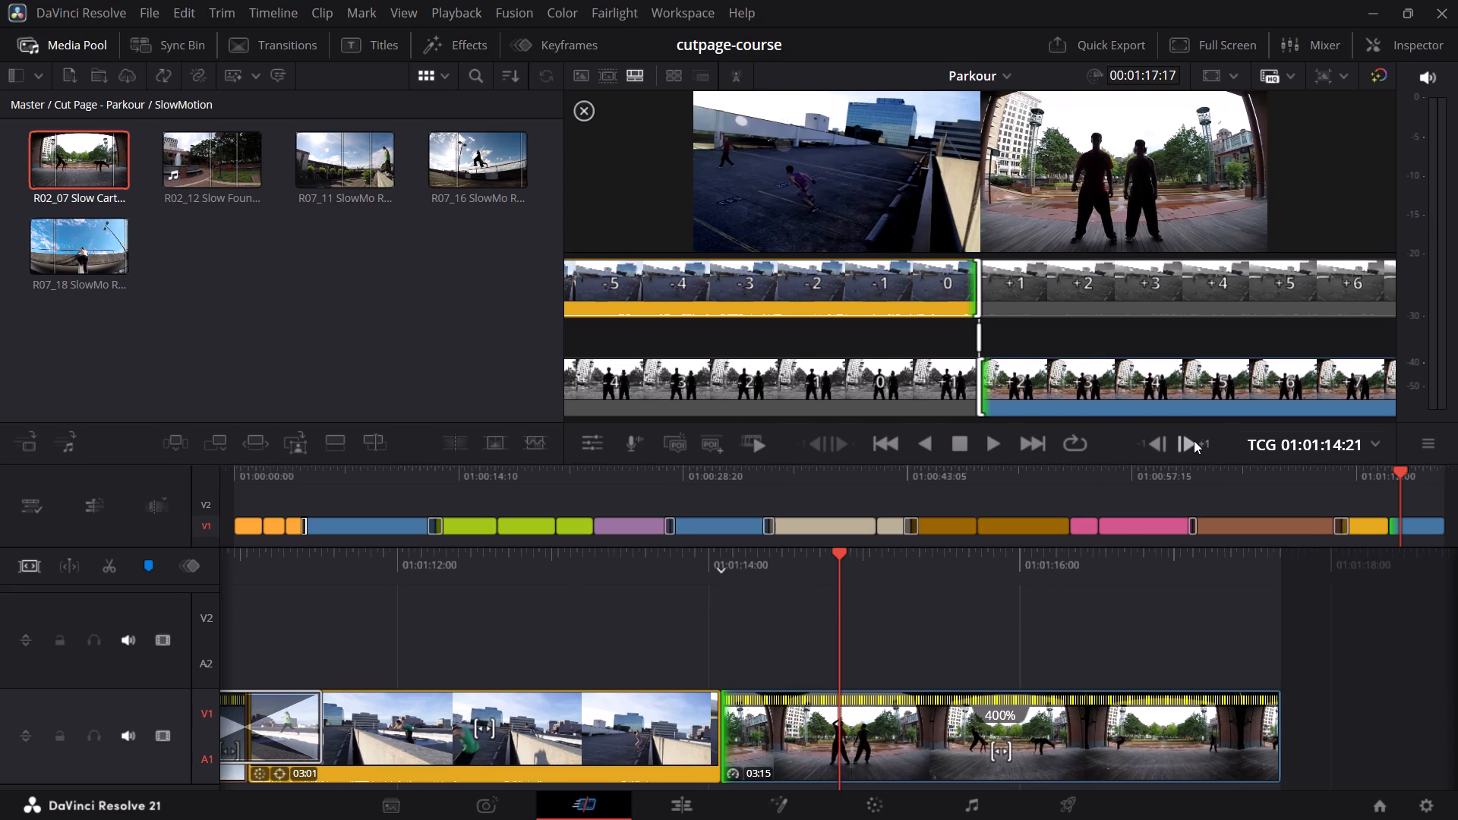
Trim the start of the cartwheels clip further until it lasts 02:22 and replay the ending from the rooftop clip.
{"action": "left_click", "coordinate": [1194, 440]}
{"action": "triple_click", "coordinate": [1194, 440]}
{"action": "triple_click", "coordinate": [1194, 440]}
{"action": "left_click", "coordinate": [1194, 439]}
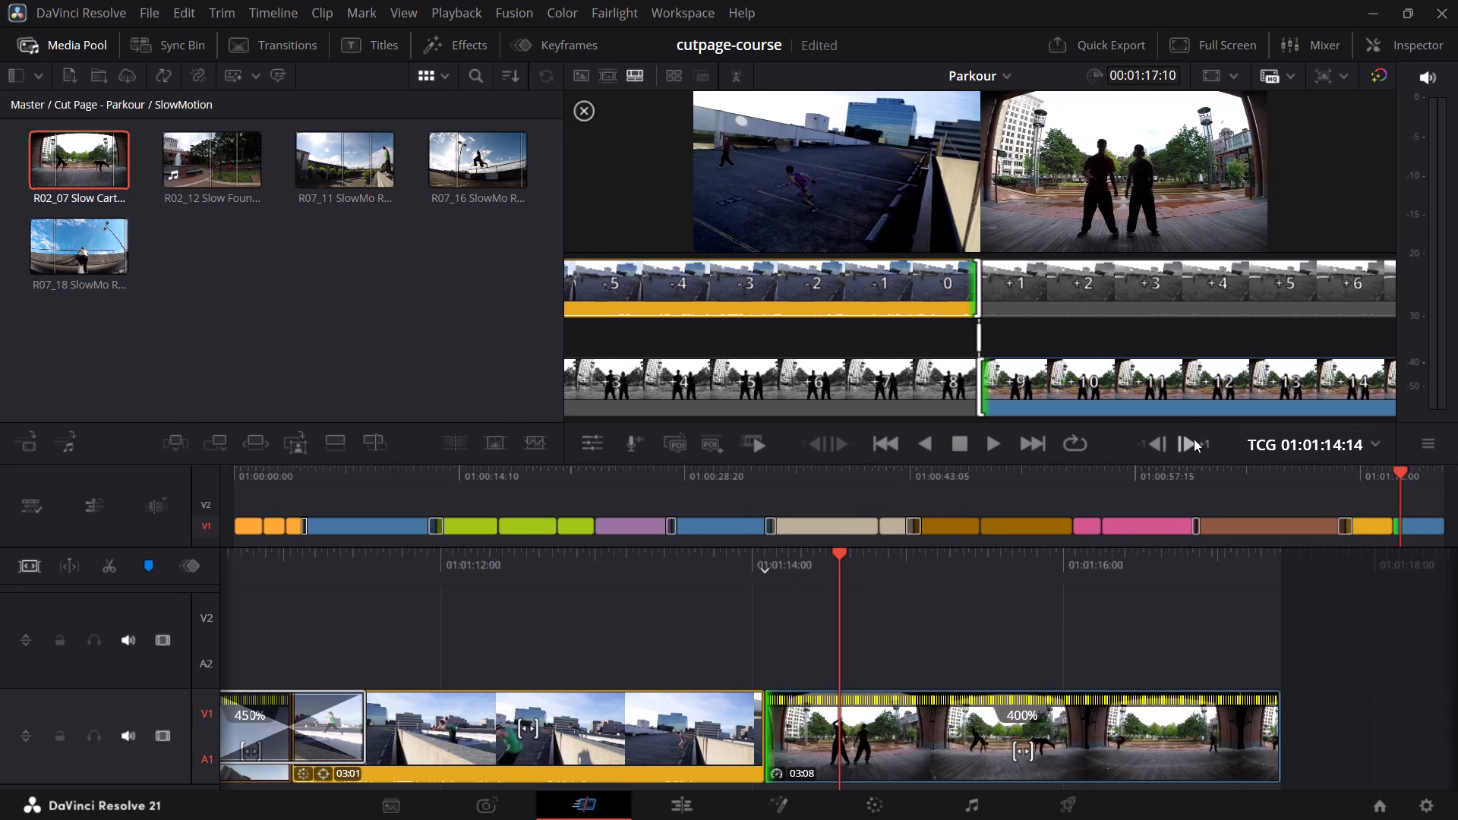
{"action": "triple_click", "coordinate": [1178, 444]}
{"action": "triple_click", "coordinate": [1177, 444]}
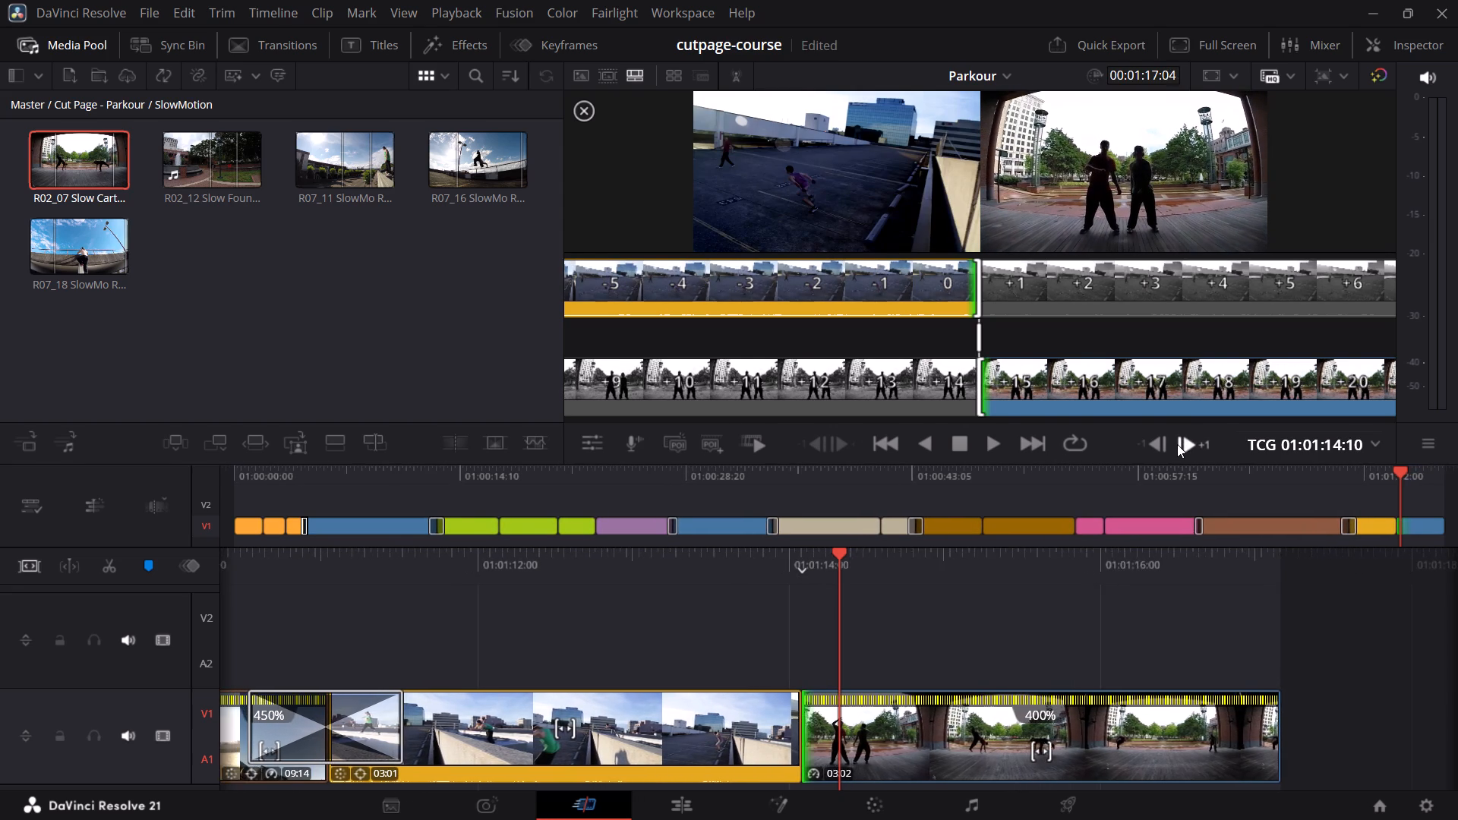
{"action": "triple_click", "coordinate": [1177, 444]}
{"action": "left_click", "coordinate": [1177, 444]}
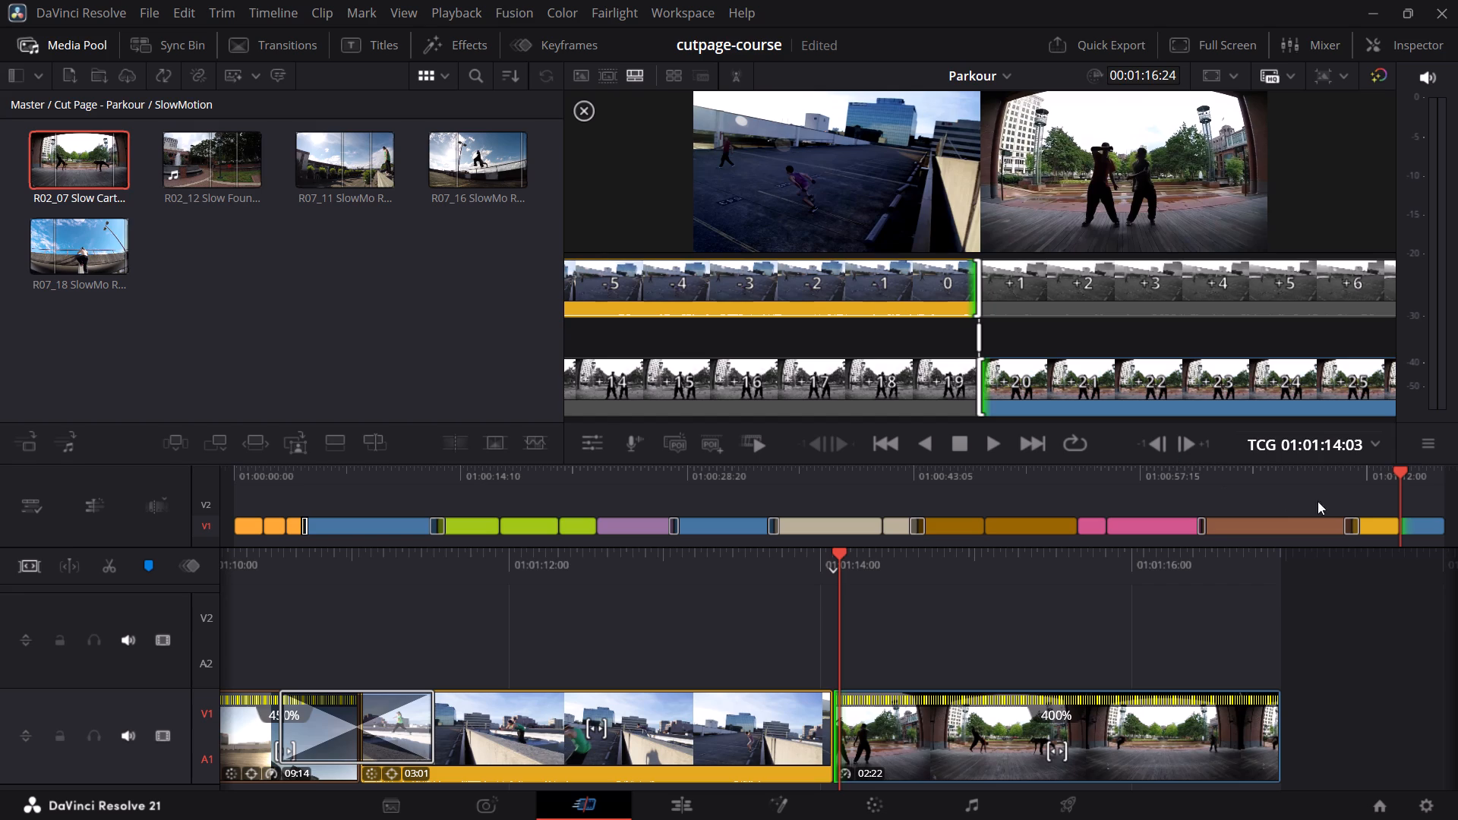
{"action": "left_click", "coordinate": [1375, 468]}
{"action": "key", "text": "space"}
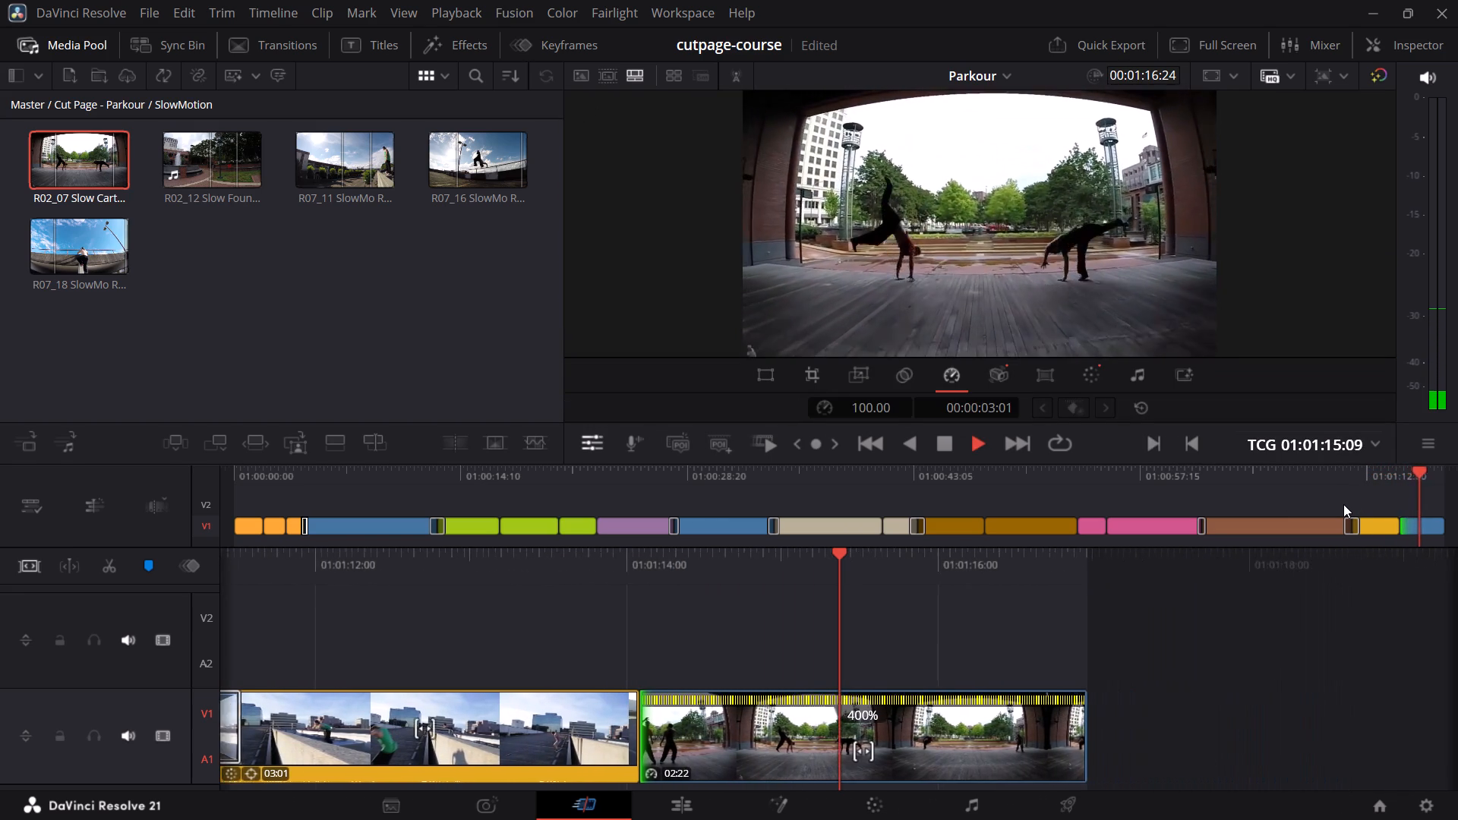
{"action": "key", "text": "space"}
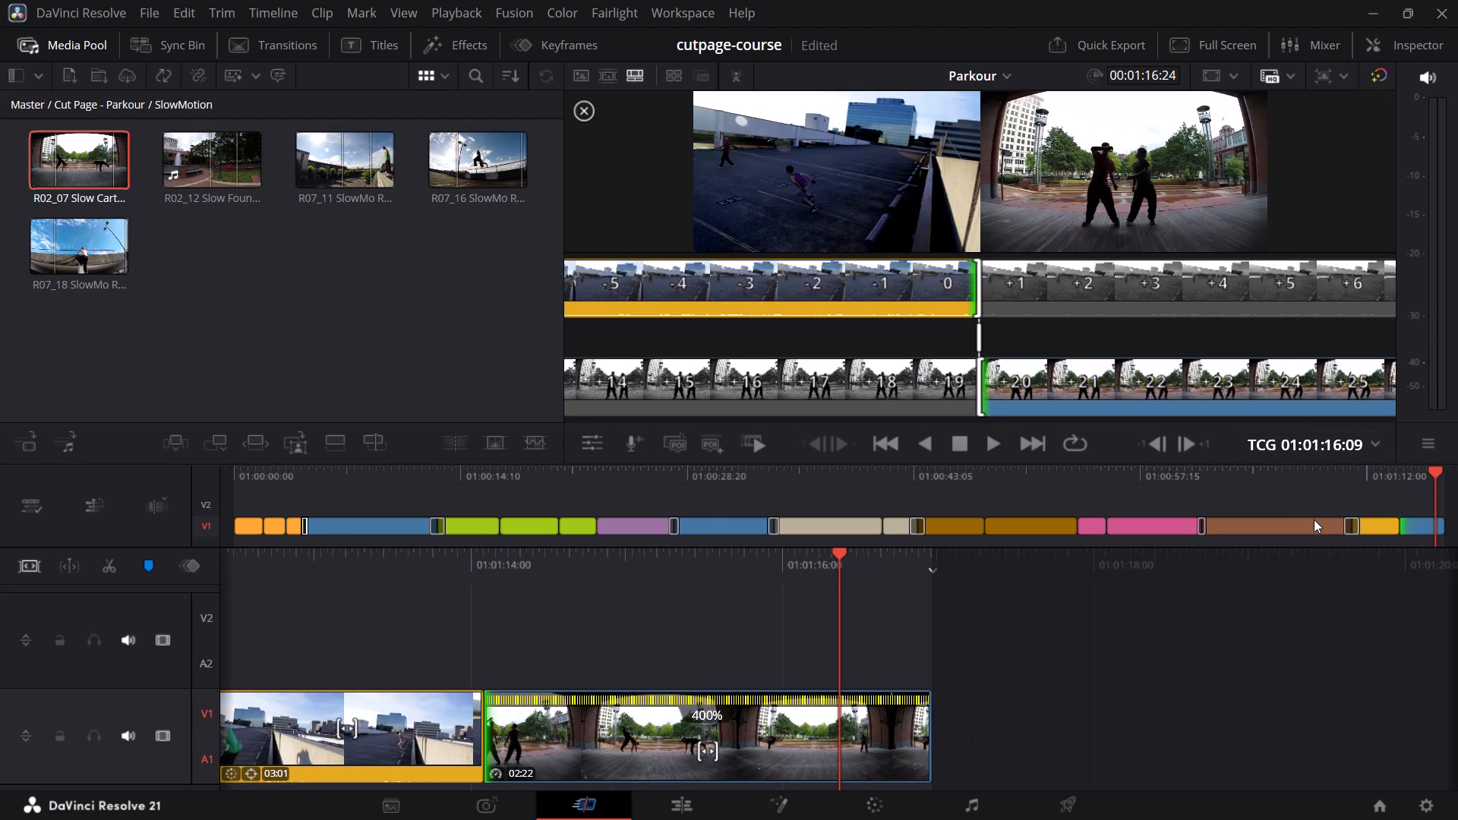
{"action": "key", "text": "Escape"}
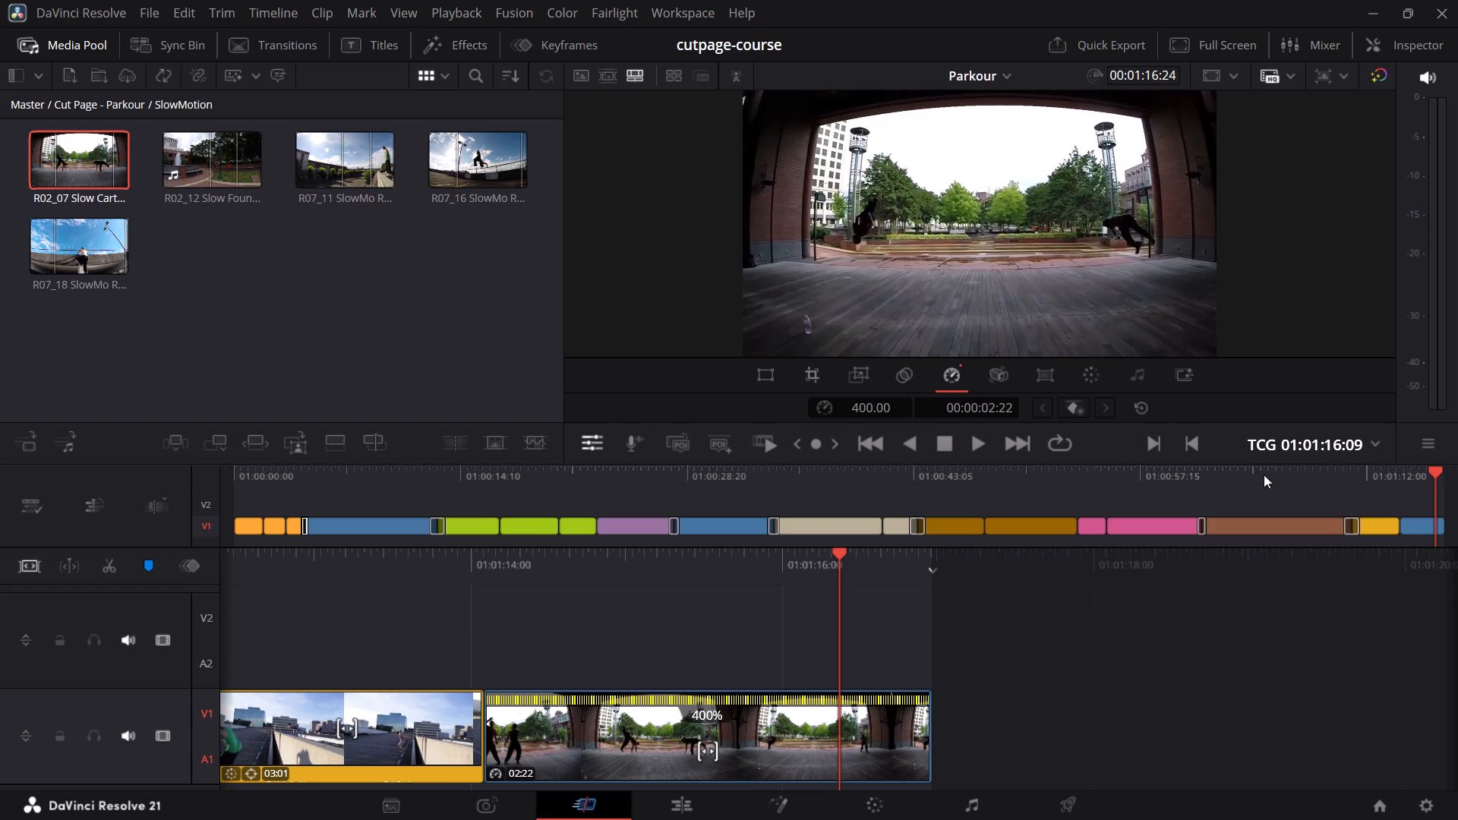
Add a standard dissolve at the cut between the rooftop clip and the cartwheels clip on V1.
{"action": "left_click", "coordinate": [1356, 471]}
{"action": "left_click_drag", "start_coordinate": [1357, 471], "coordinate": [1387, 477]}
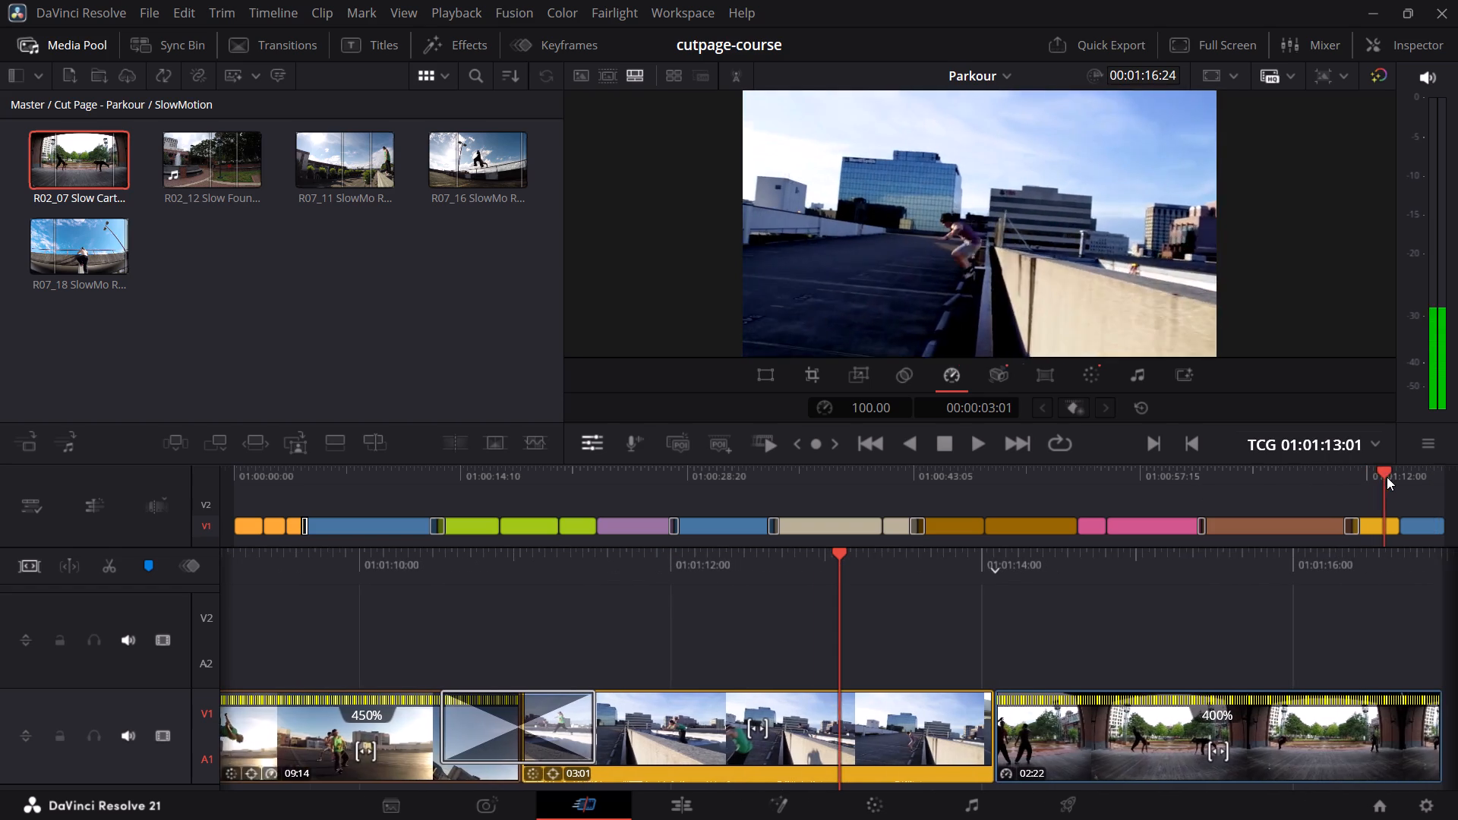
{"action": "left_click_drag", "start_coordinate": [1387, 477], "coordinate": [1388, 477]}
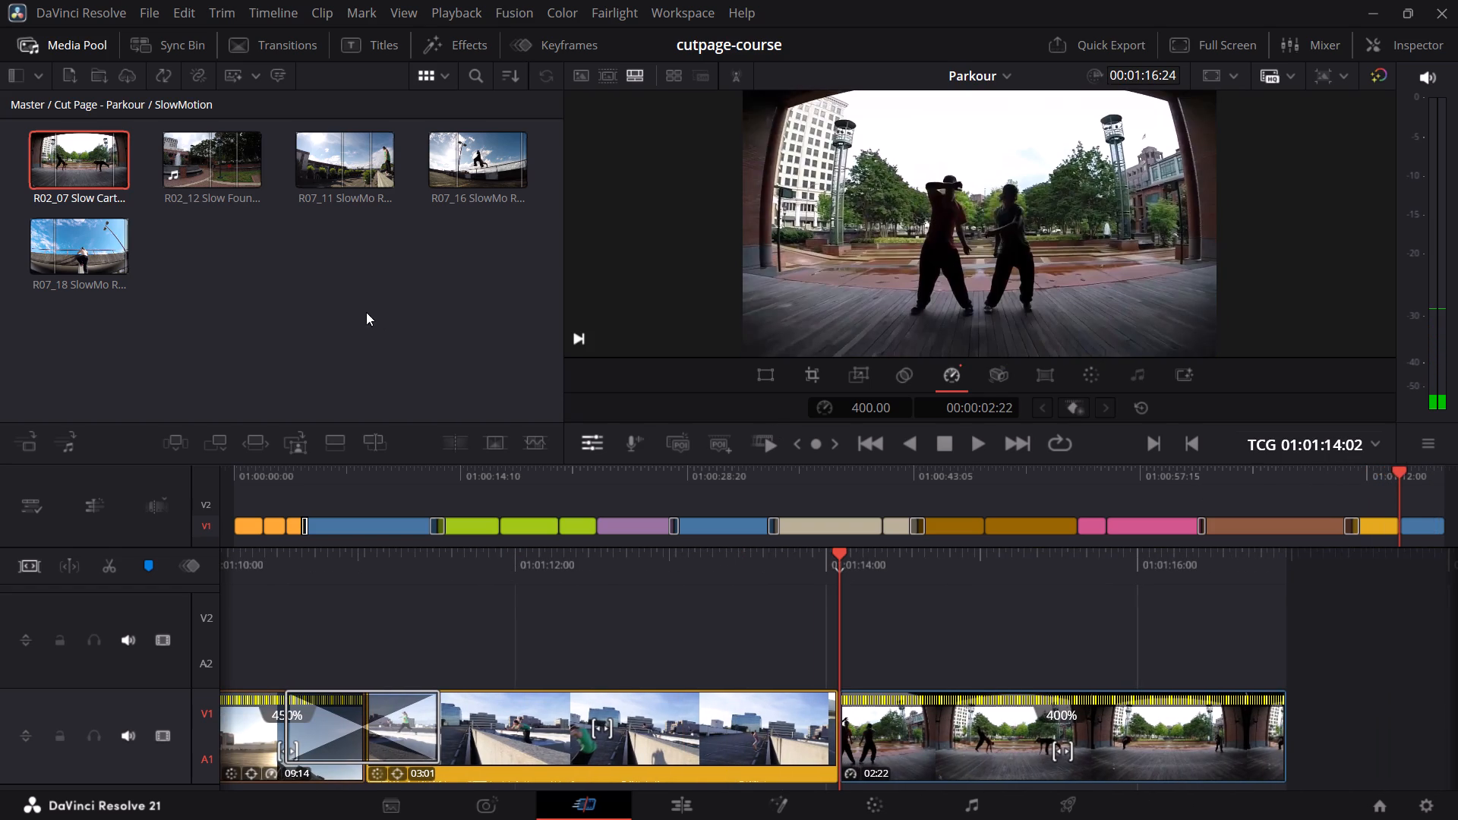
{"action": "left_click", "coordinate": [256, 49]}
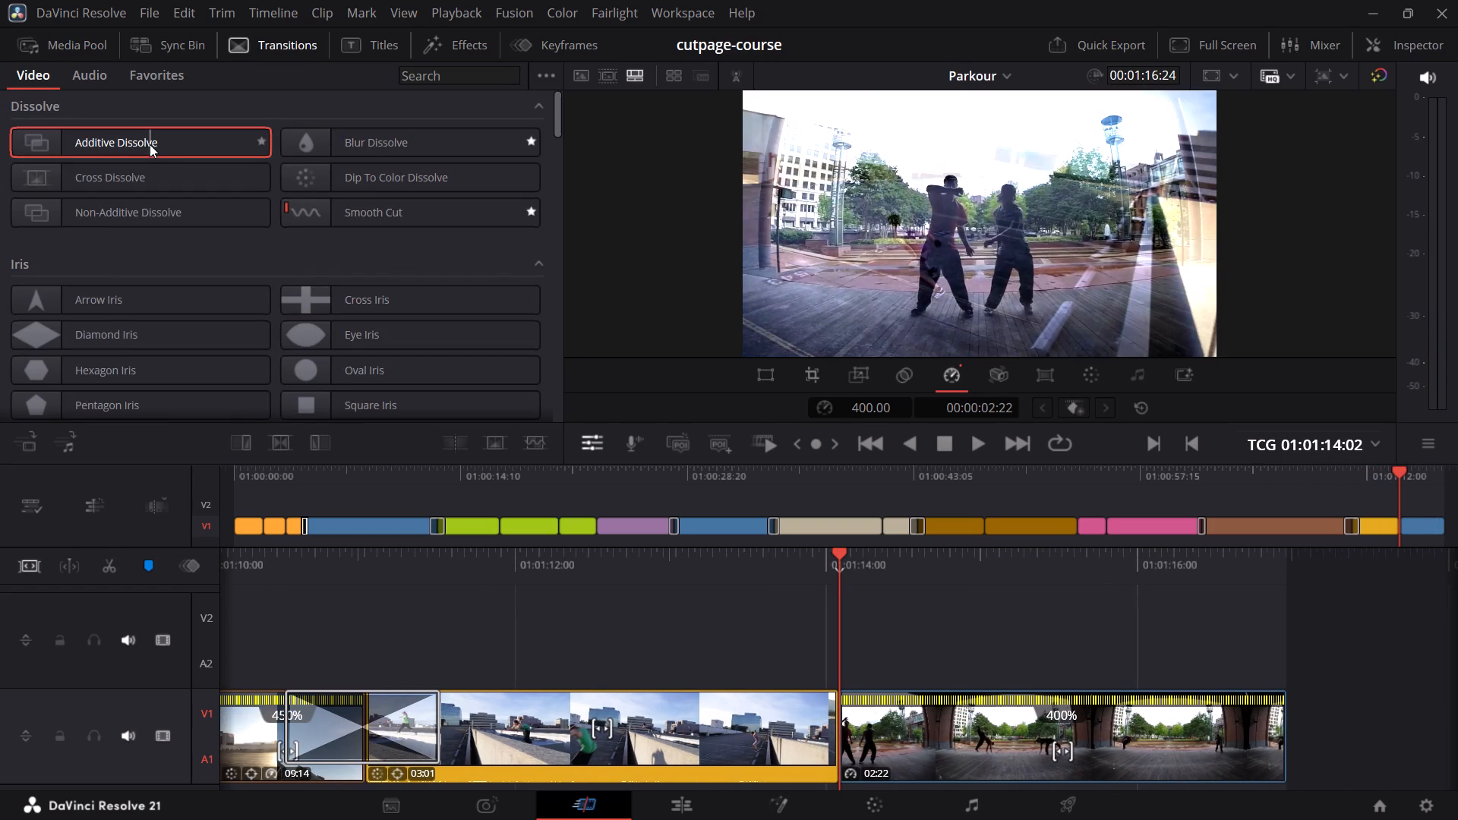
{"action": "left_click_drag", "start_coordinate": [150, 144], "coordinate": [164, 144]}
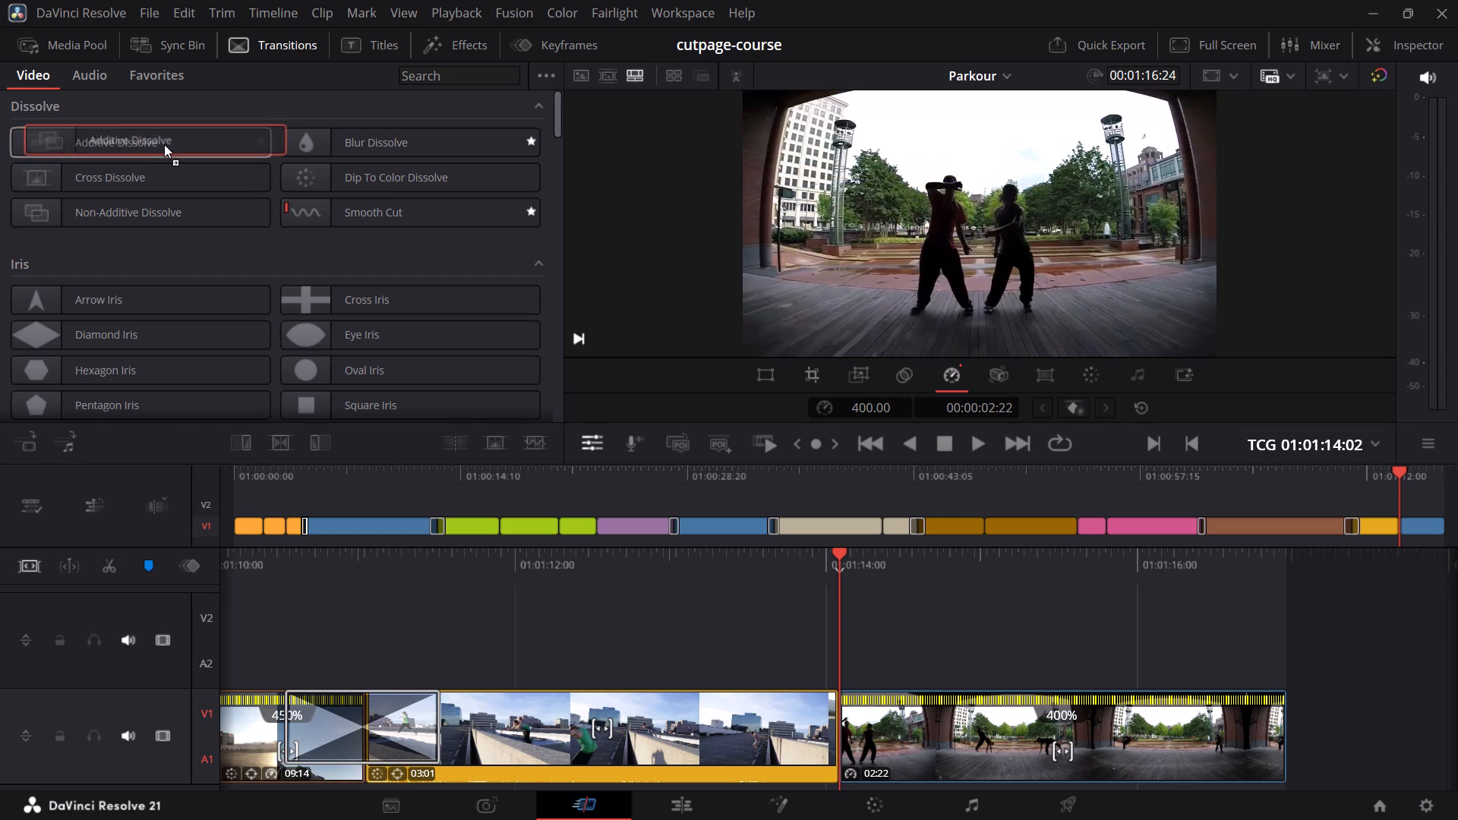
{"action": "left_click_drag", "start_coordinate": [164, 144], "coordinate": [159, 142]}
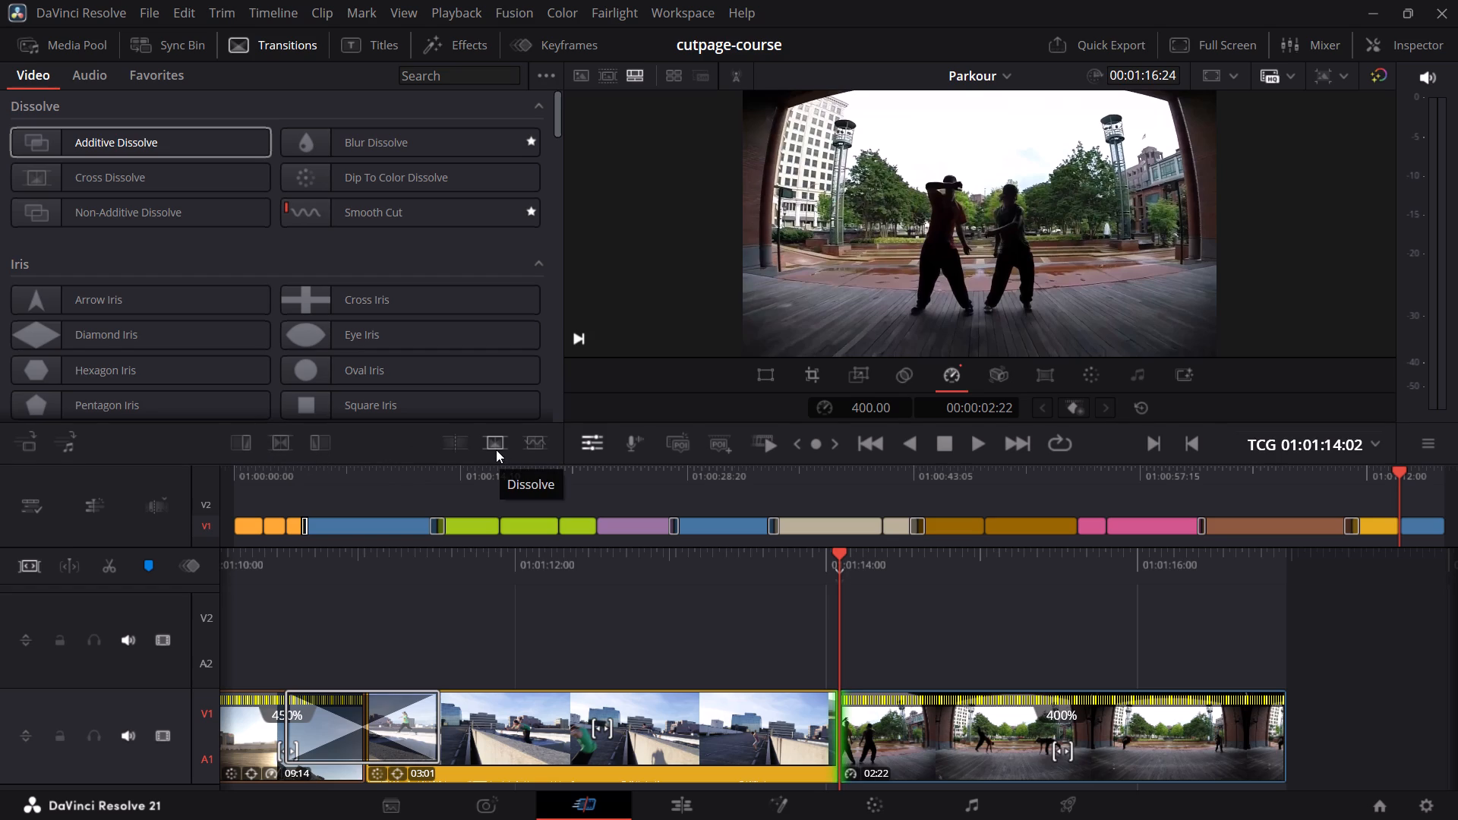
{"action": "left_click_drag", "start_coordinate": [494, 444], "coordinate": [649, 543]}
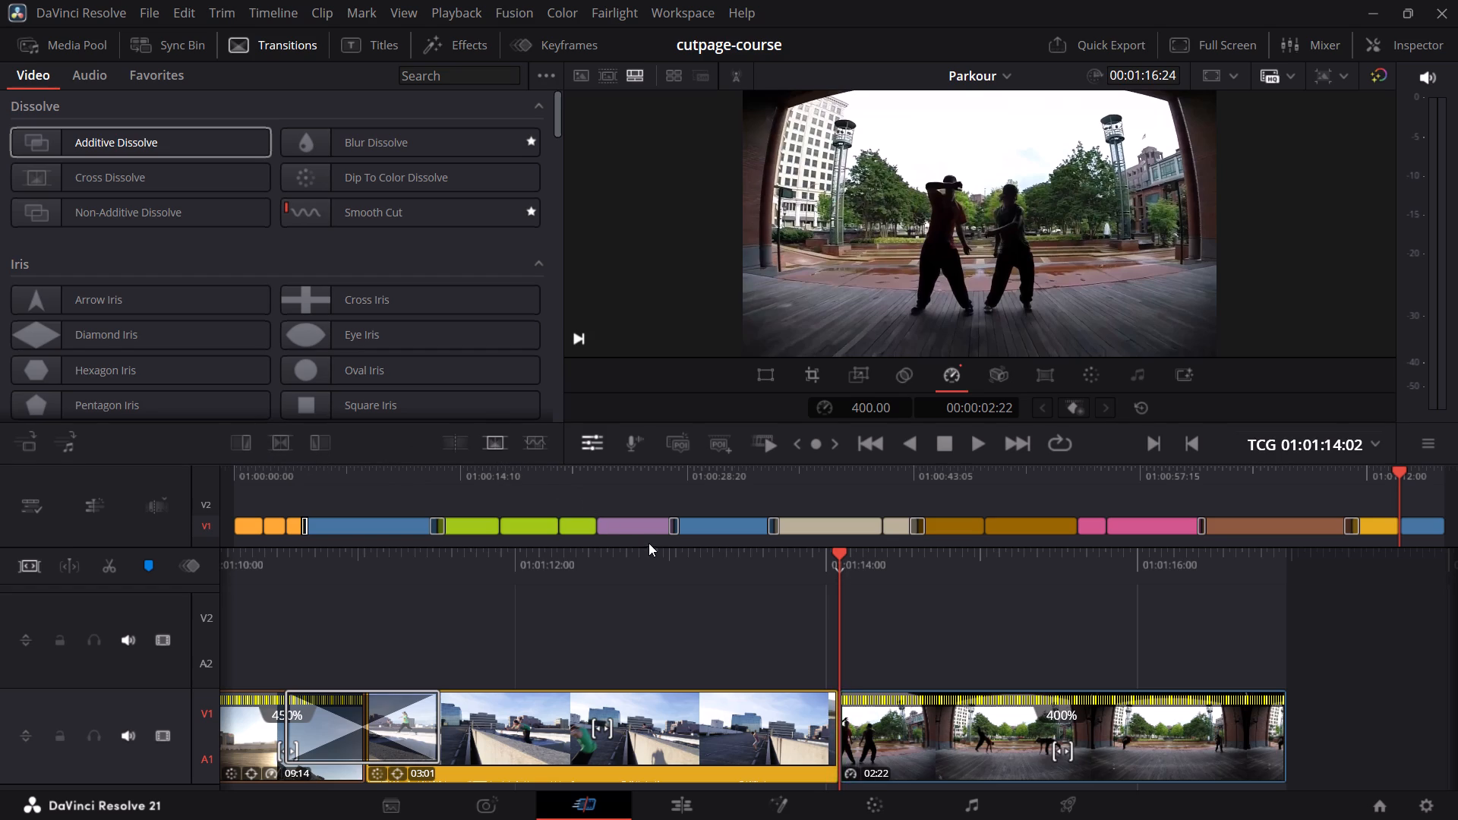
{"action": "left_click_drag", "start_coordinate": [649, 543], "coordinate": [791, 628]}
{"action": "left_click", "coordinate": [494, 443]}
Add a dissolve at the very end of the cartwheels clip so the timeline fades to black.
{"action": "left_click_drag", "start_coordinate": [1114, 568], "coordinate": [694, 620]}
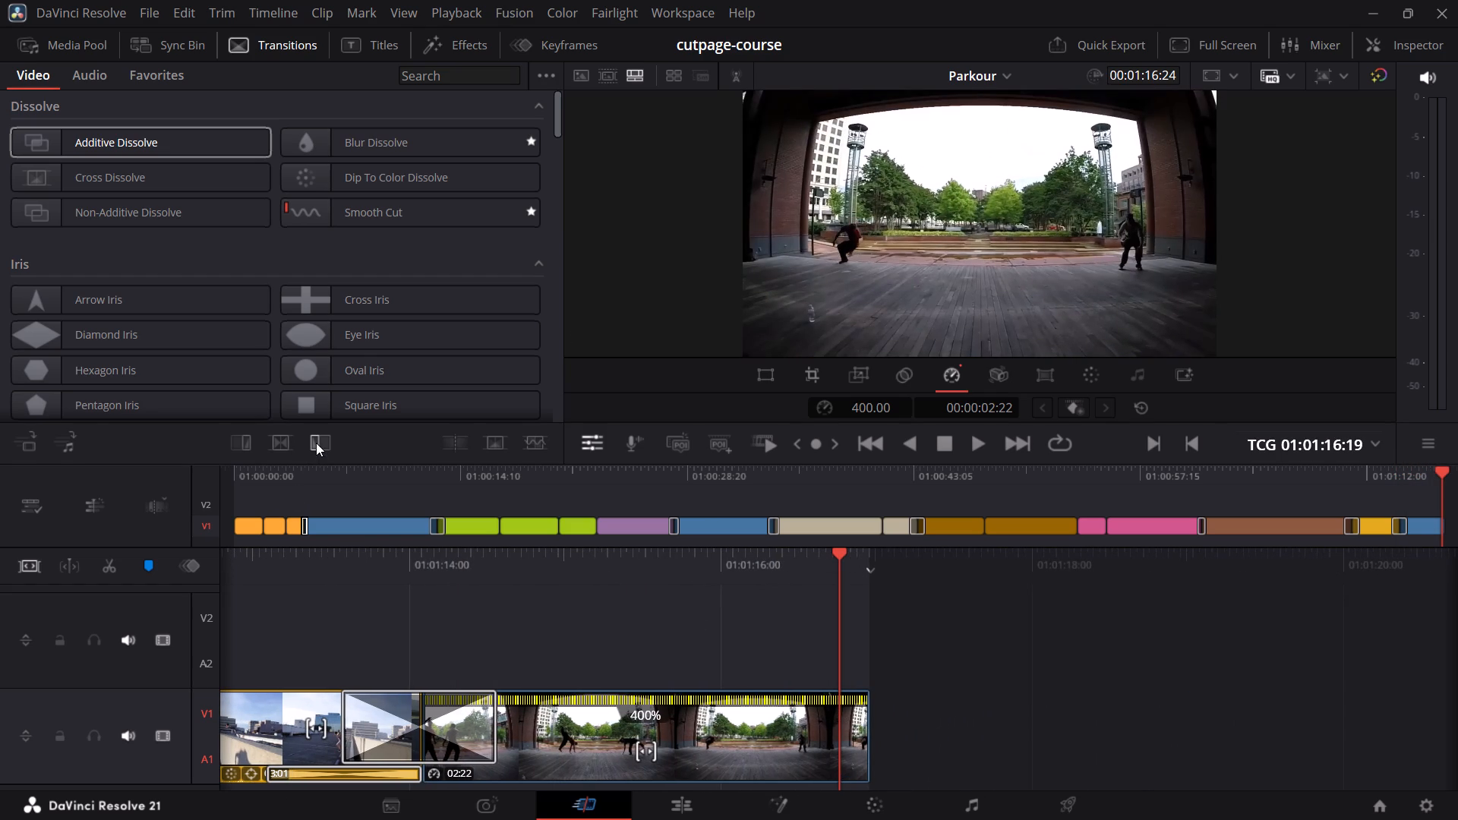
{"action": "left_click", "coordinate": [317, 442]}
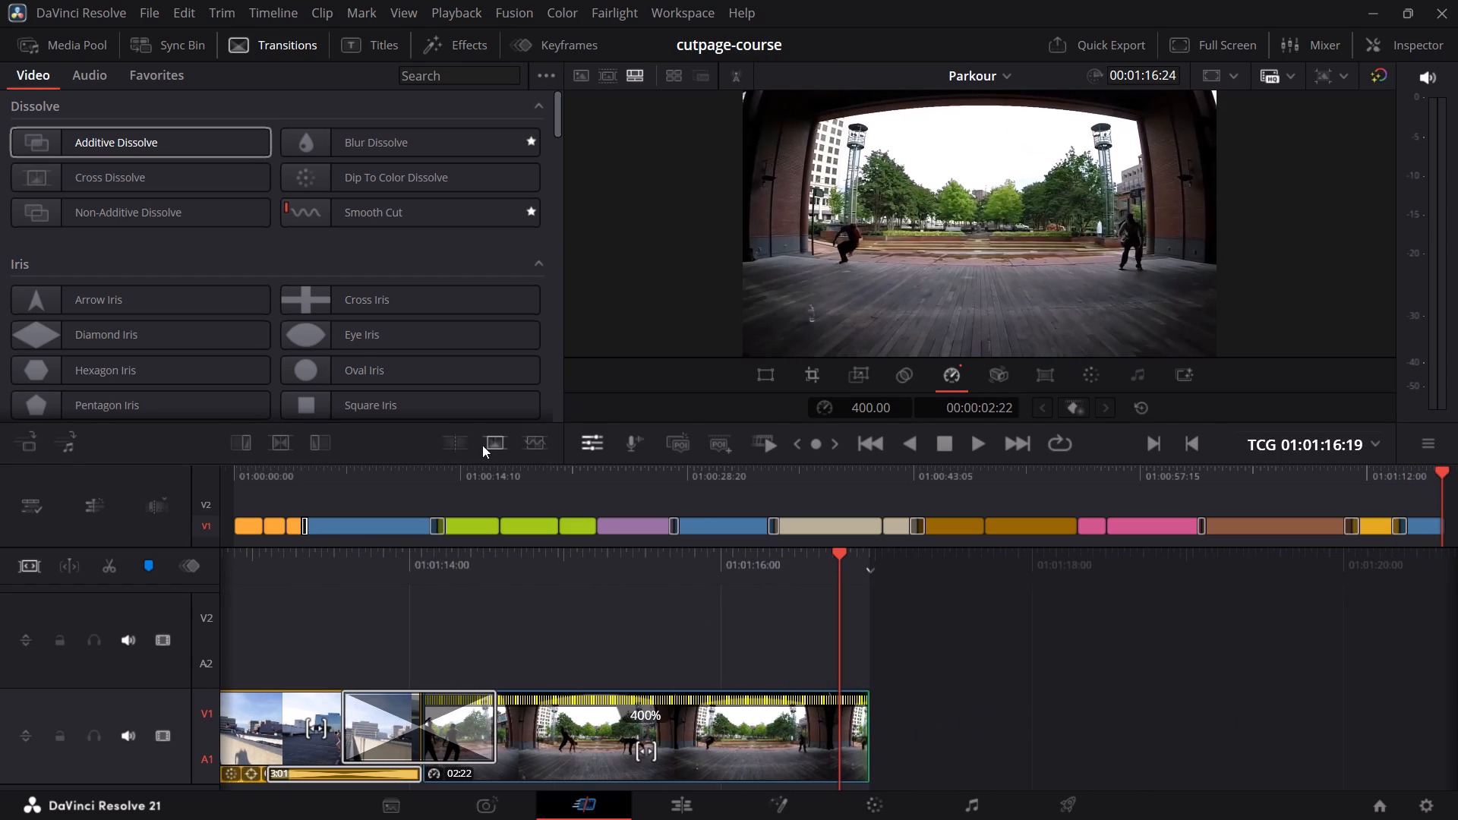
{"action": "left_click", "coordinate": [494, 443]}
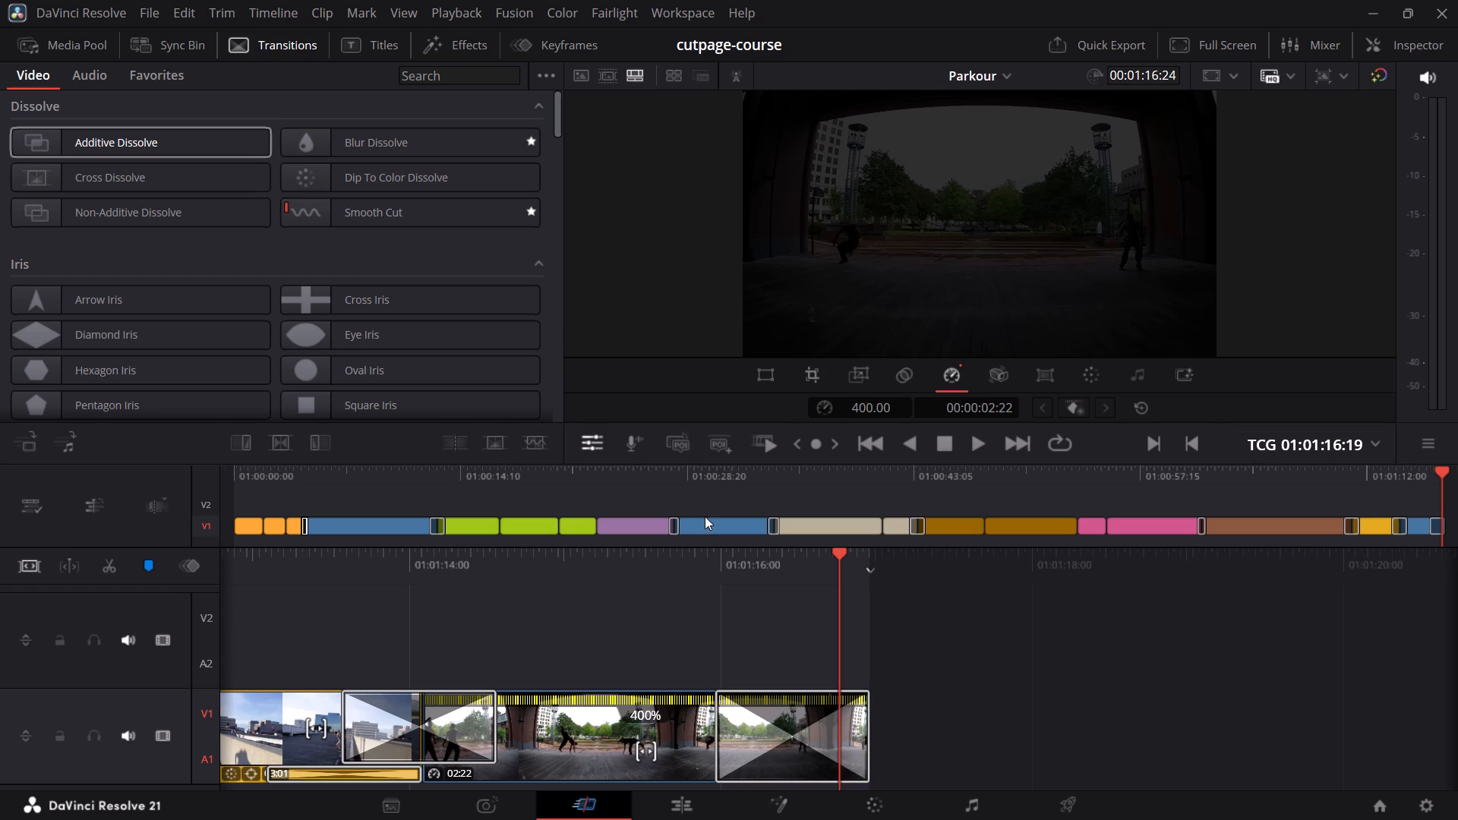
Play and scrub through the last two clips to check the dissolve between them and the closing fade.
{"action": "left_click_drag", "start_coordinate": [738, 565], "coordinate": [1284, 575]}
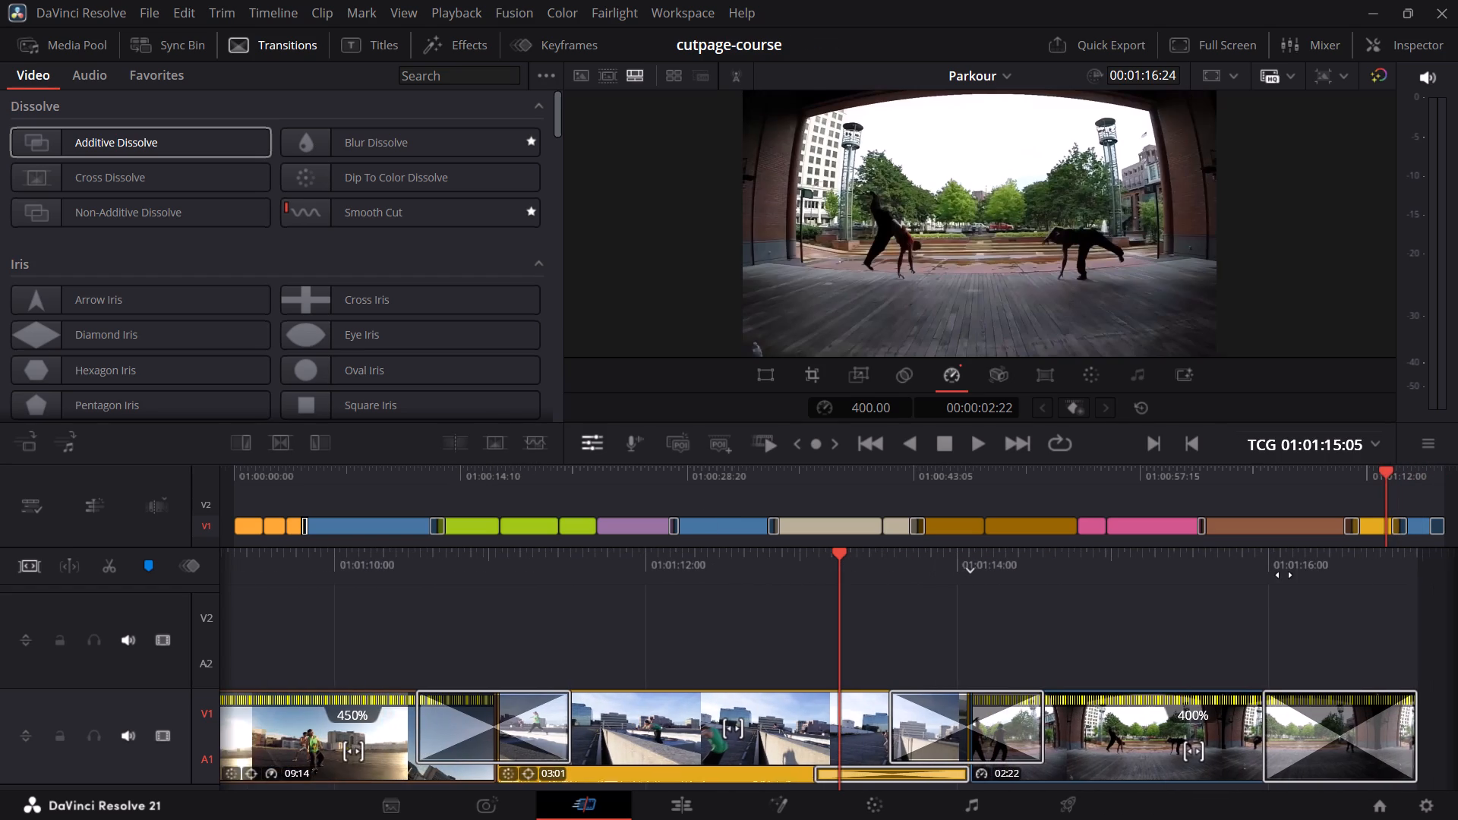
{"action": "left_click_drag", "start_coordinate": [1284, 575], "coordinate": [1333, 585]}
{"action": "key", "text": "space"}
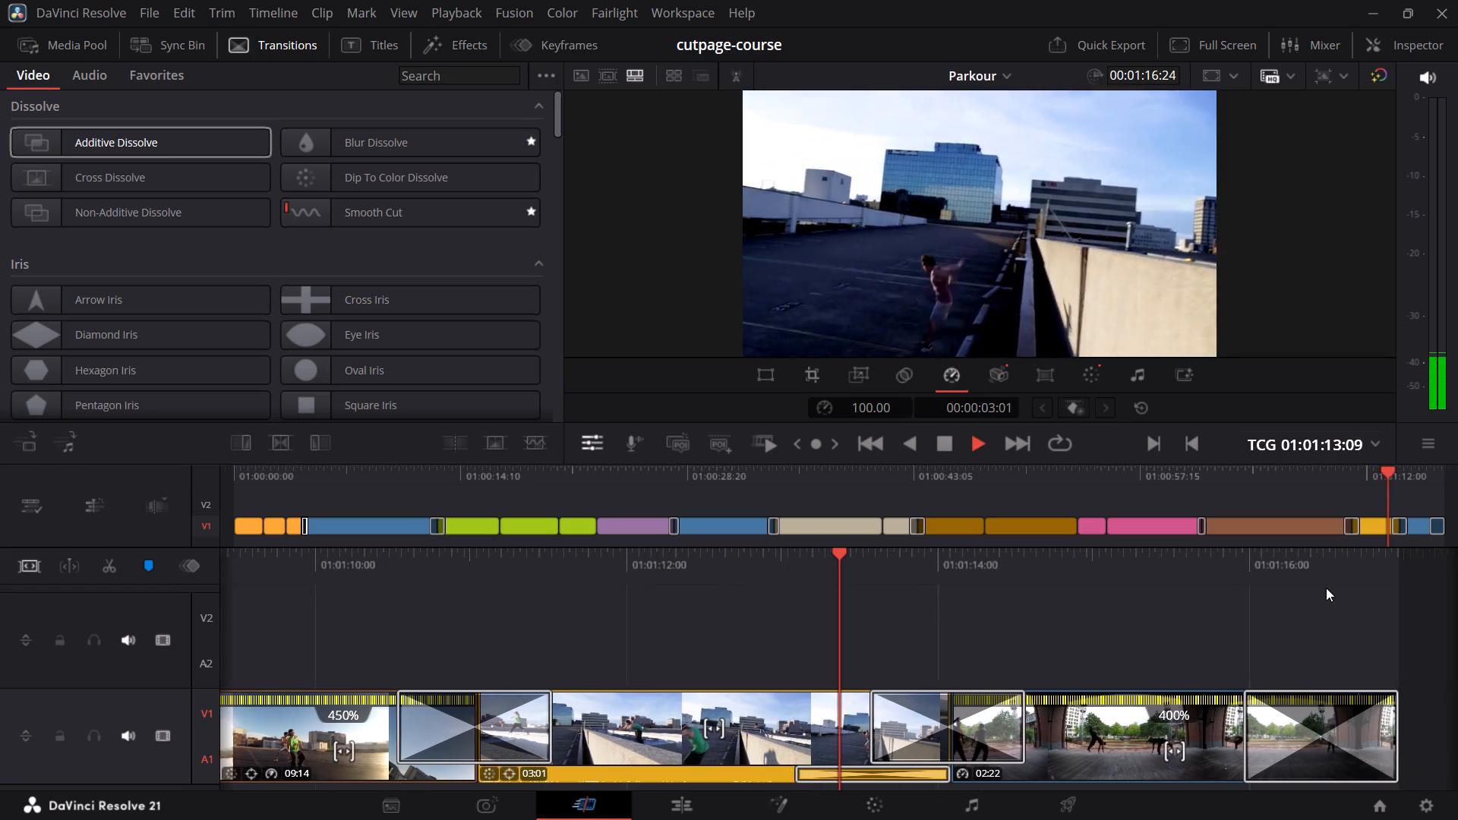
{"action": "key", "text": "space"}
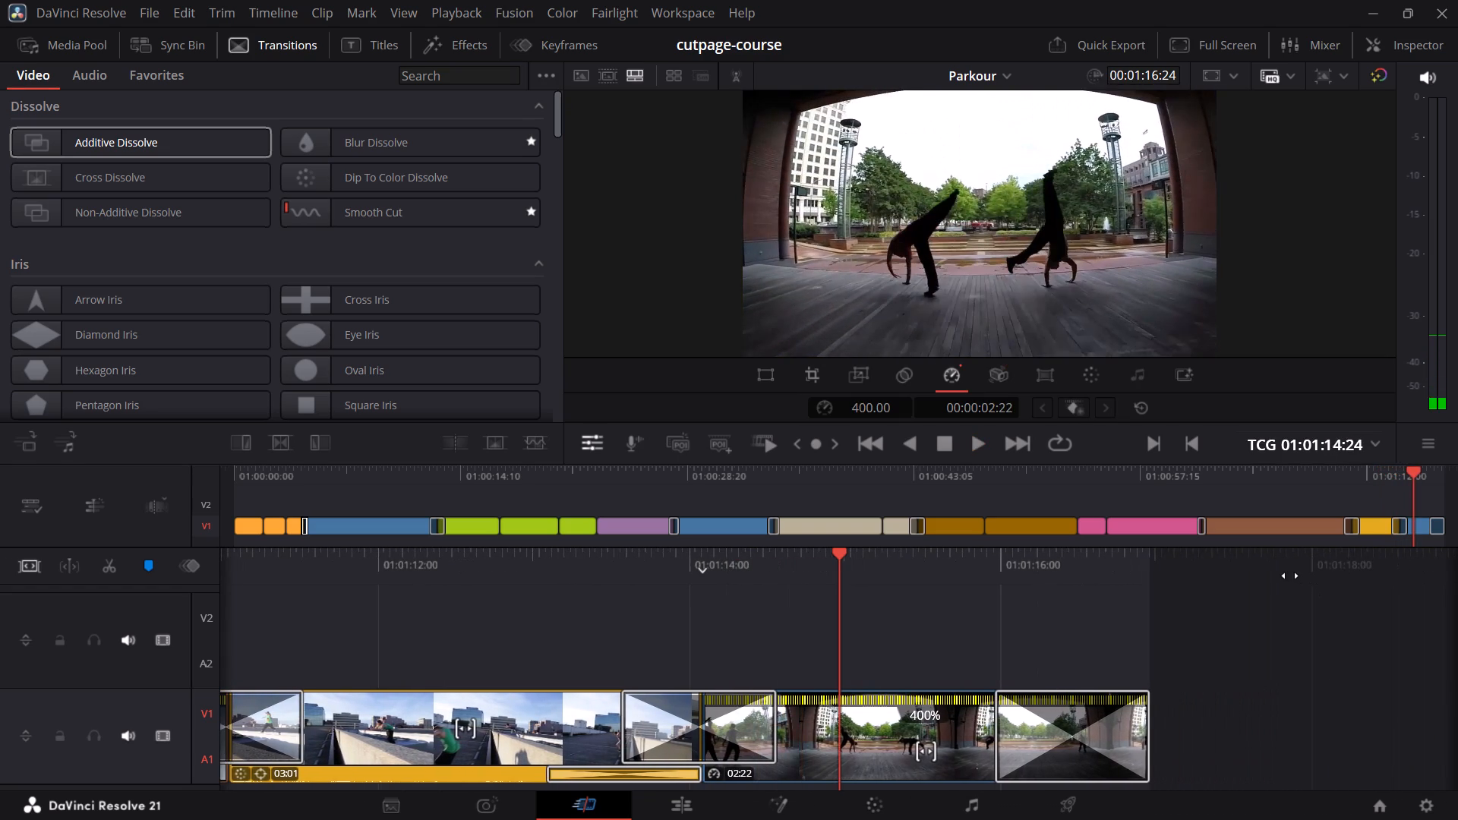
{"action": "key", "text": "space"}
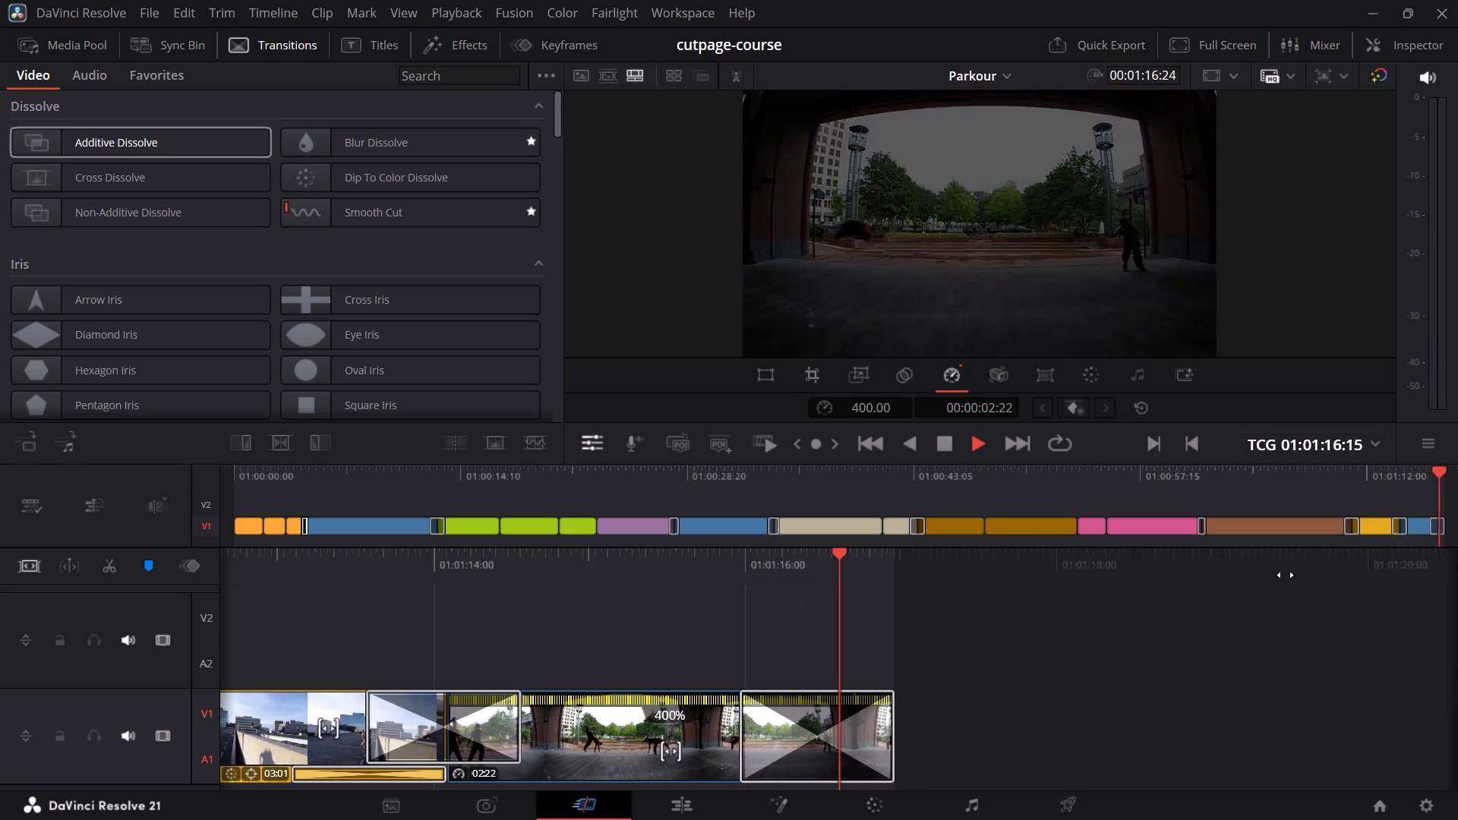
{"action": "left_click_drag", "start_coordinate": [1053, 576], "coordinate": [1169, 569]}
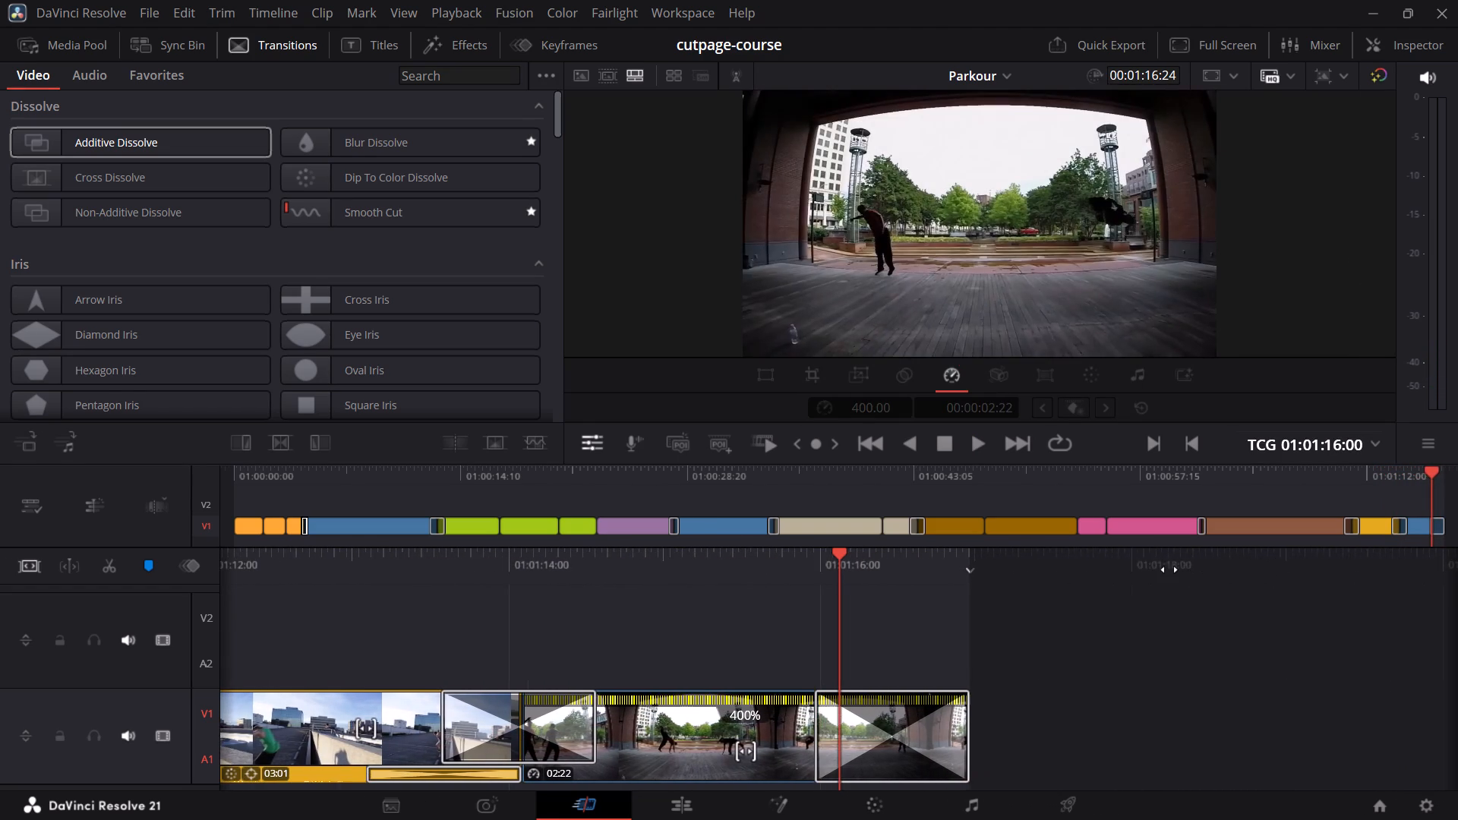
{"action": "left_click_drag", "start_coordinate": [1169, 569], "coordinate": [1081, 578]}
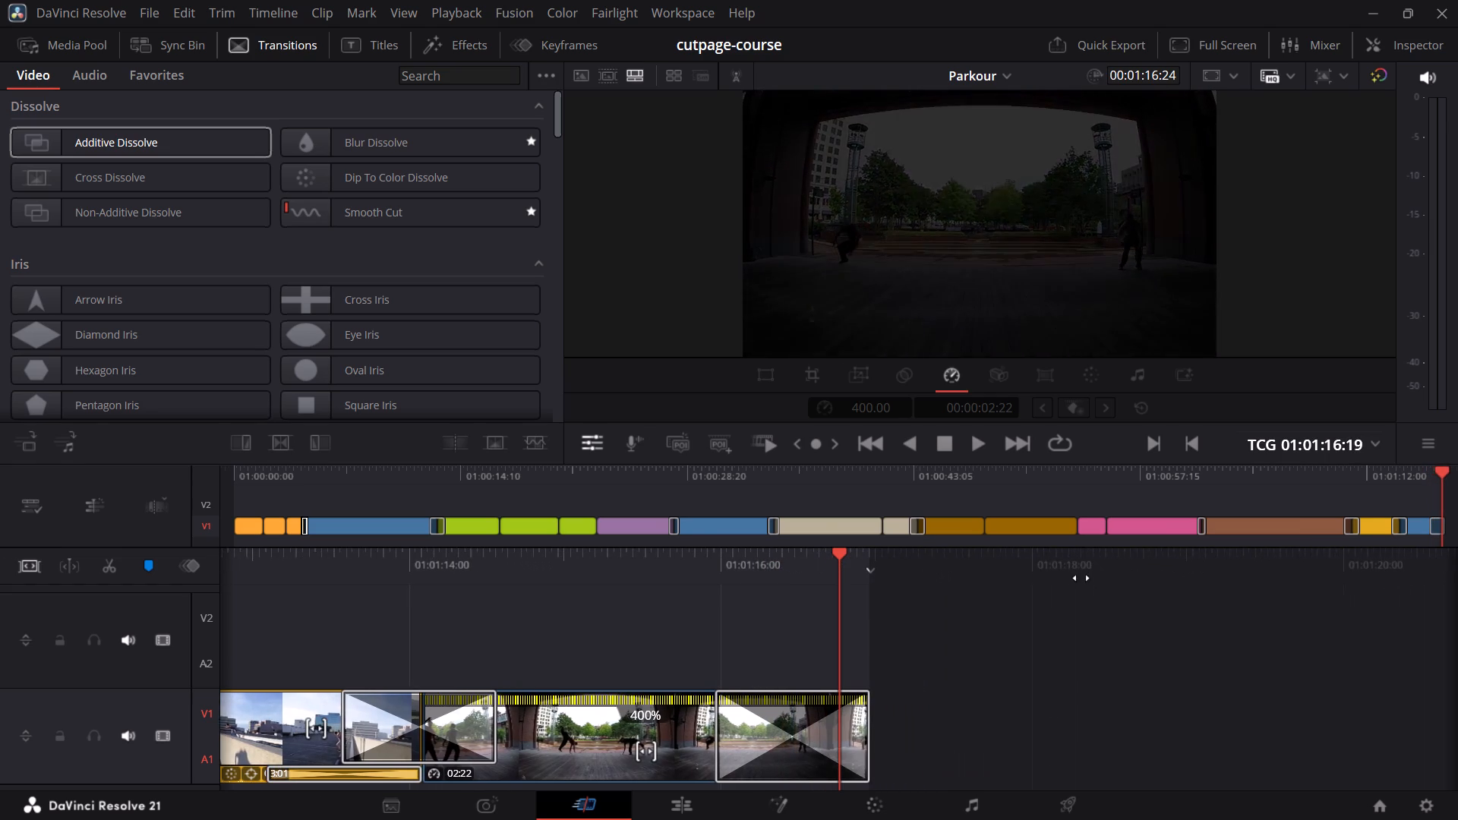
{"action": "left_click_drag", "start_coordinate": [1081, 578], "coordinate": [1457, 585]}
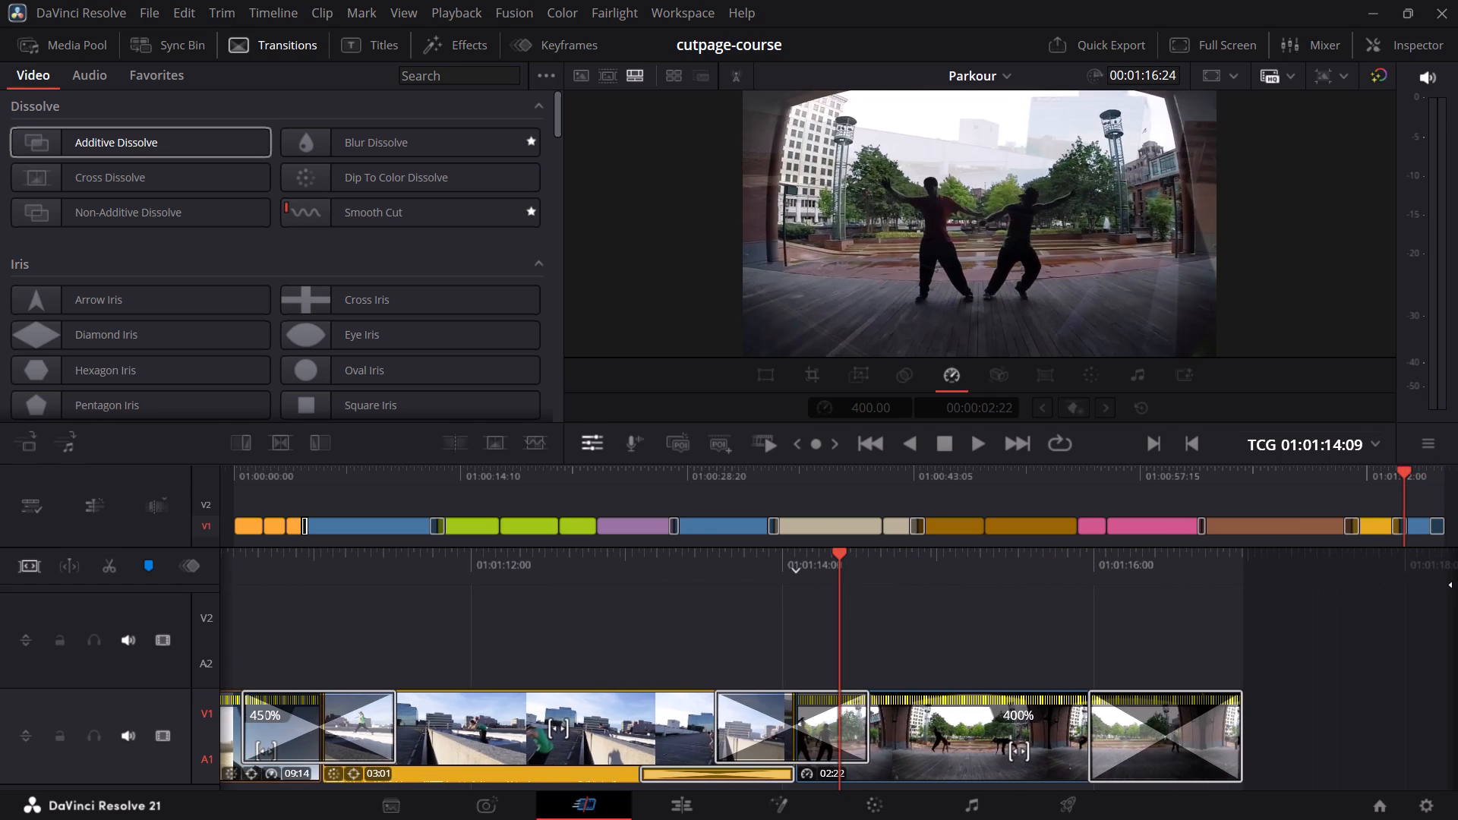
{"action": "left_click_drag", "start_coordinate": [1457, 585], "coordinate": [1457, 584]}
{"action": "left_click_drag", "start_coordinate": [1065, 563], "coordinate": [1237, 582]}
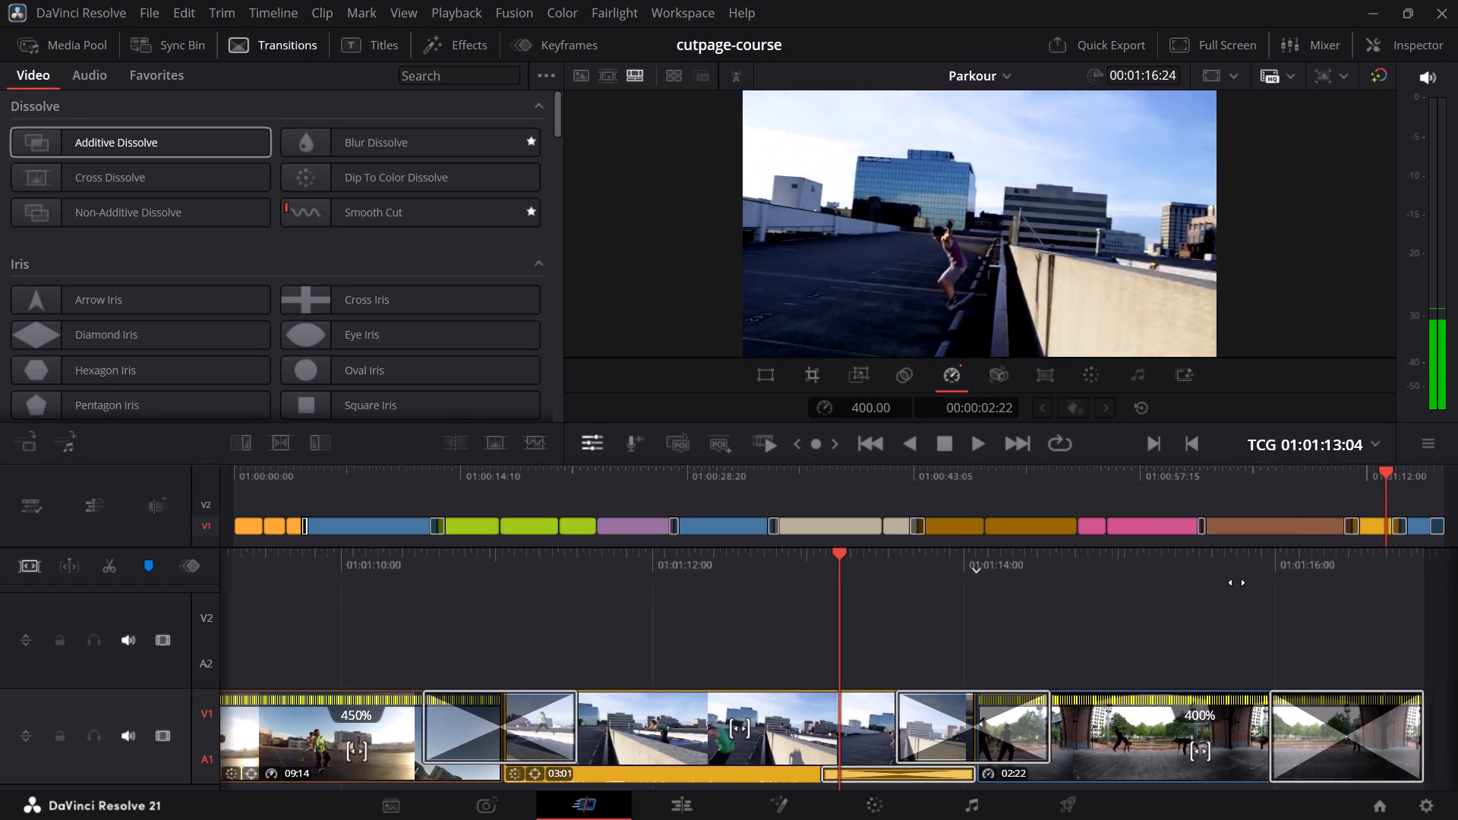
{"action": "left_click_drag", "start_coordinate": [1237, 582], "coordinate": [1024, 595]}
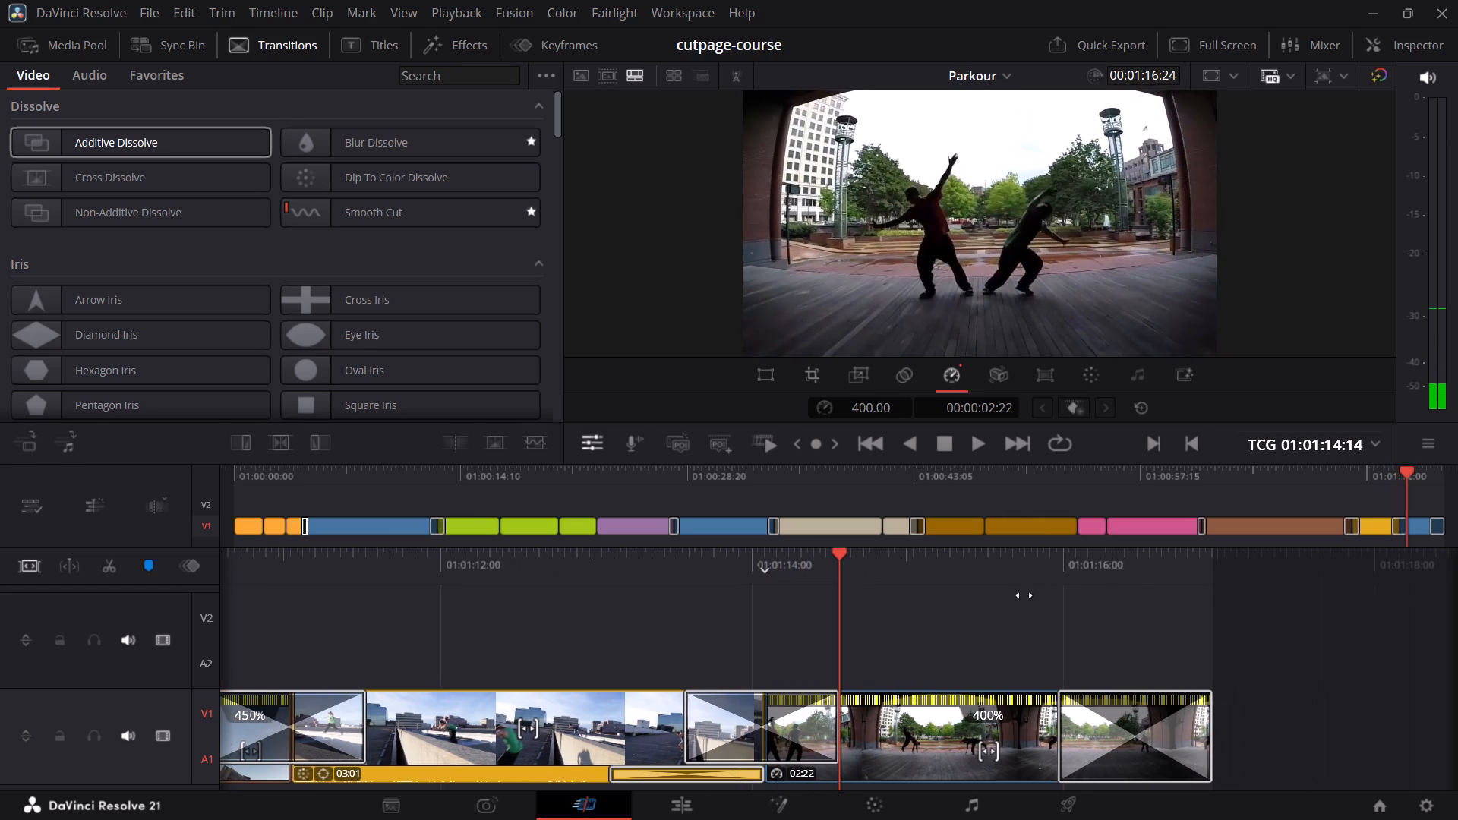
{"action": "left_click_drag", "start_coordinate": [1024, 595], "coordinate": [983, 596]}
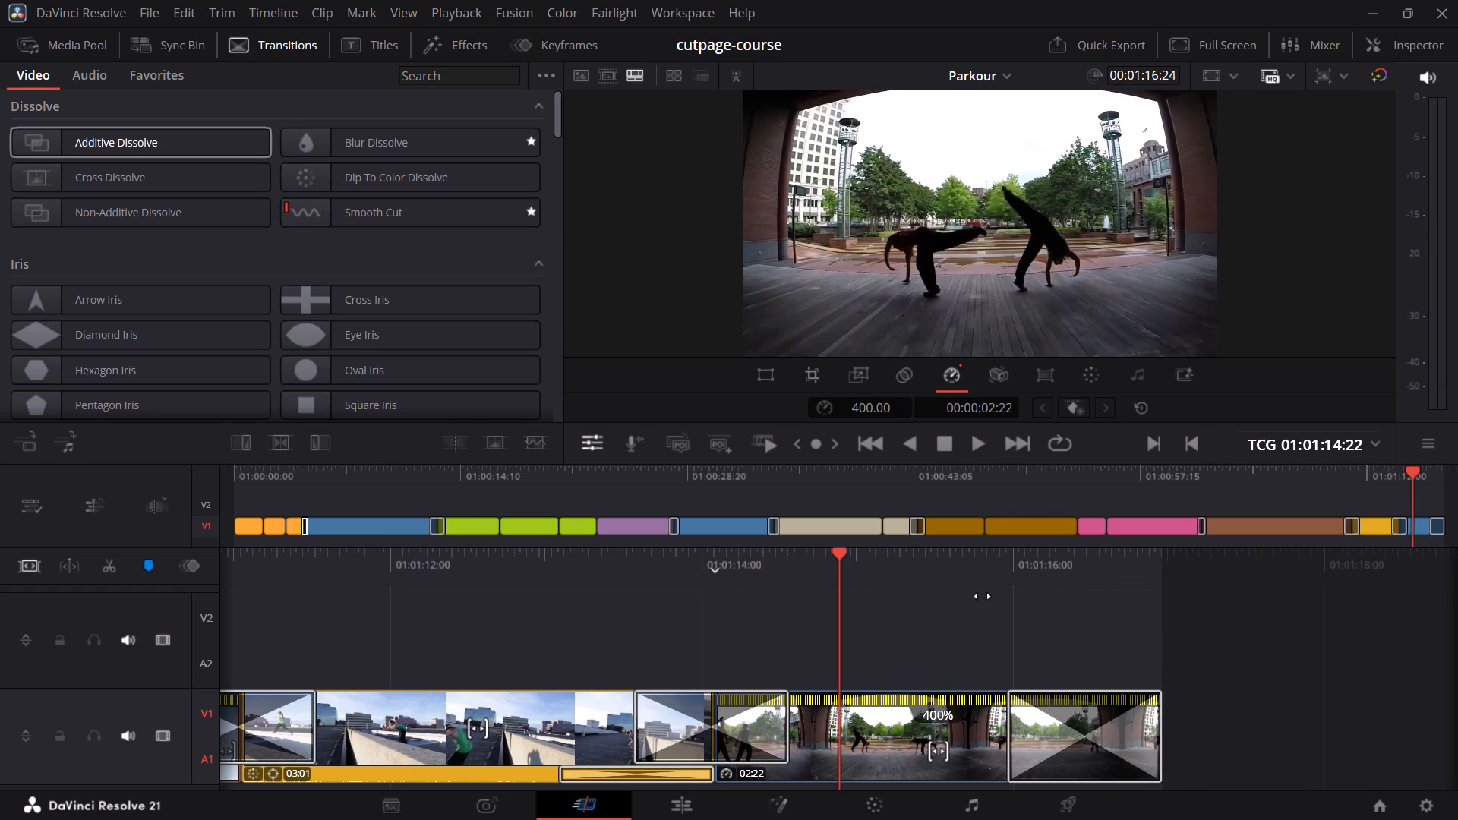
{"action": "left_click_drag", "start_coordinate": [983, 596], "coordinate": [984, 597]}
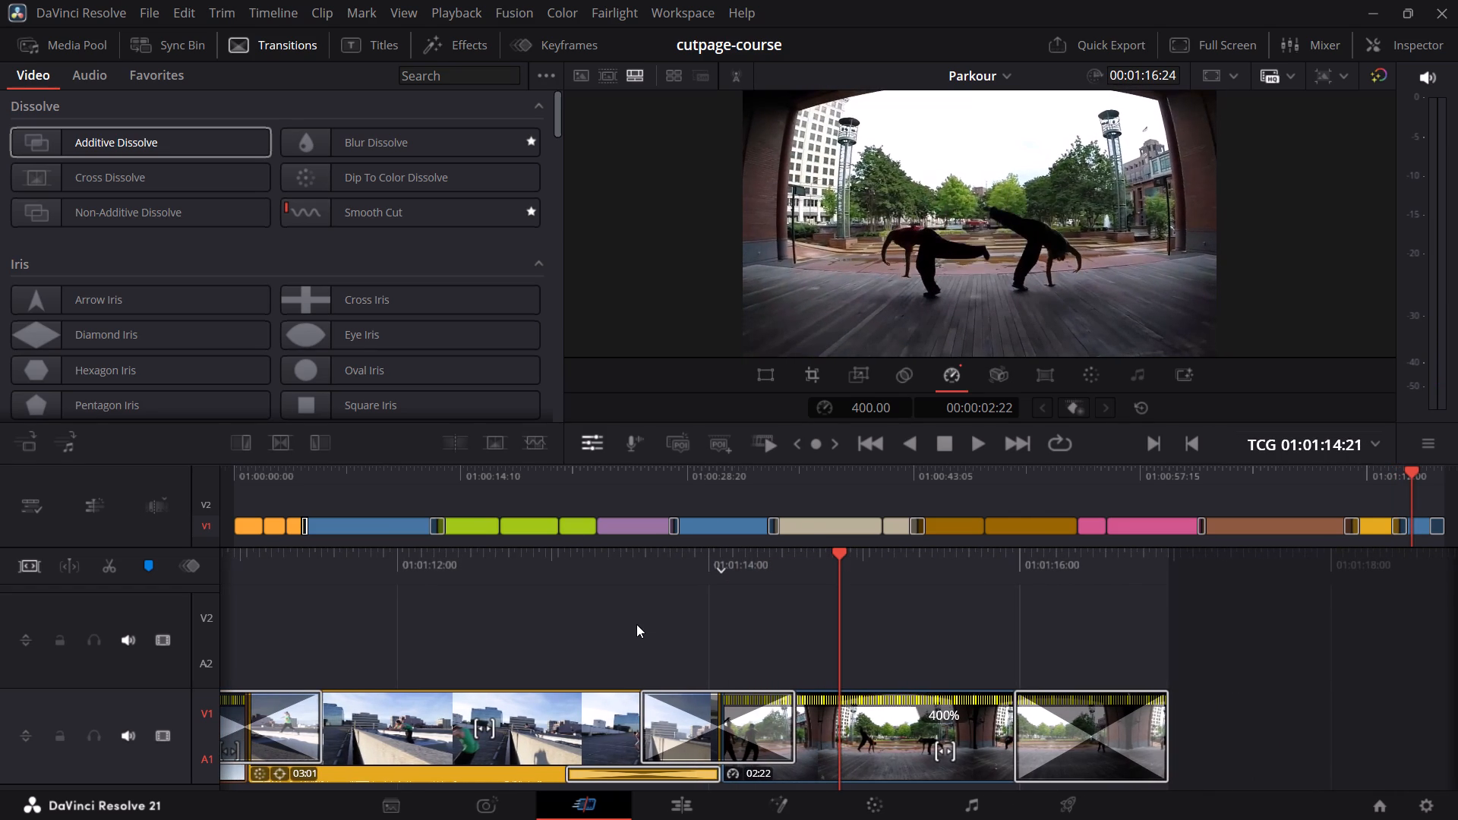
Switch to Chrome, open lecture 42, Example of Final Assignment - Cut Page, and watch its ending from about 1:56.
{"action": "key", "text": "alt+Tab"}
{"action": "scroll", "coordinate": [1374, 245], "scroll_direction": "up", "scroll_amount": 1}
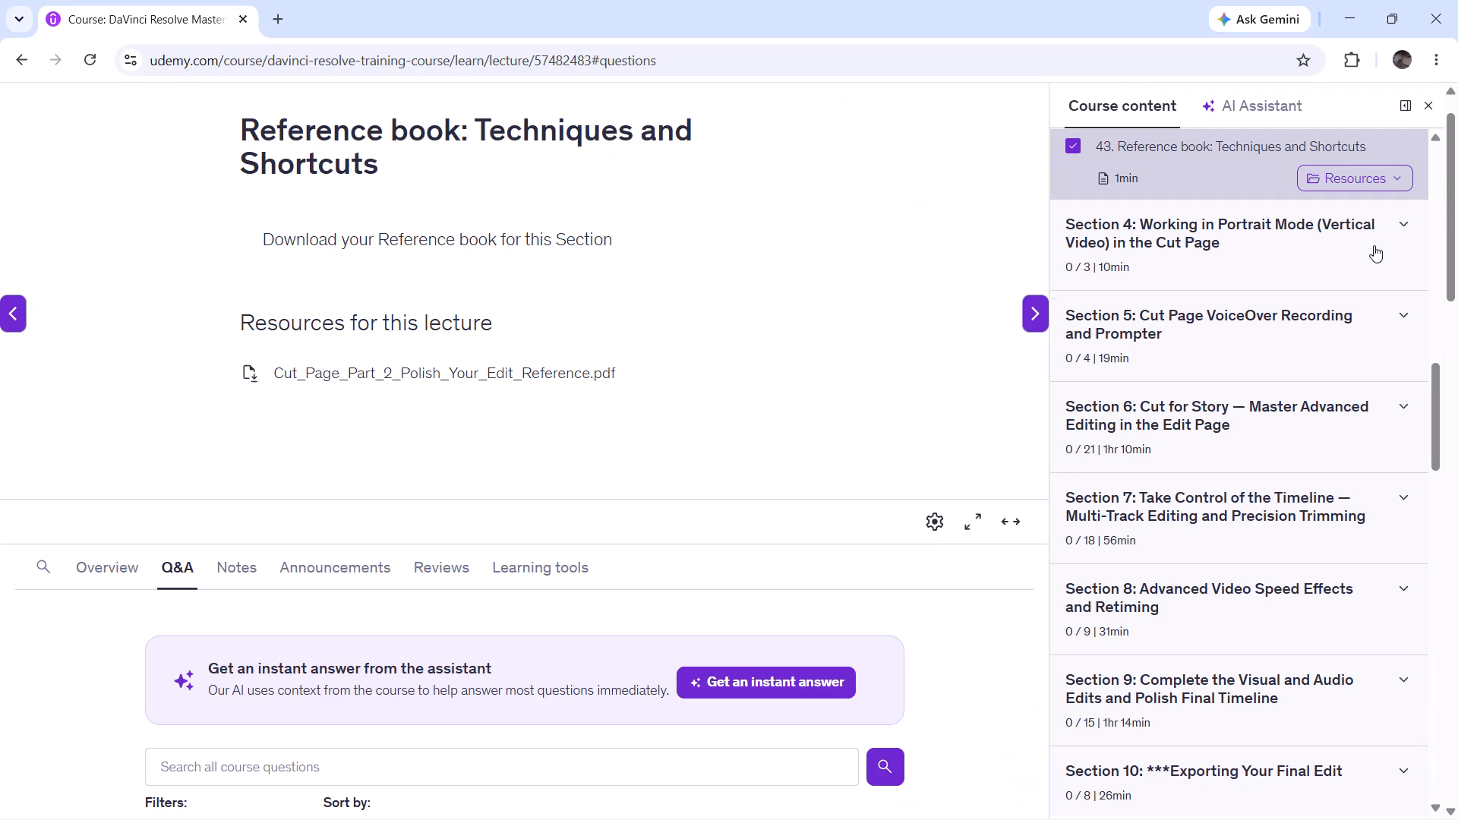
{"action": "scroll", "coordinate": [1376, 242], "scroll_direction": "up", "scroll_amount": 2}
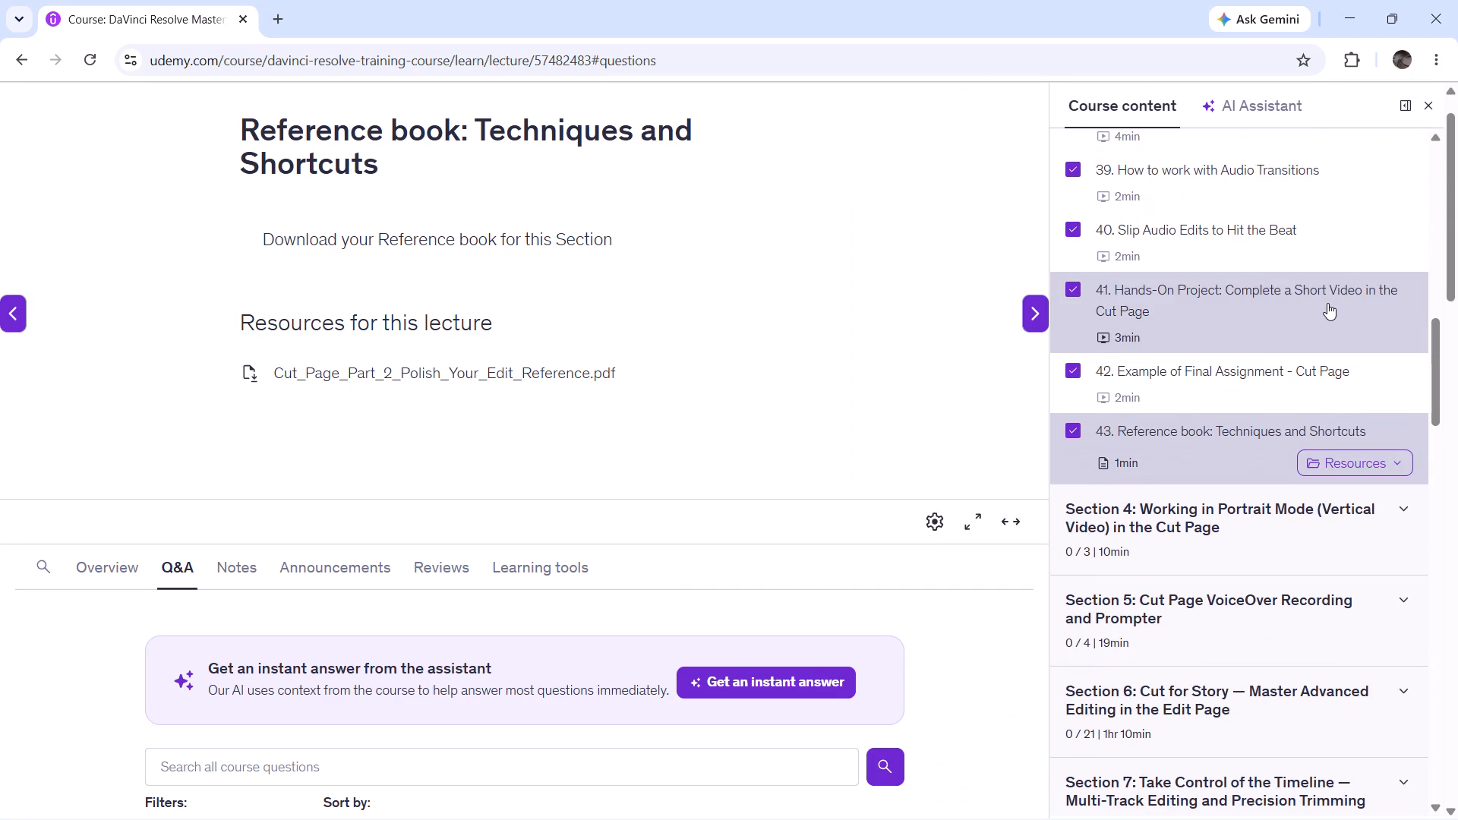
{"action": "left_click", "coordinate": [1294, 367]}
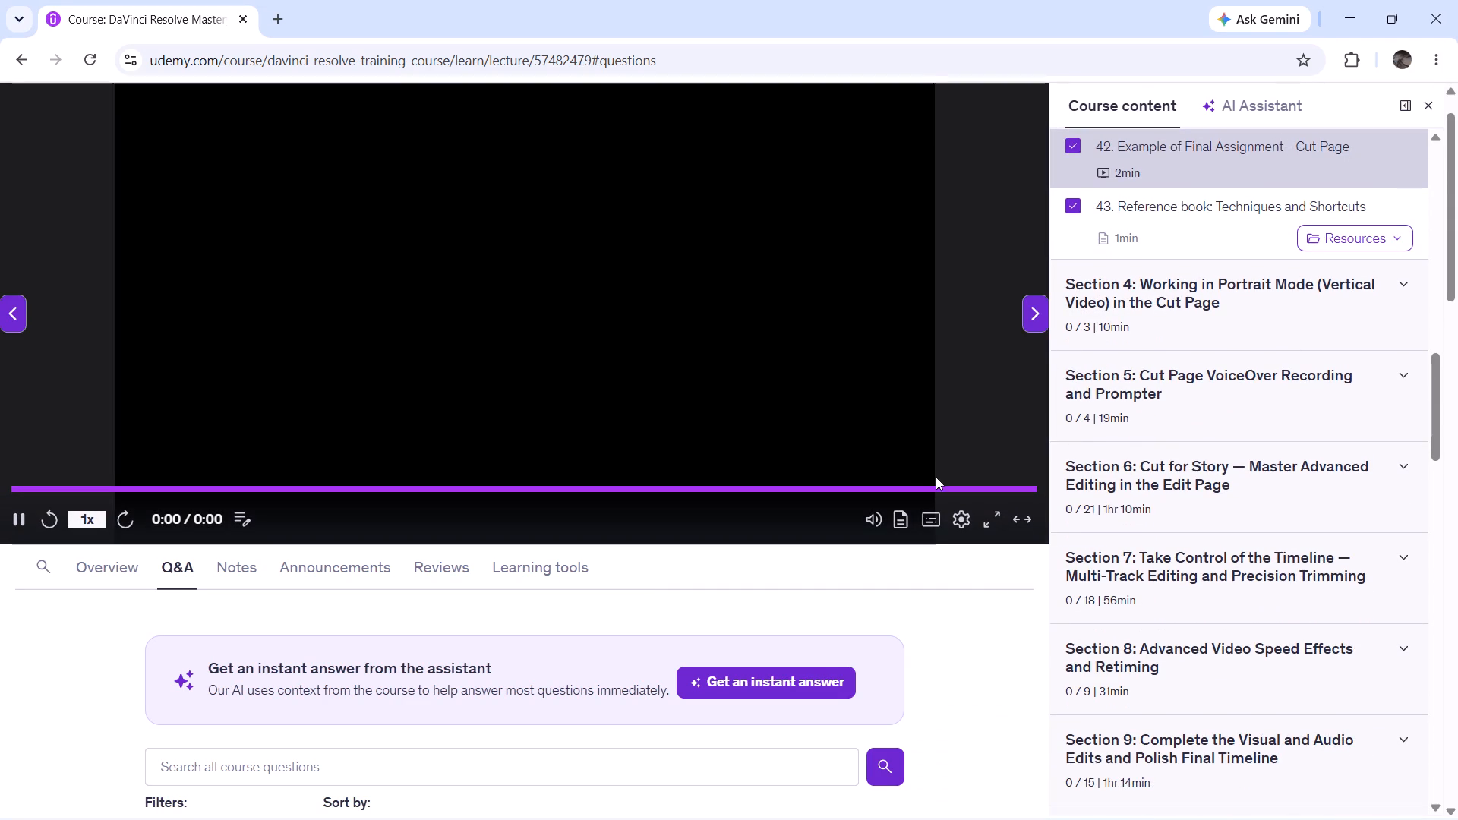
{"action": "left_click", "coordinate": [940, 484]}
{"action": "left_click", "coordinate": [699, 391]}
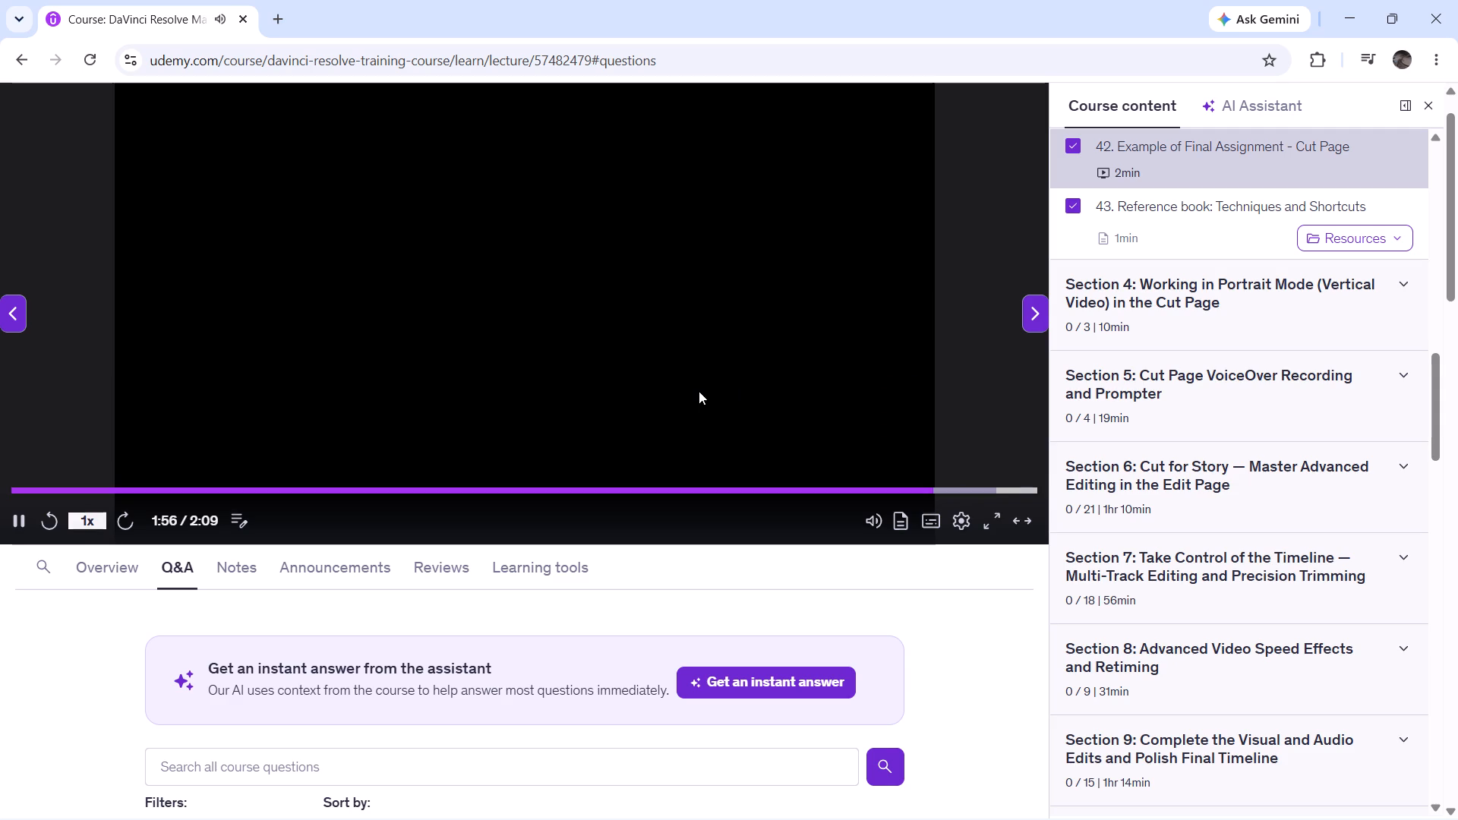
{"action": "left_click", "coordinate": [699, 391]}
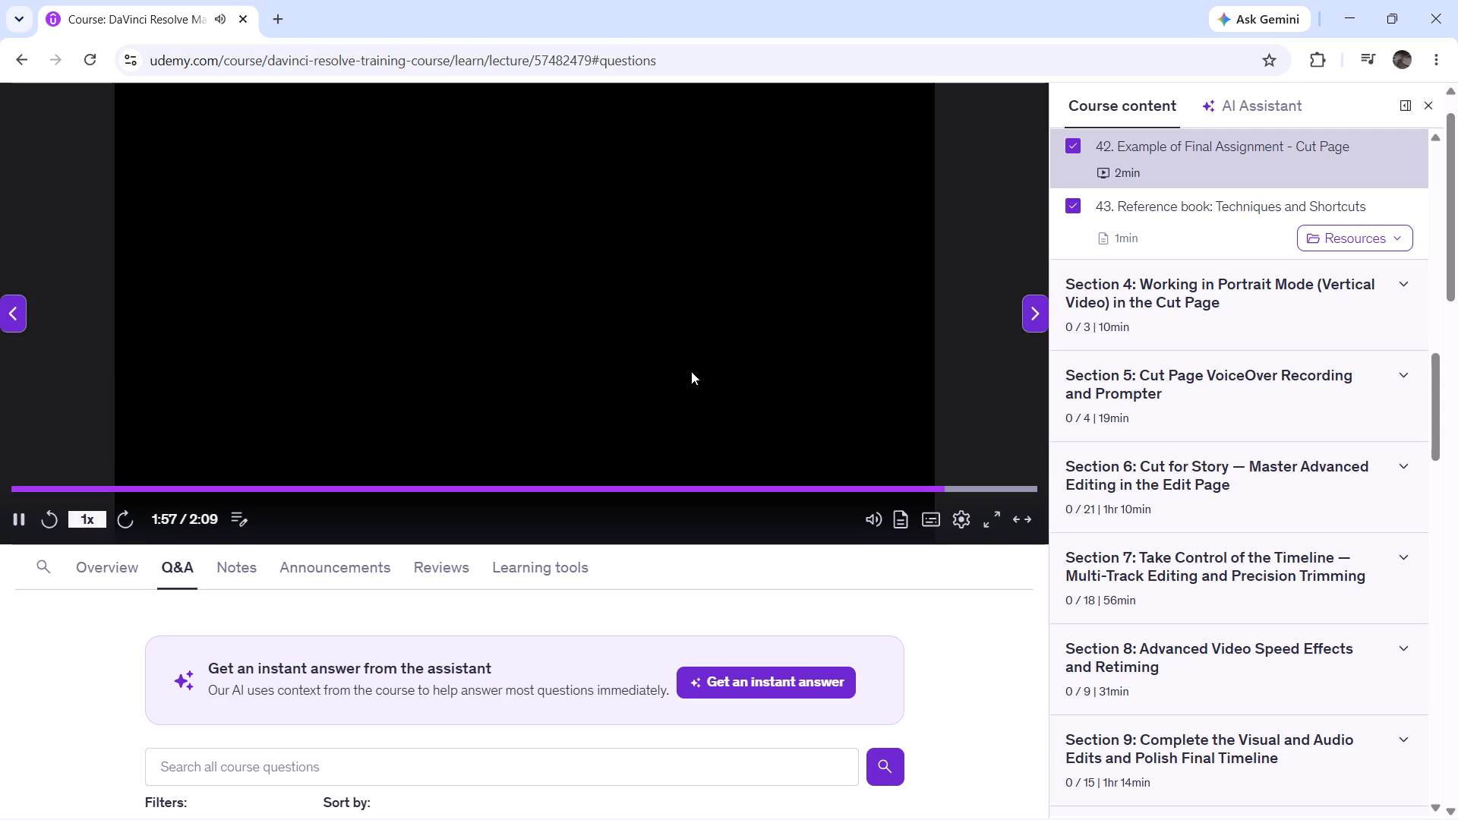
{"action": "left_click", "coordinate": [689, 367]}
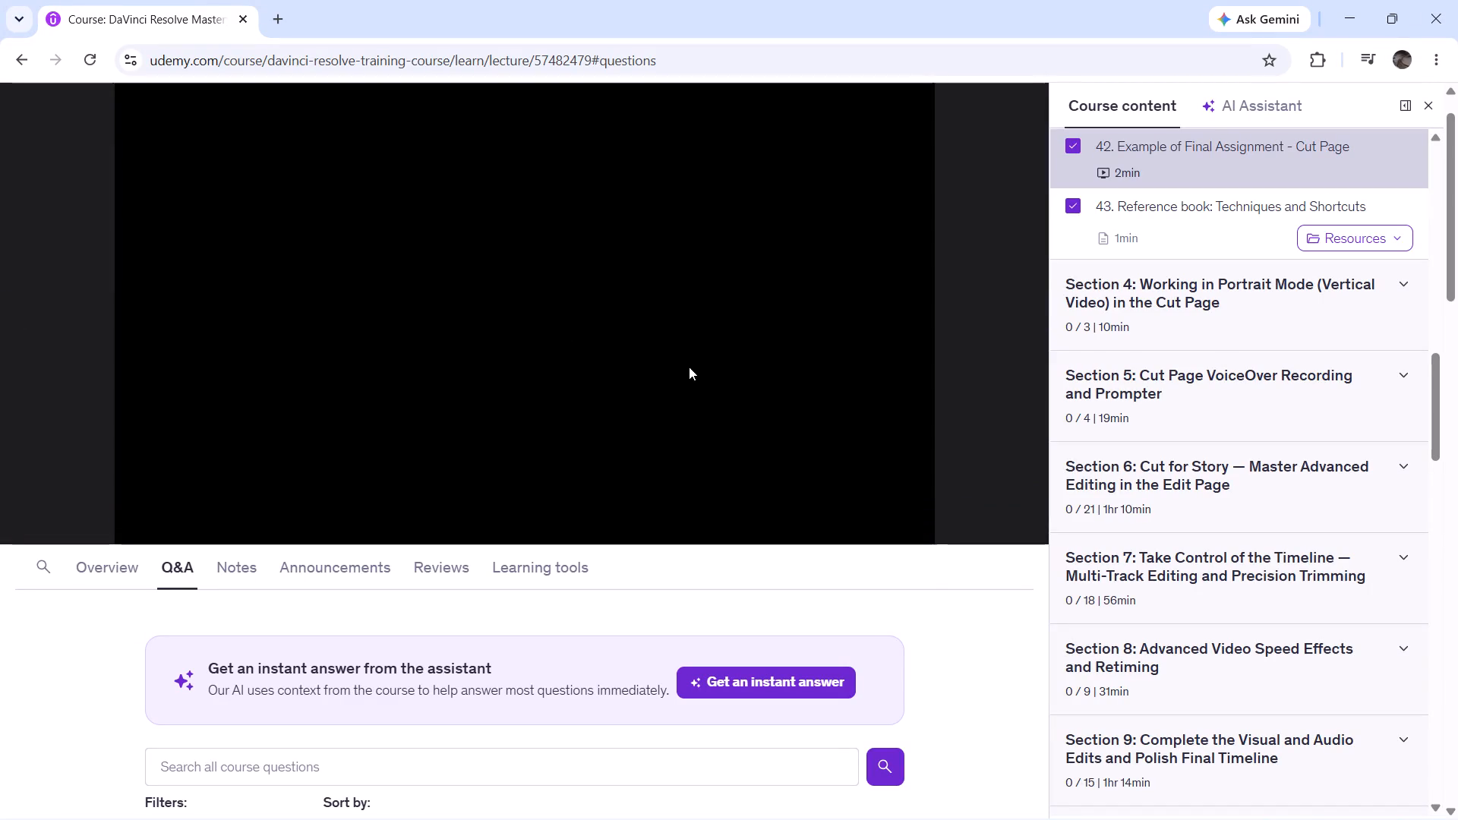
Switch to DaVinci Resolve and add a Fade On title to V2, starting where the dissolve into the cartwheels clip begins.
{"action": "key", "text": "alt+Tab"}
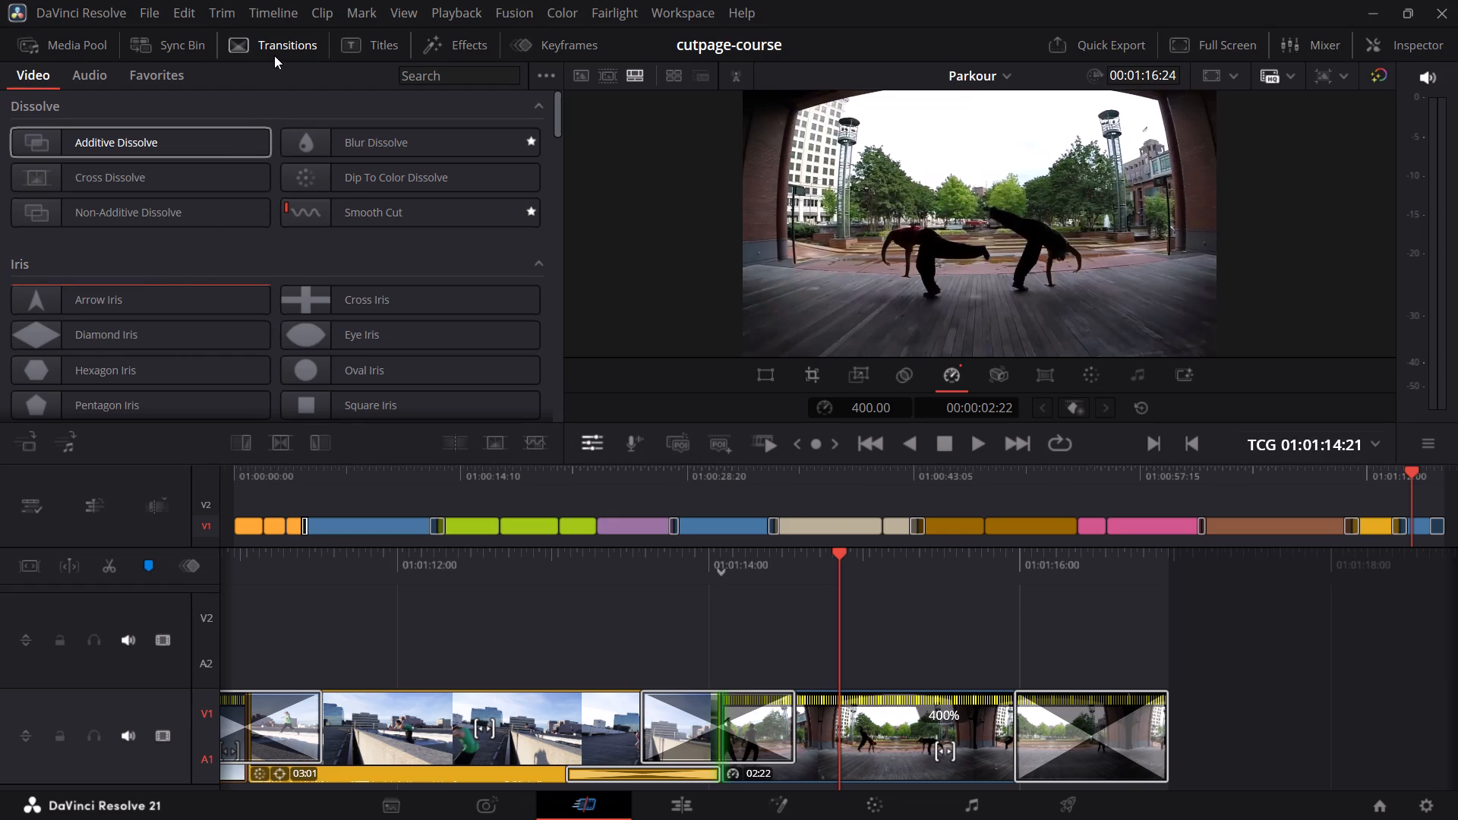
{"action": "left_click", "coordinate": [388, 35]}
{"action": "scroll", "coordinate": [420, 232], "scroll_direction": "down", "scroll_amount": 2}
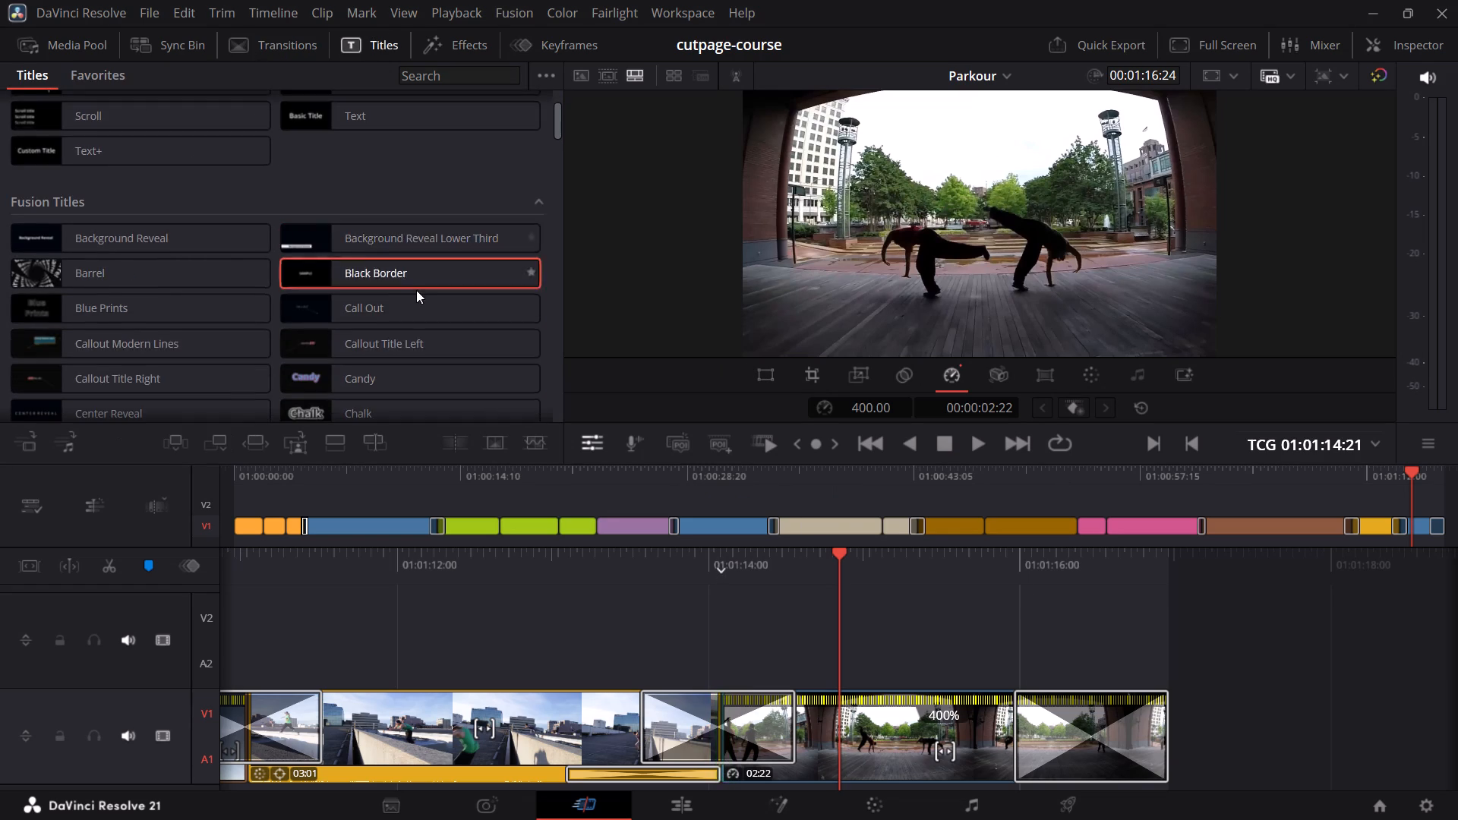
{"action": "scroll", "coordinate": [416, 292], "scroll_direction": "down", "scroll_amount": 7}
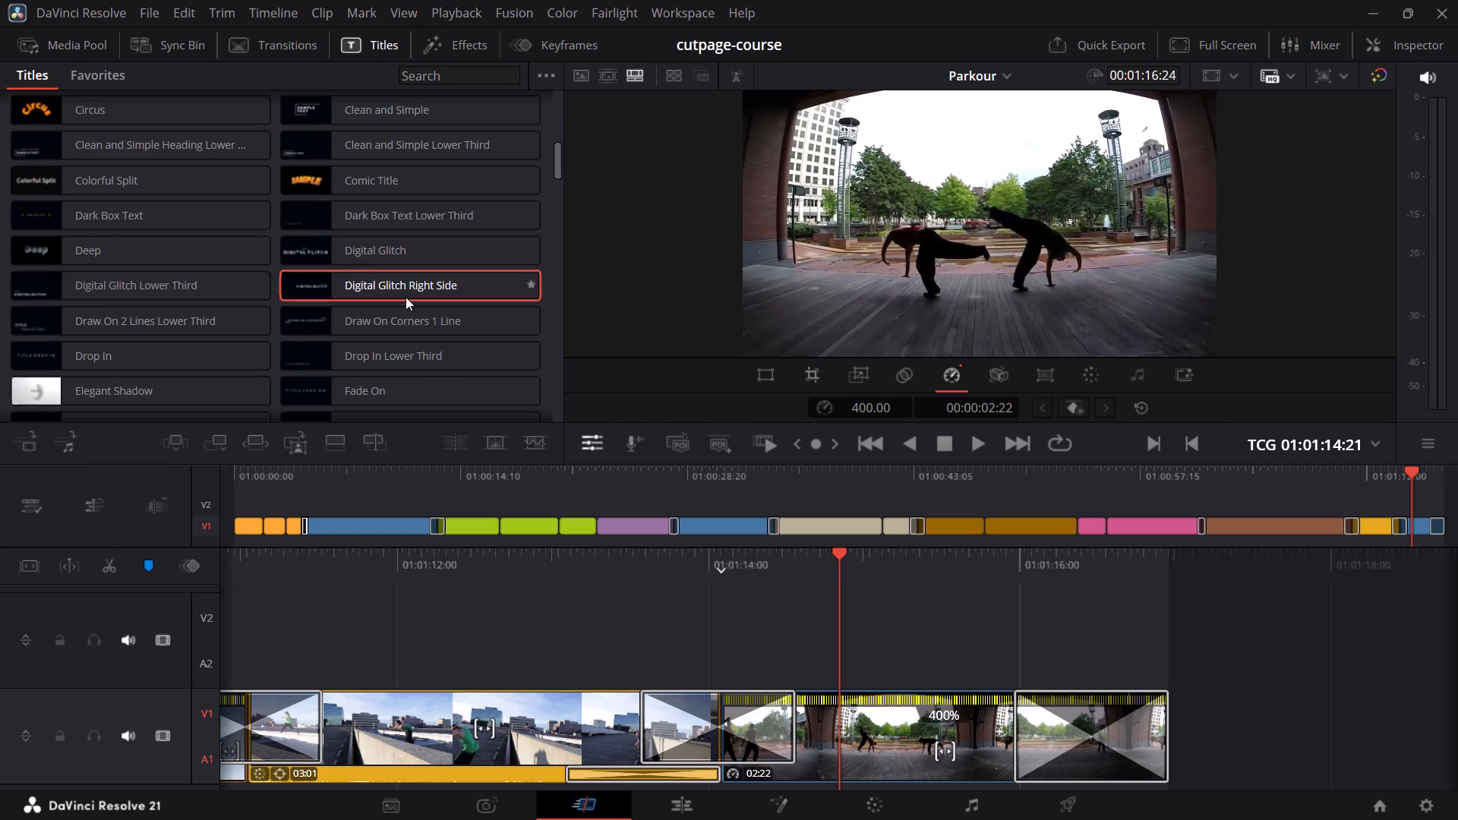
{"action": "left_click_drag", "start_coordinate": [396, 389], "coordinate": [803, 639]}
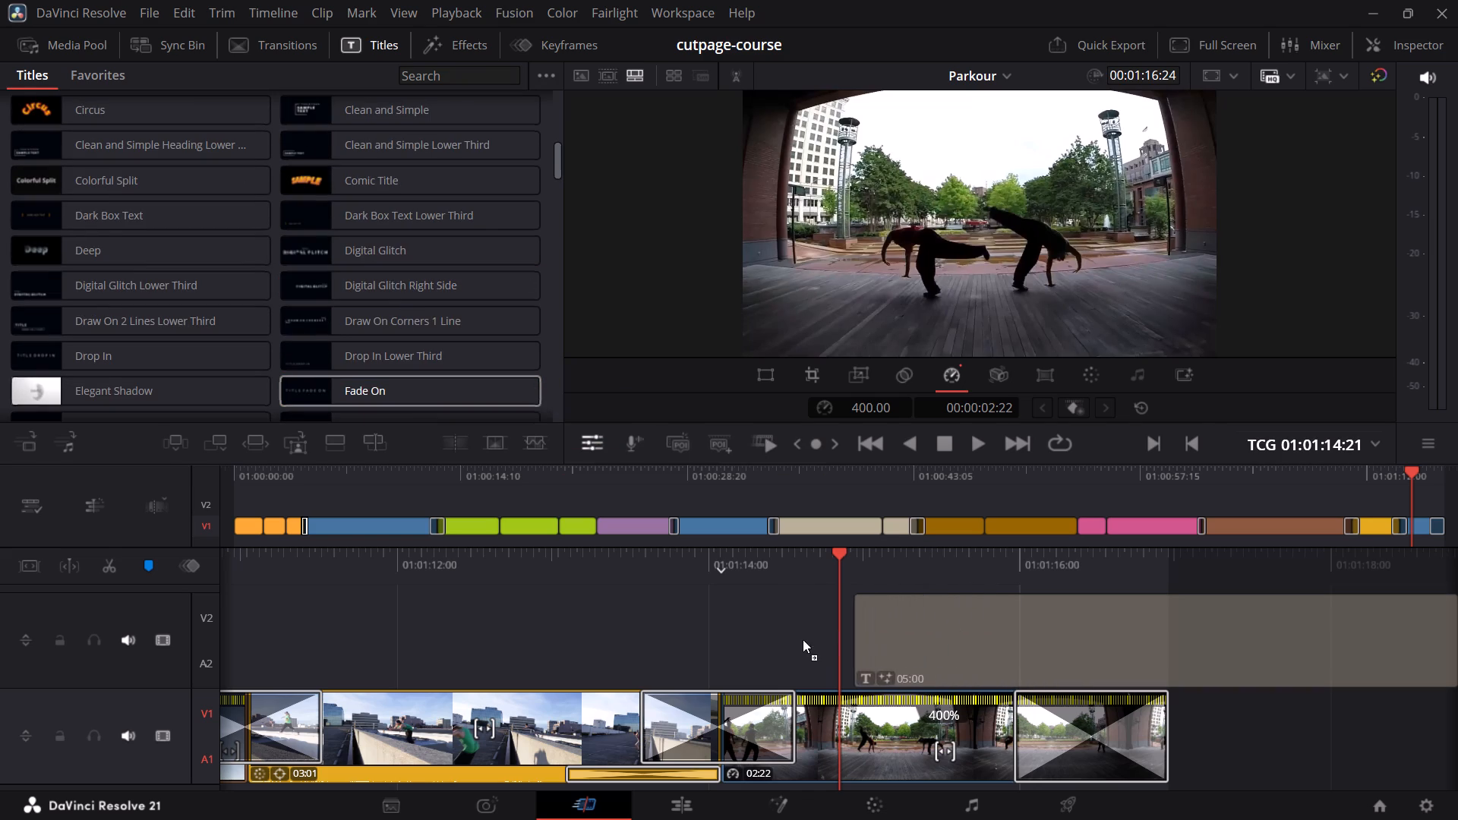
{"action": "left_click_drag", "start_coordinate": [803, 639], "coordinate": [632, 669]}
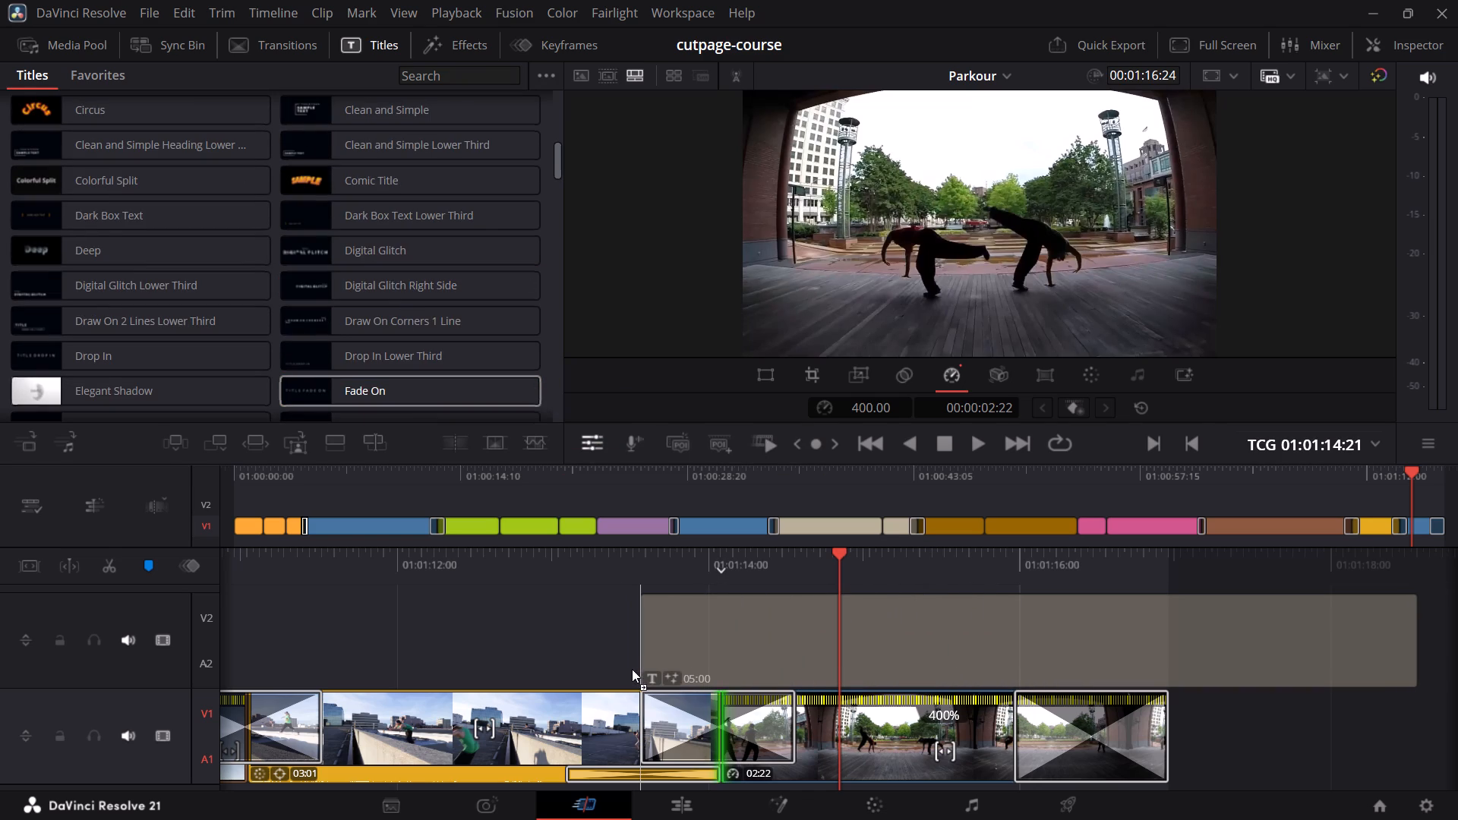
{"action": "left_click_drag", "start_coordinate": [632, 669], "coordinate": [637, 672]}
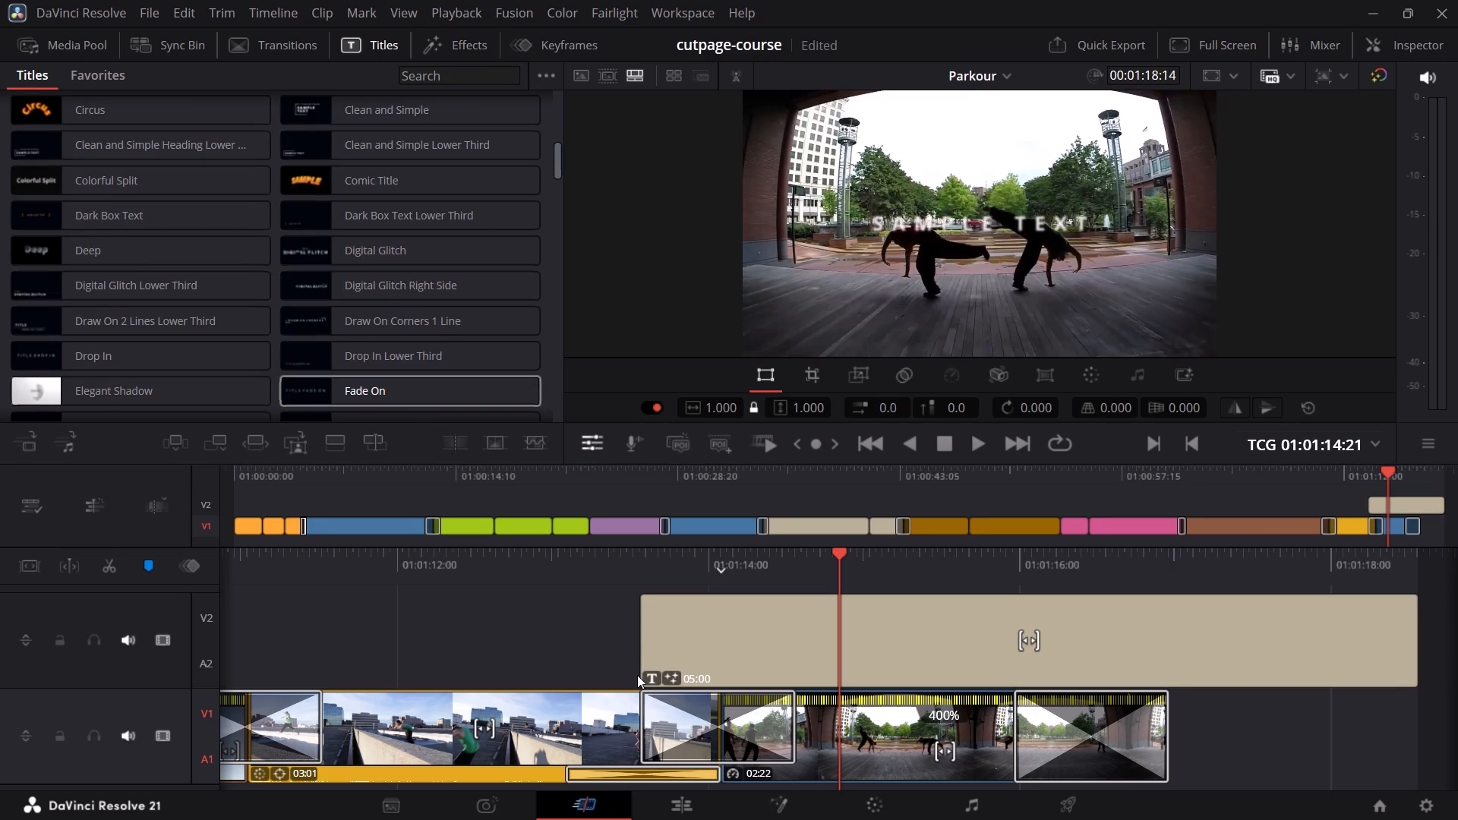
Replace the Fade On title's sample text with "Thanks for watching".
{"action": "key", "text": "alt+Tab"}
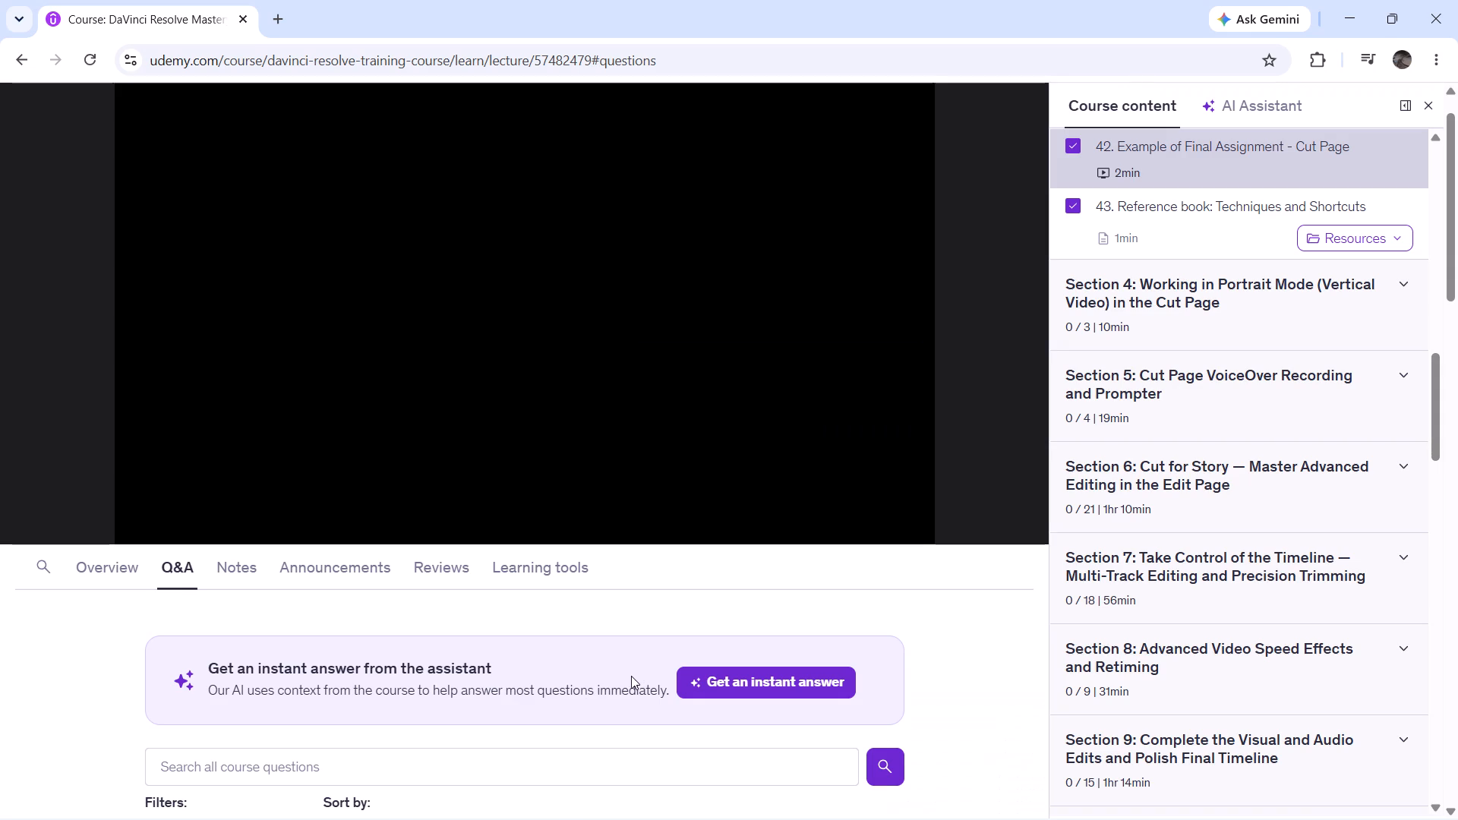
{"action": "key", "text": "alt+Tab"}
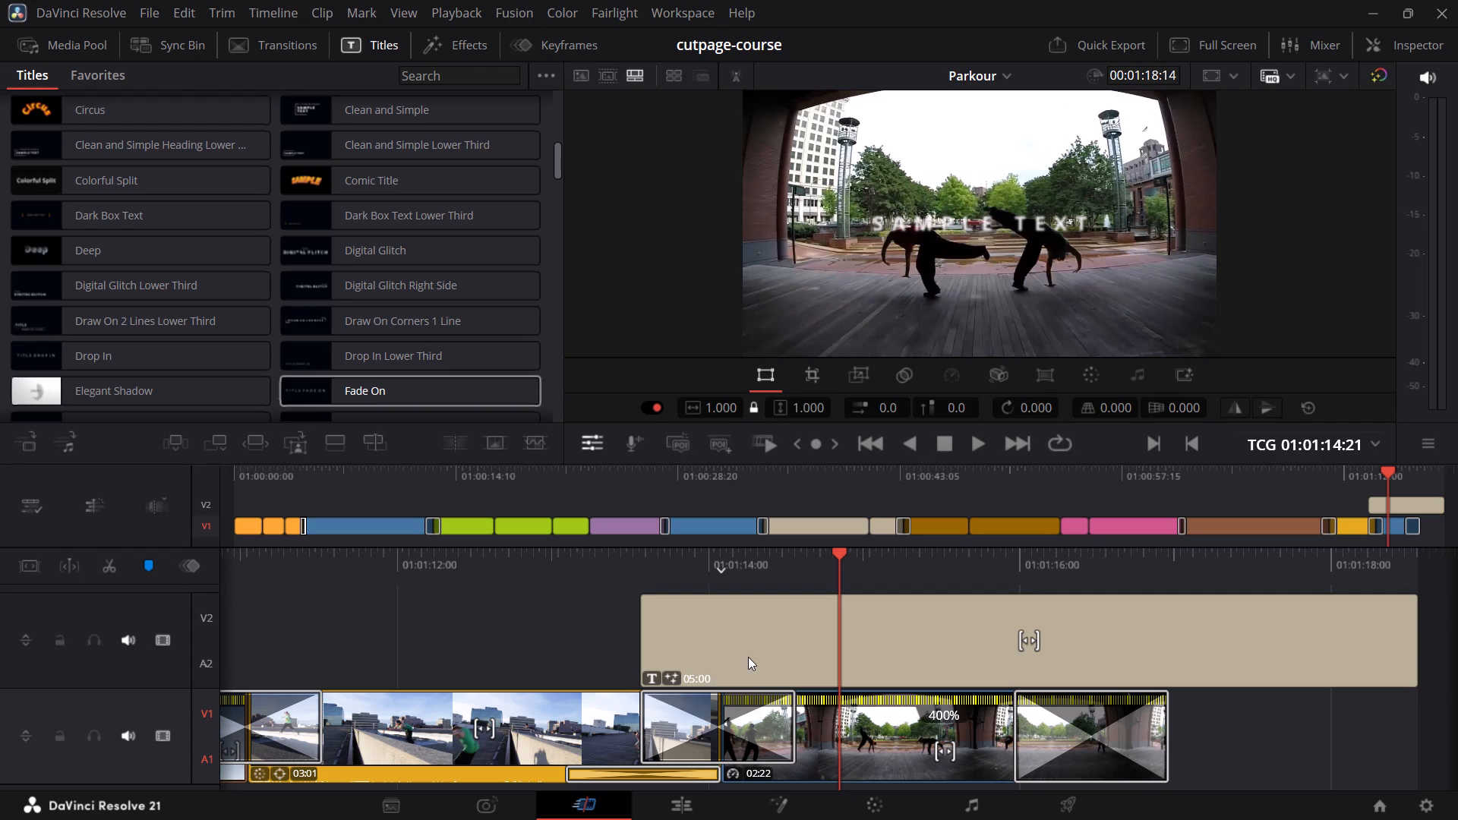
{"action": "left_click", "coordinate": [747, 648]}
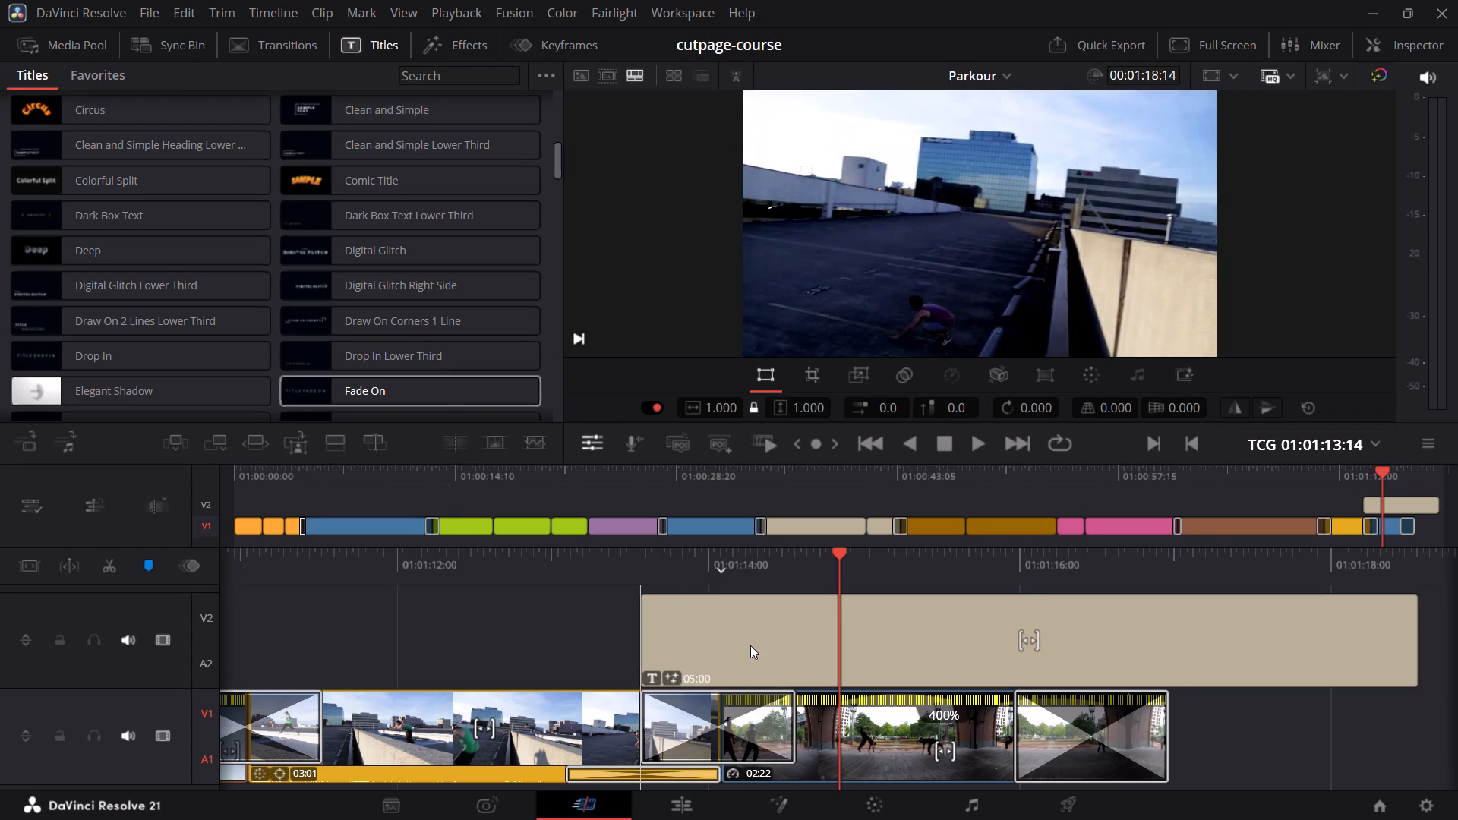
{"action": "left_click", "coordinate": [358, 31]}
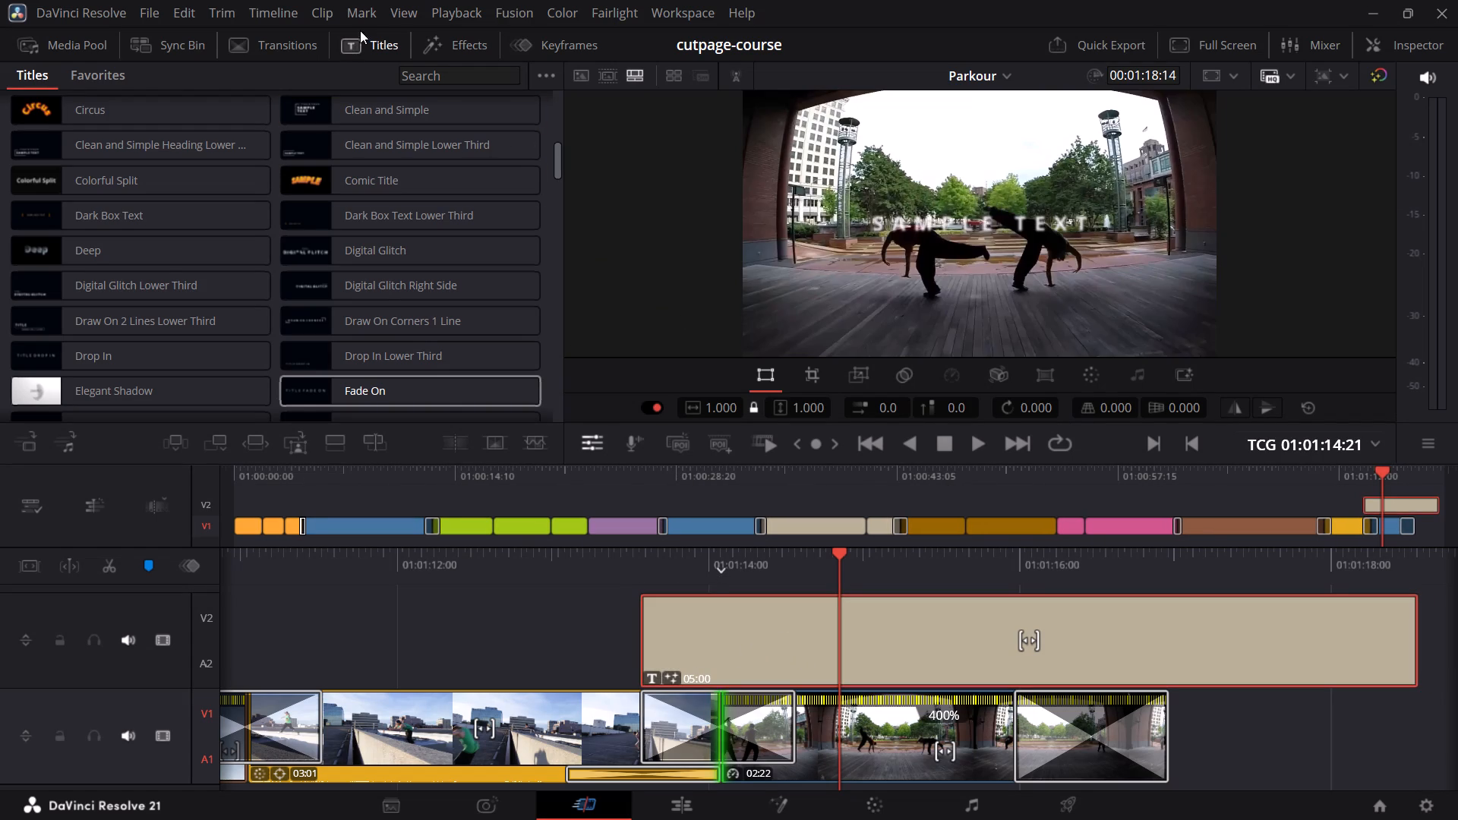
{"action": "left_click", "coordinate": [71, 46]}
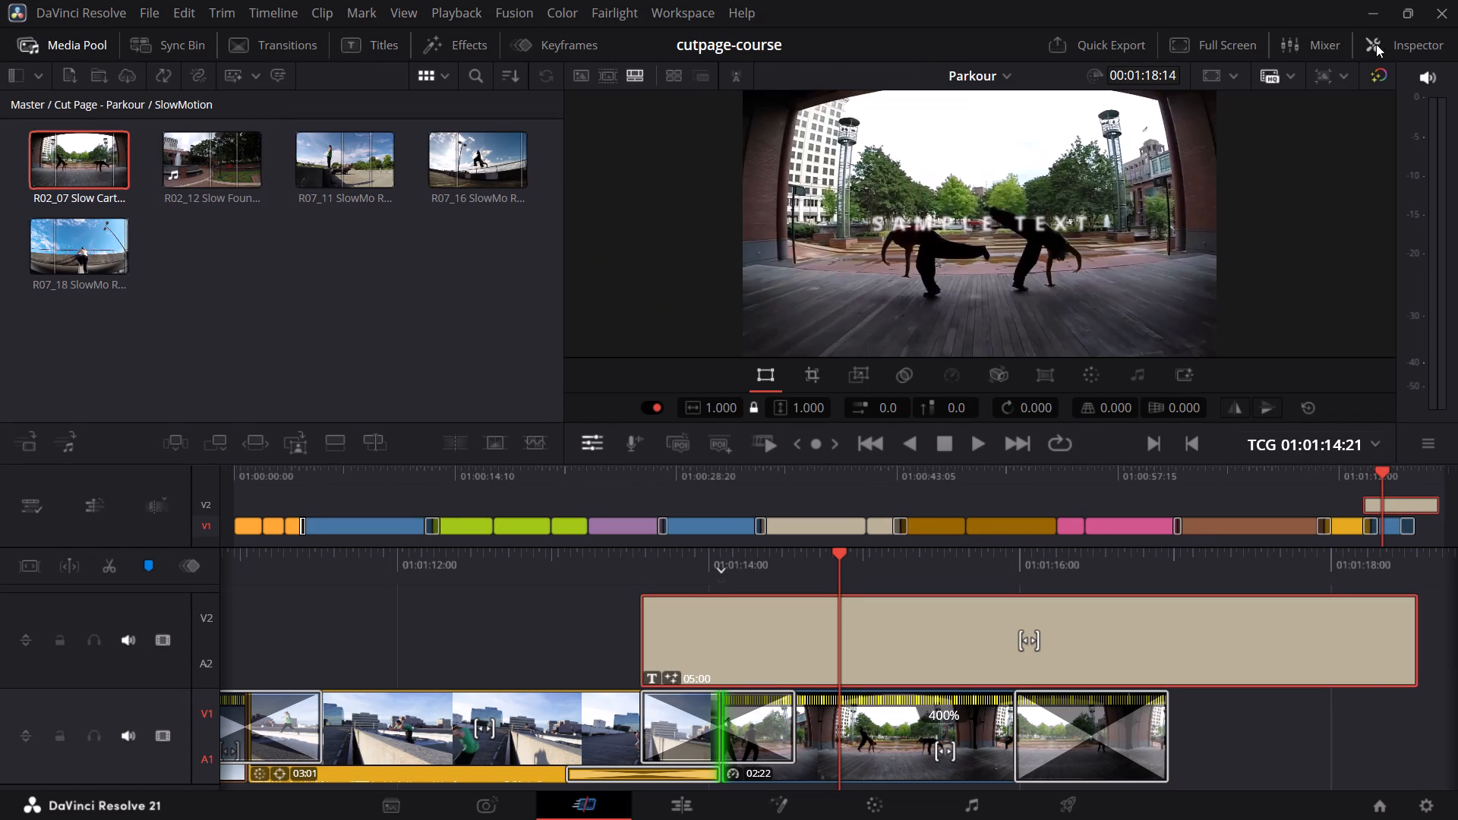
{"action": "left_click", "coordinate": [1381, 43]}
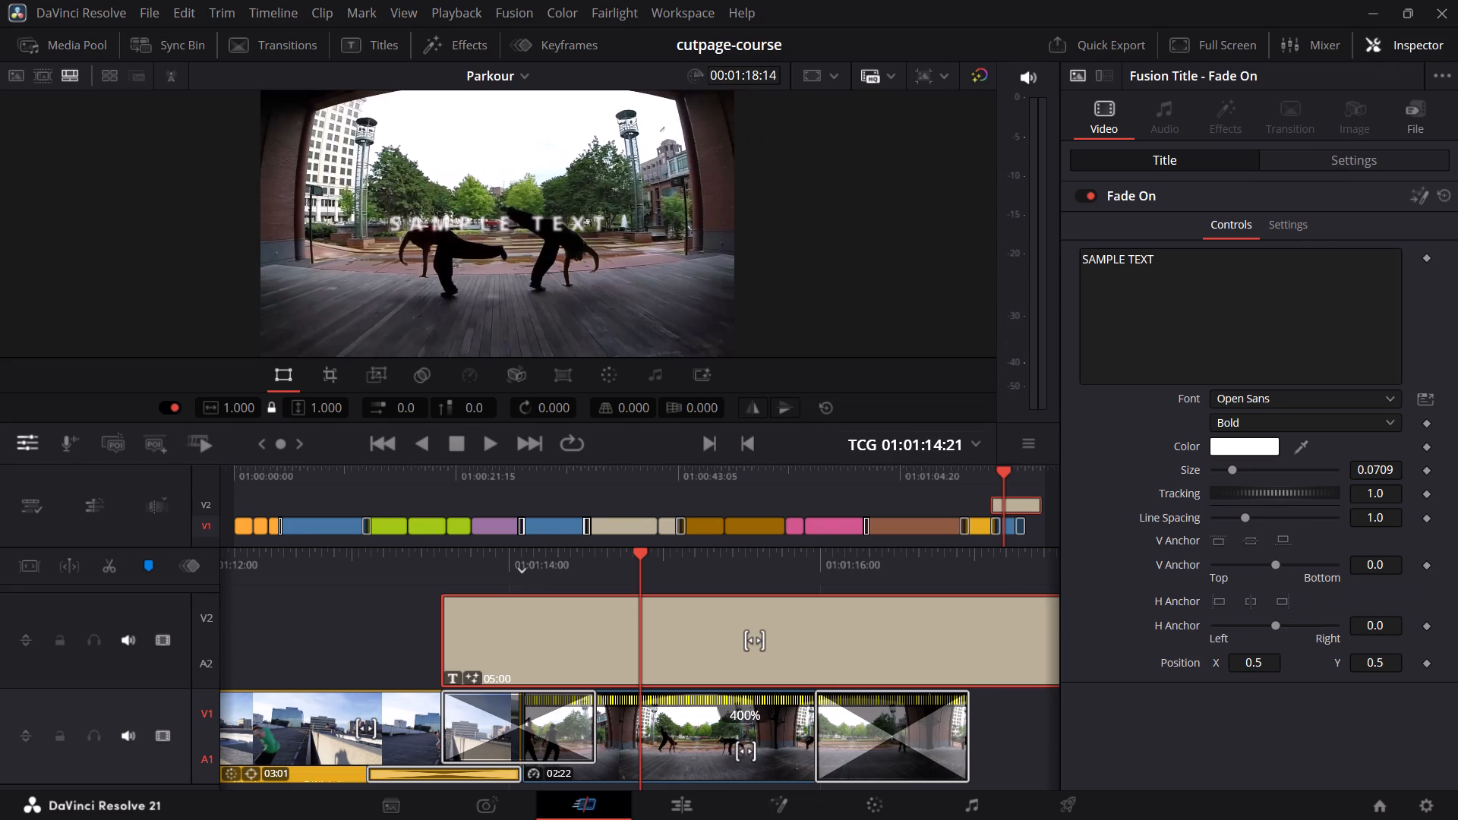
{"action": "left_click_drag", "start_coordinate": [1182, 264], "coordinate": [1135, 262]}
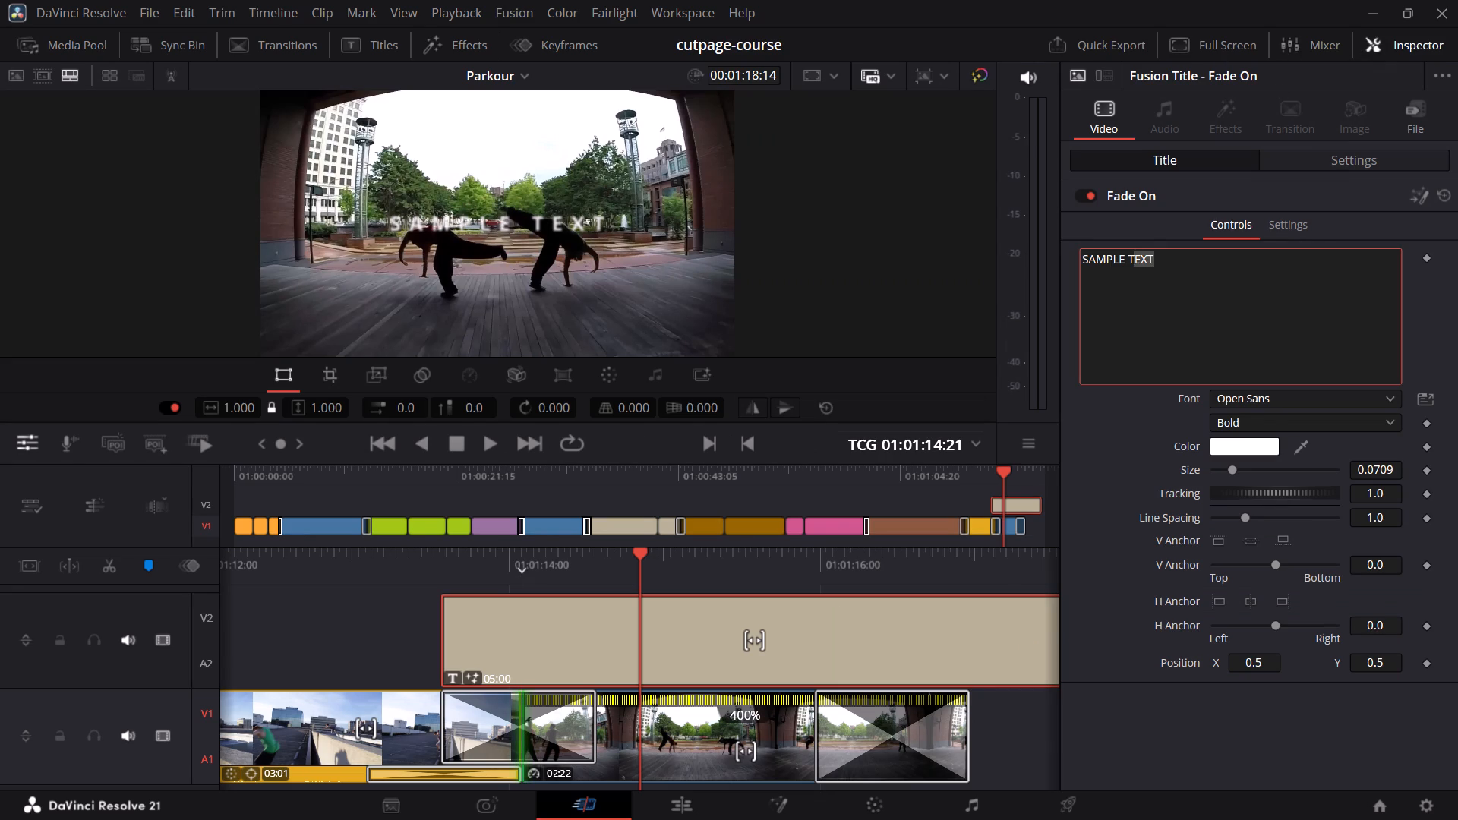
{"action": "left_click_drag", "start_coordinate": [1135, 262], "coordinate": [1066, 261]}
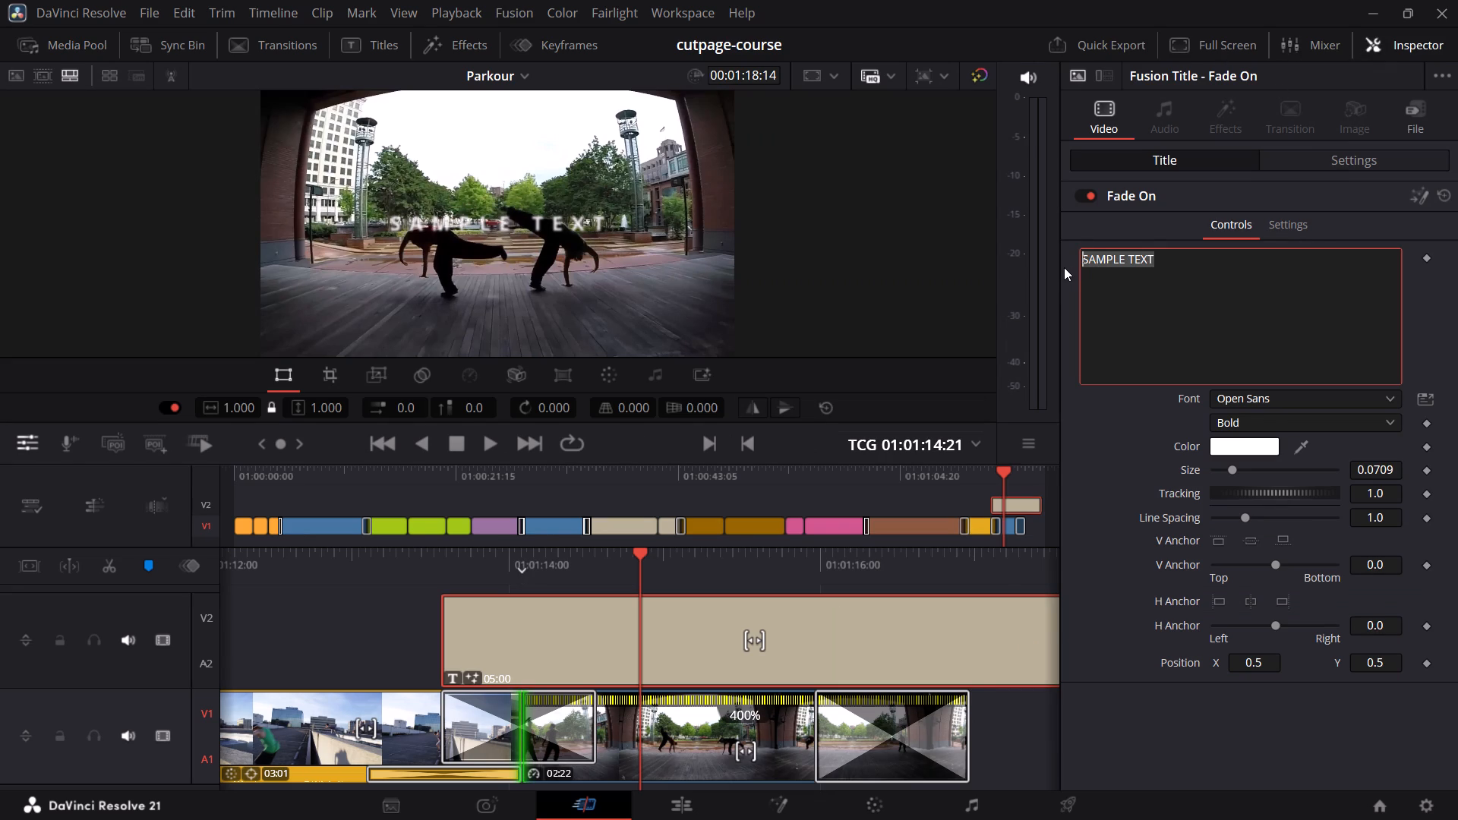
{"action": "key", "text": "shift+t"}
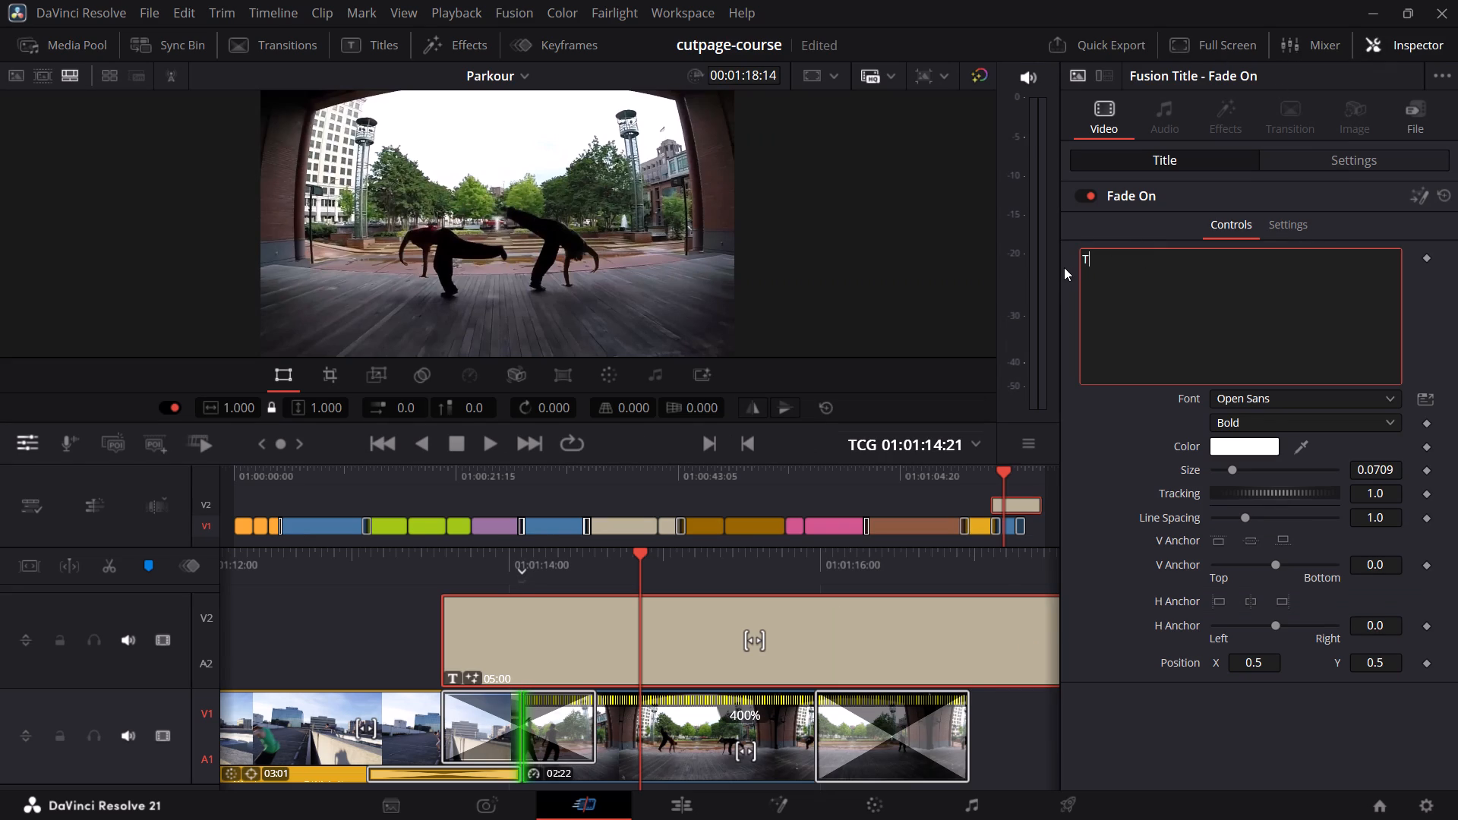
{"action": "type", "text": "hanks for watching"}
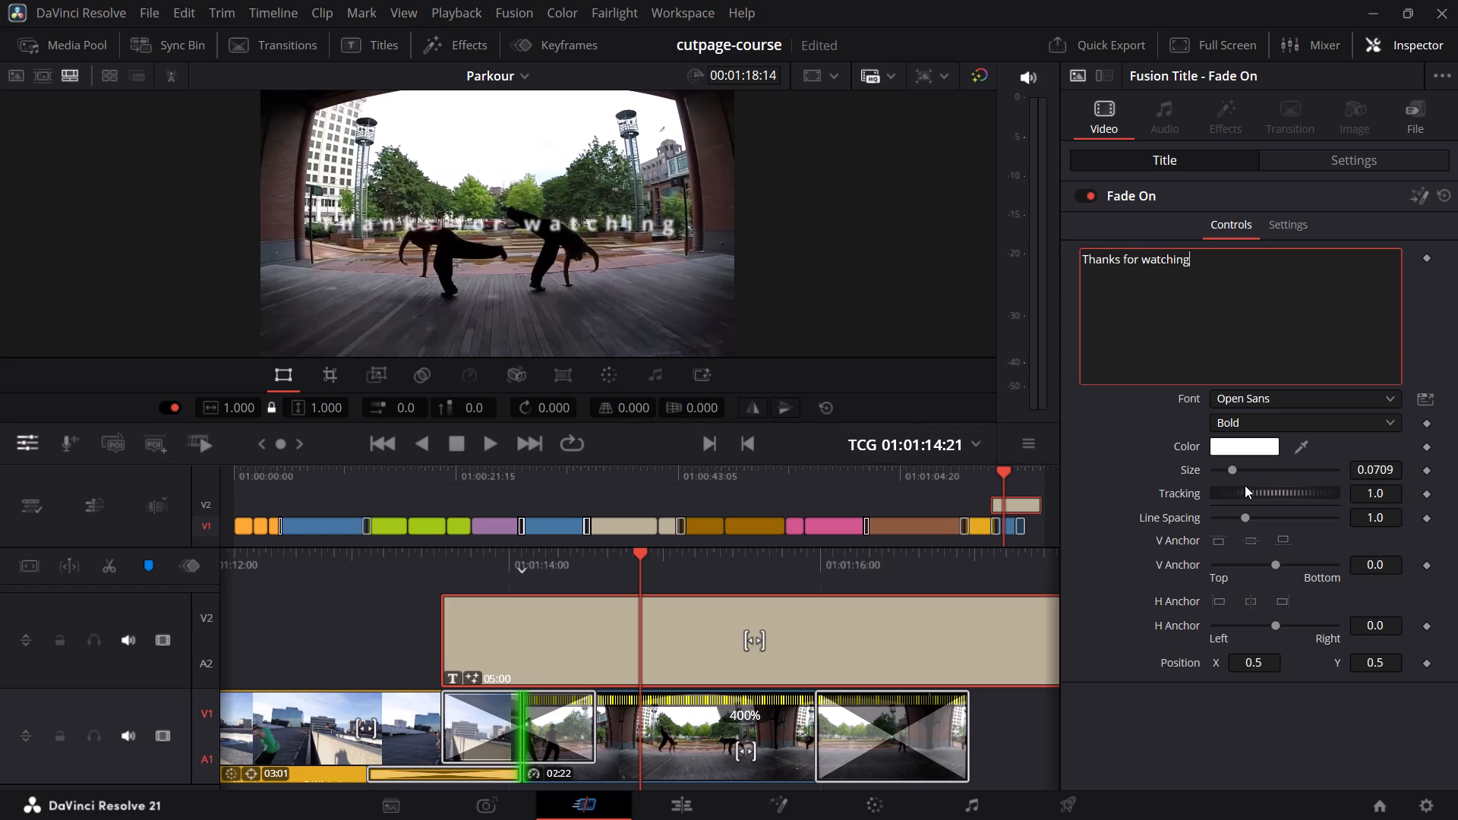
Enlarge the title's size to about 0.0782 and tighten its tracking to about 0.896.
{"action": "left_click_drag", "start_coordinate": [1367, 472], "coordinate": [1380, 471]}
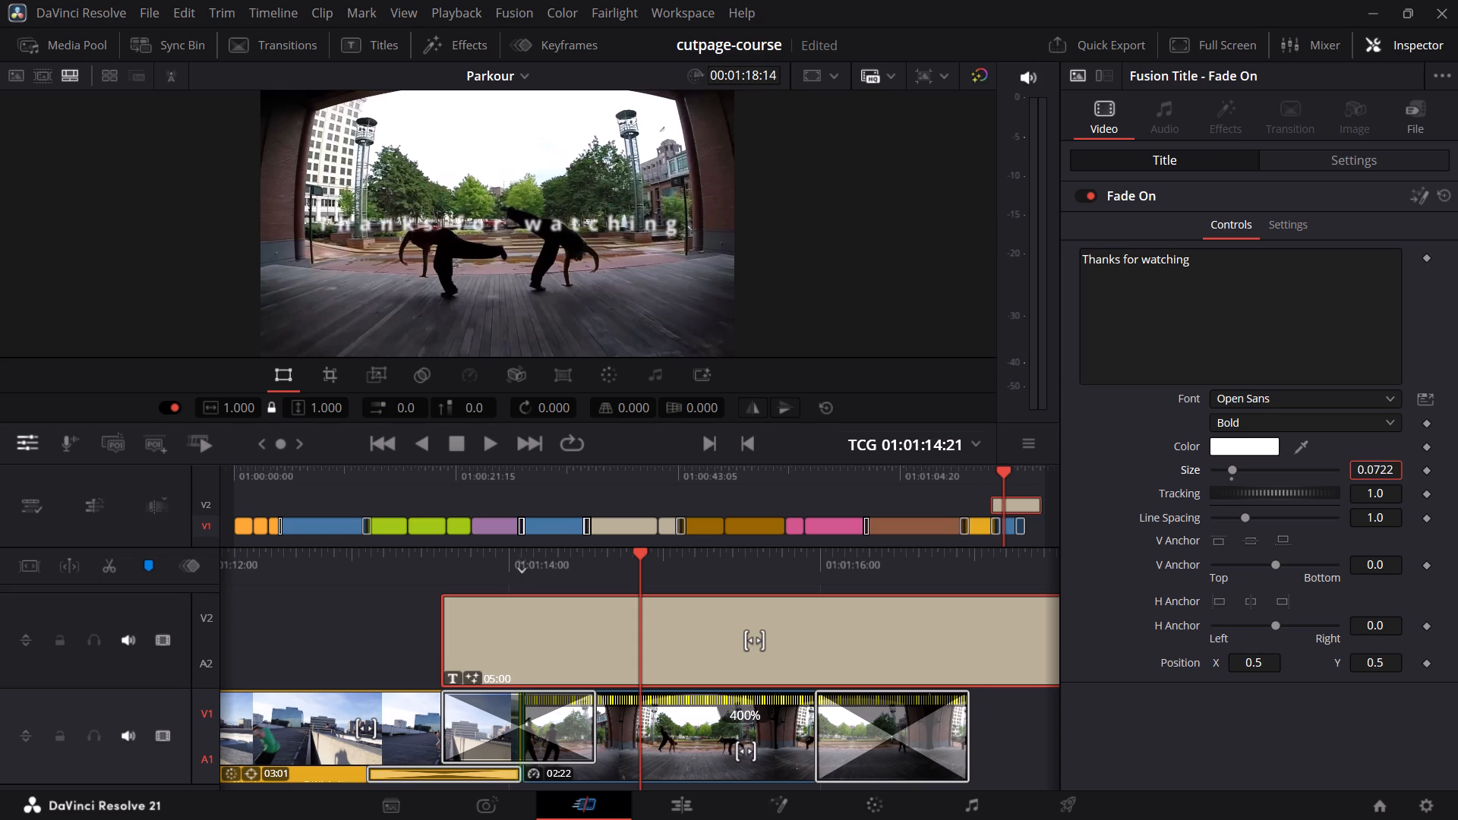
{"action": "left_click_drag", "start_coordinate": [1380, 471], "coordinate": [1411, 478]}
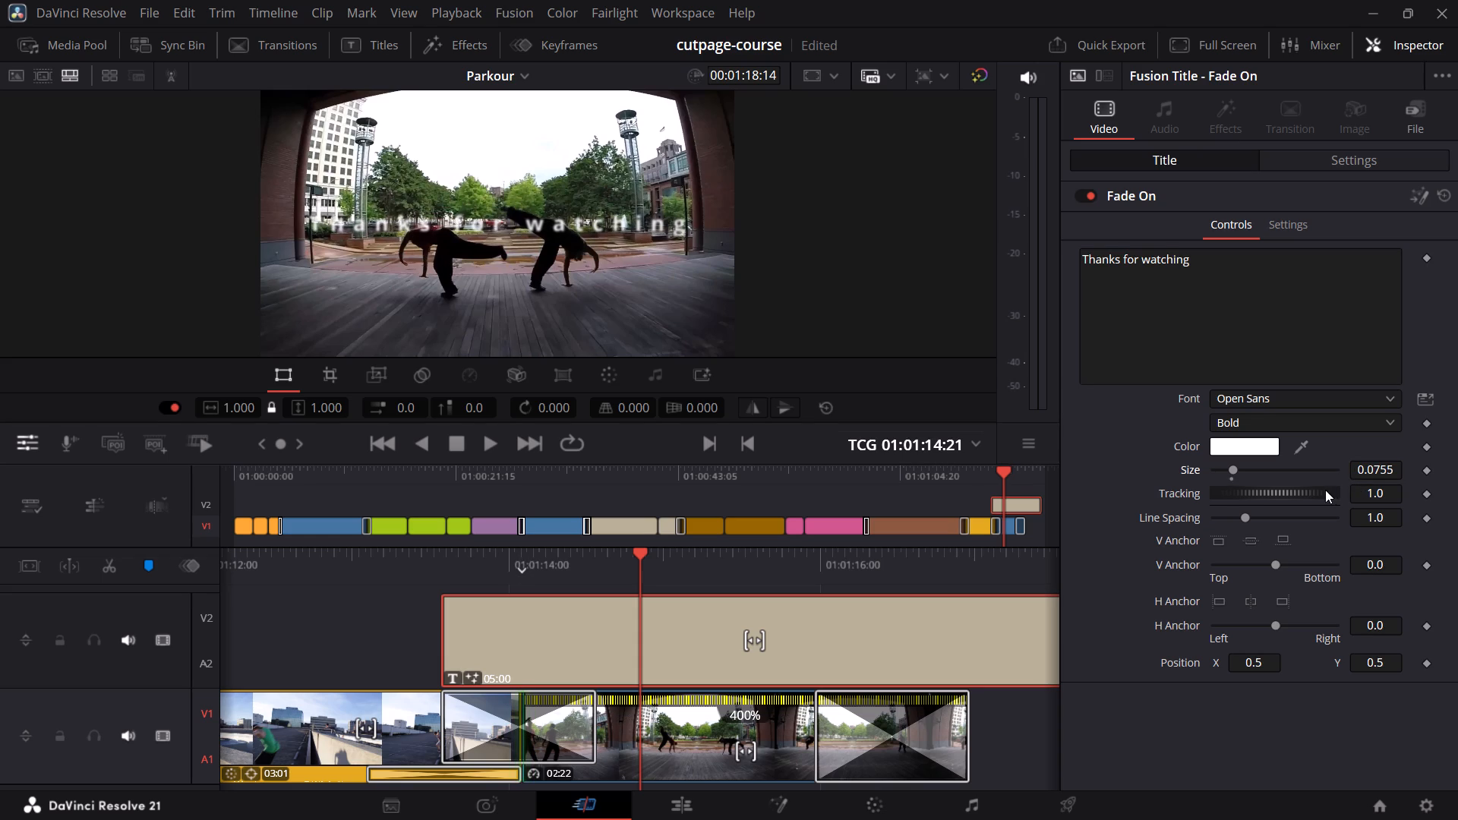
{"action": "left_click_drag", "start_coordinate": [1375, 497], "coordinate": [1340, 478]}
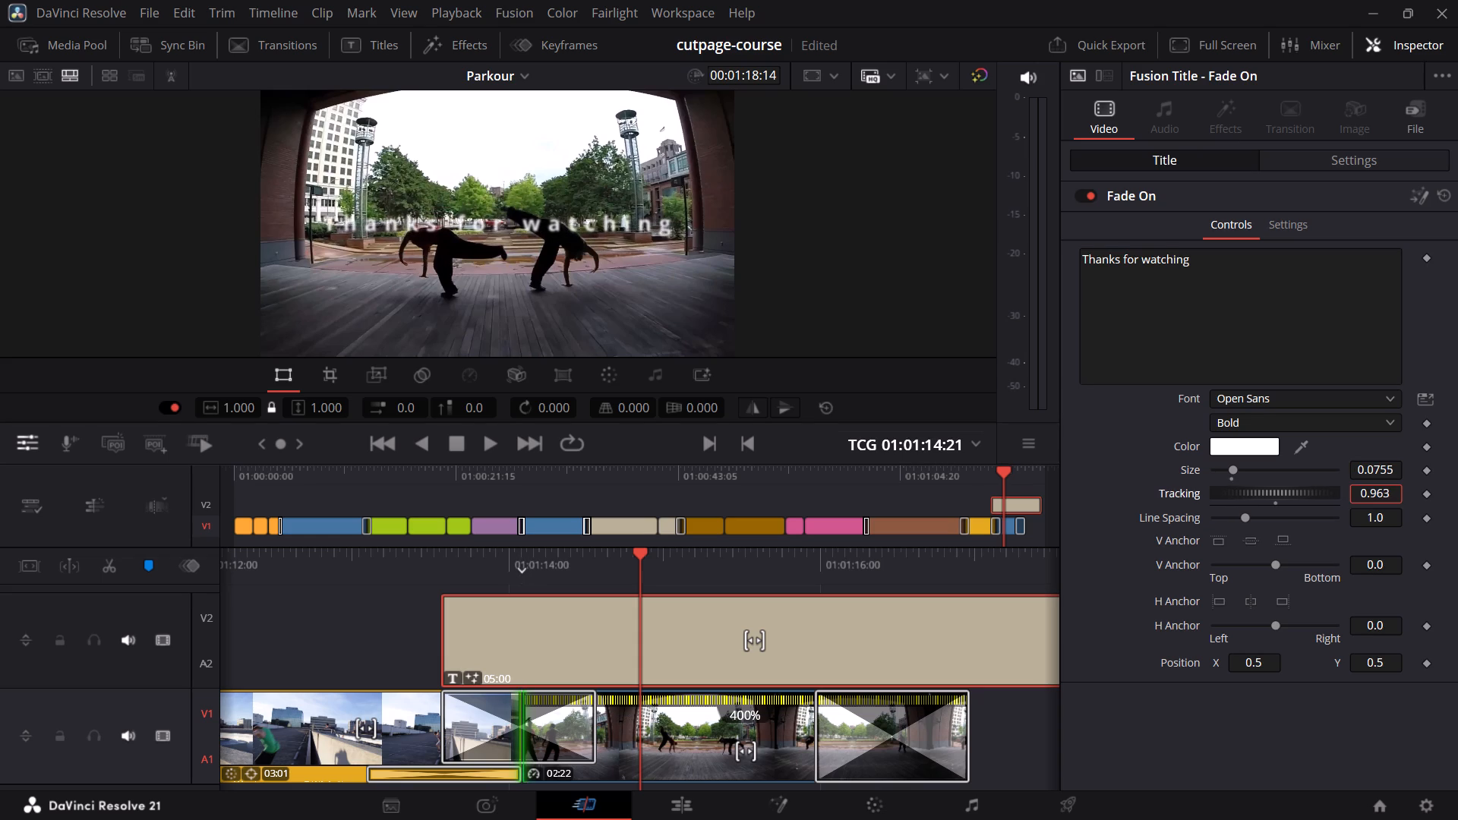
{"action": "left_click_drag", "start_coordinate": [1340, 478], "coordinate": [1280, 443]}
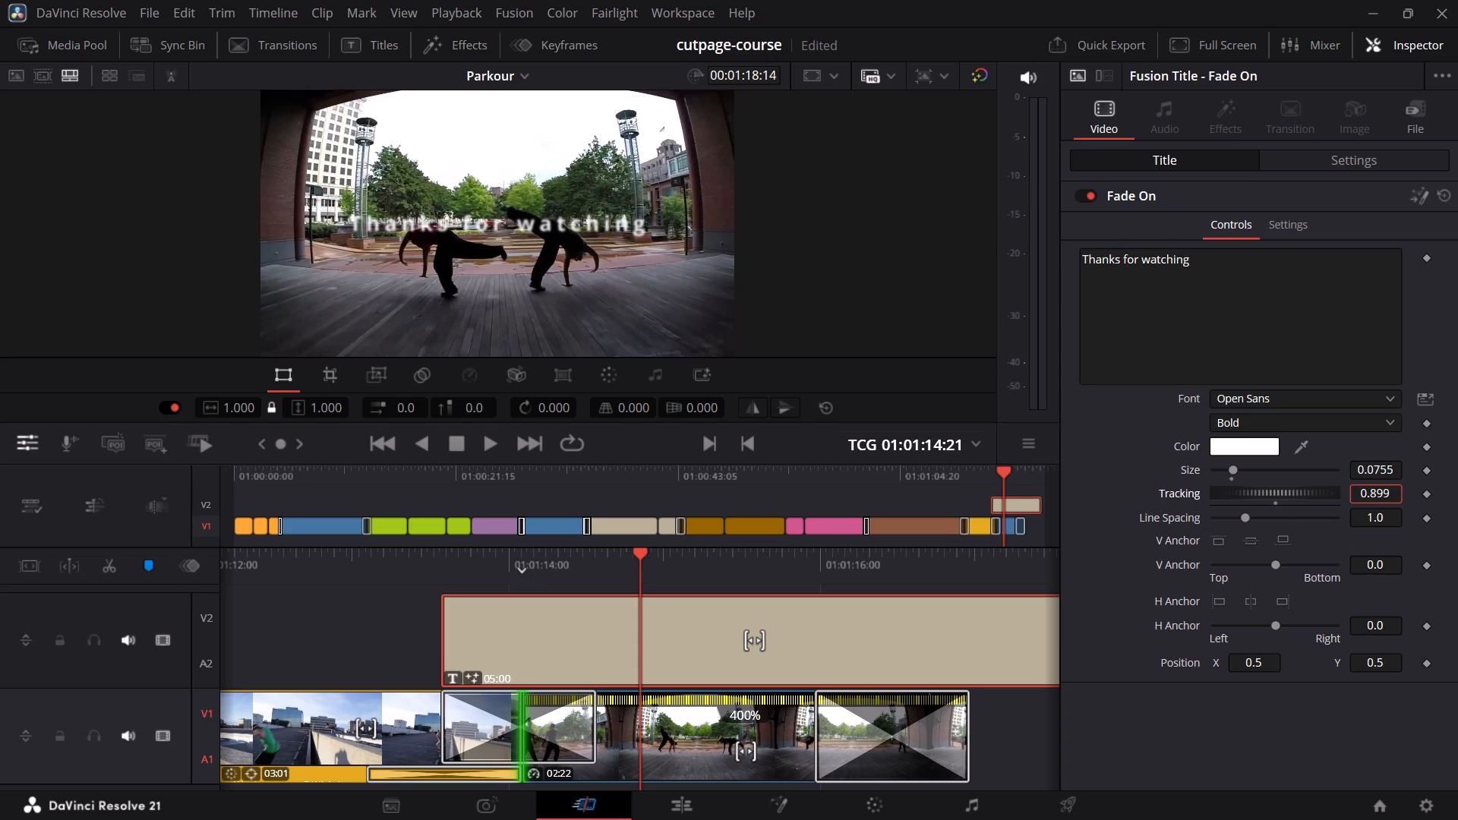
{"action": "left_click_drag", "start_coordinate": [1280, 443], "coordinate": [1277, 441]}
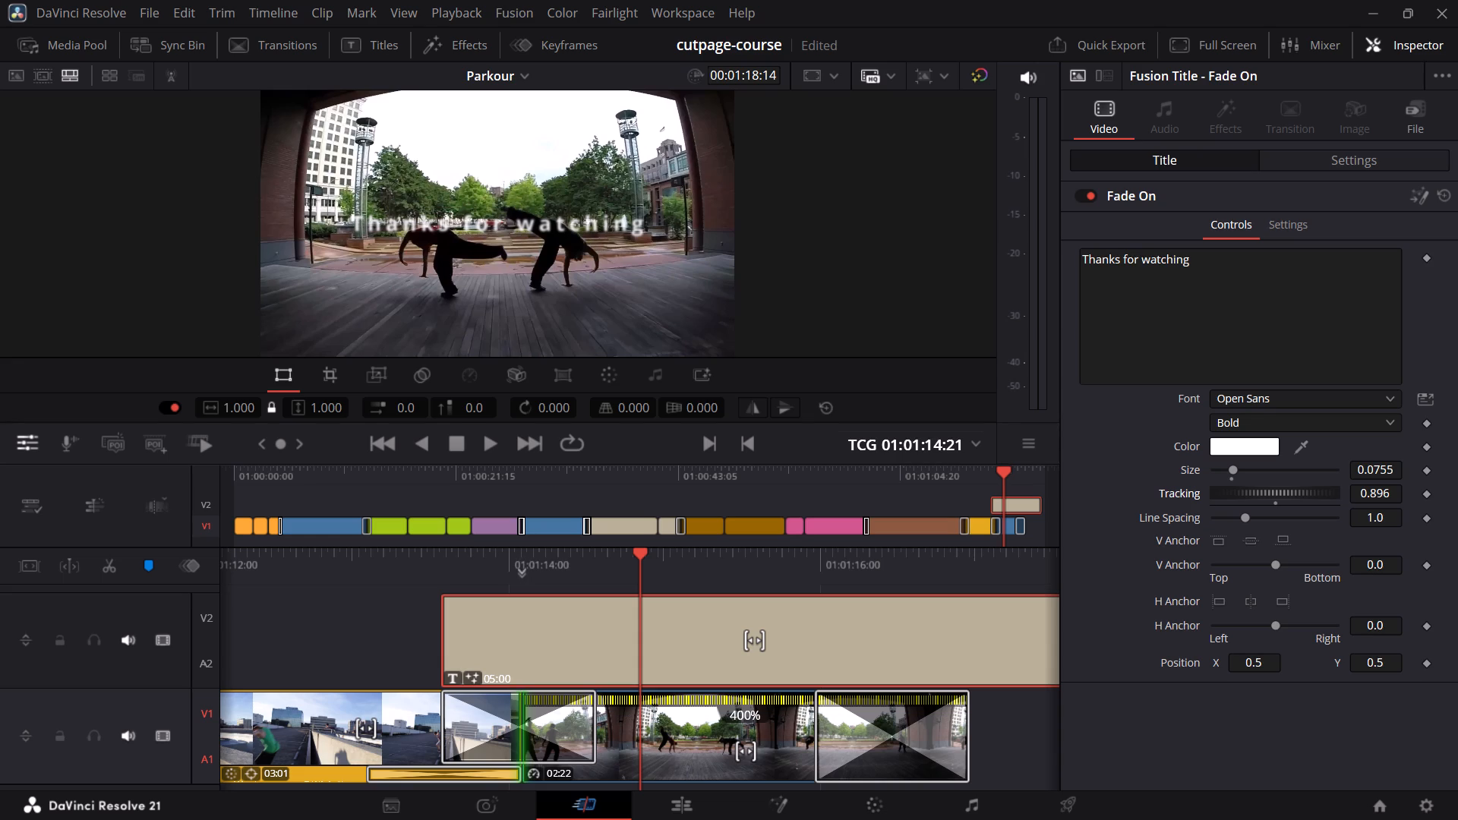
{"action": "left_click_drag", "start_coordinate": [1365, 468], "coordinate": [1391, 468]}
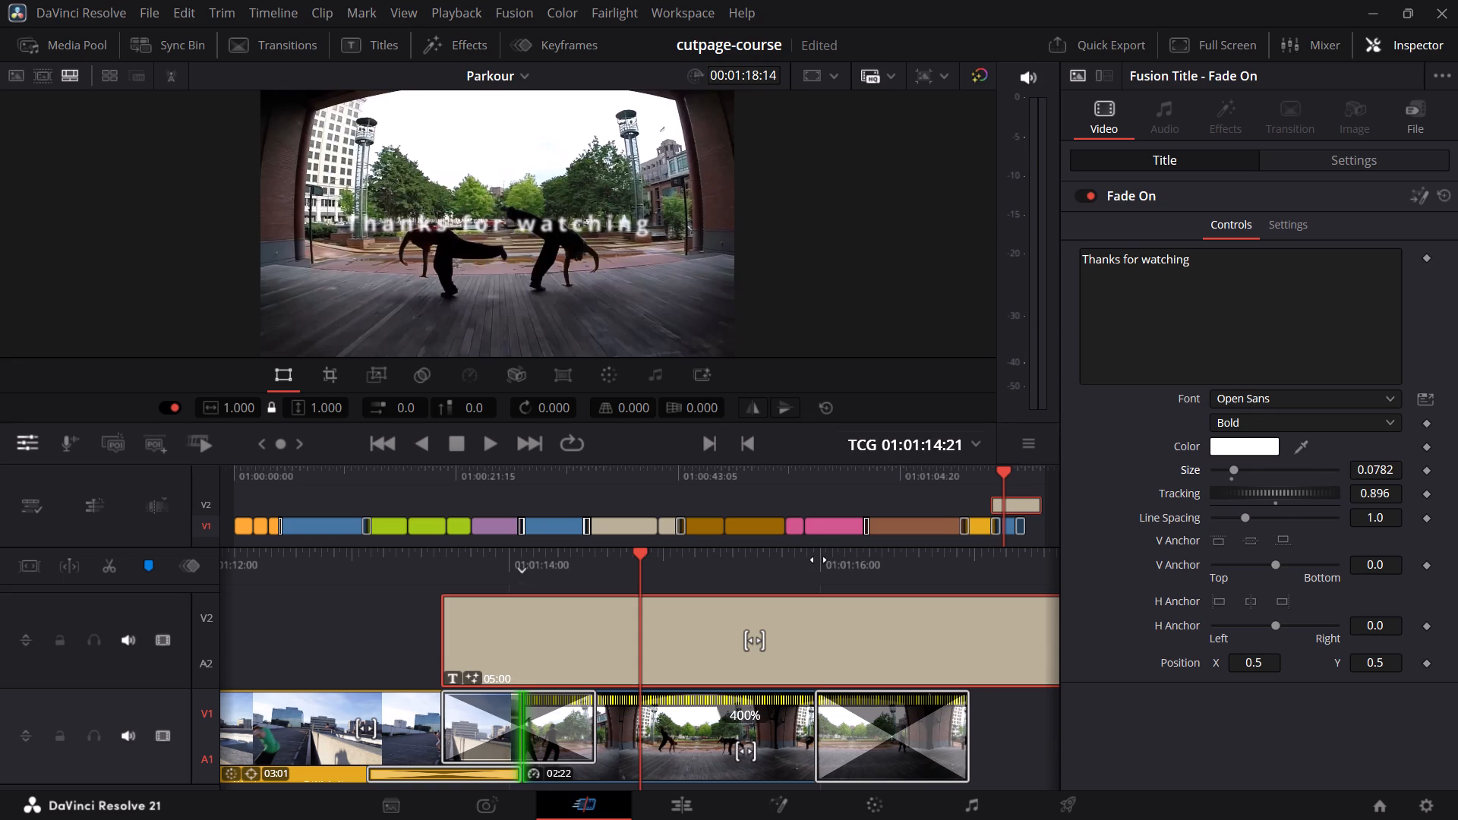
Scrub through the title up to the fade to black, and tighten its tracking further to about 0.869.
{"action": "left_click_drag", "start_coordinate": [811, 559], "coordinate": [1010, 588]}
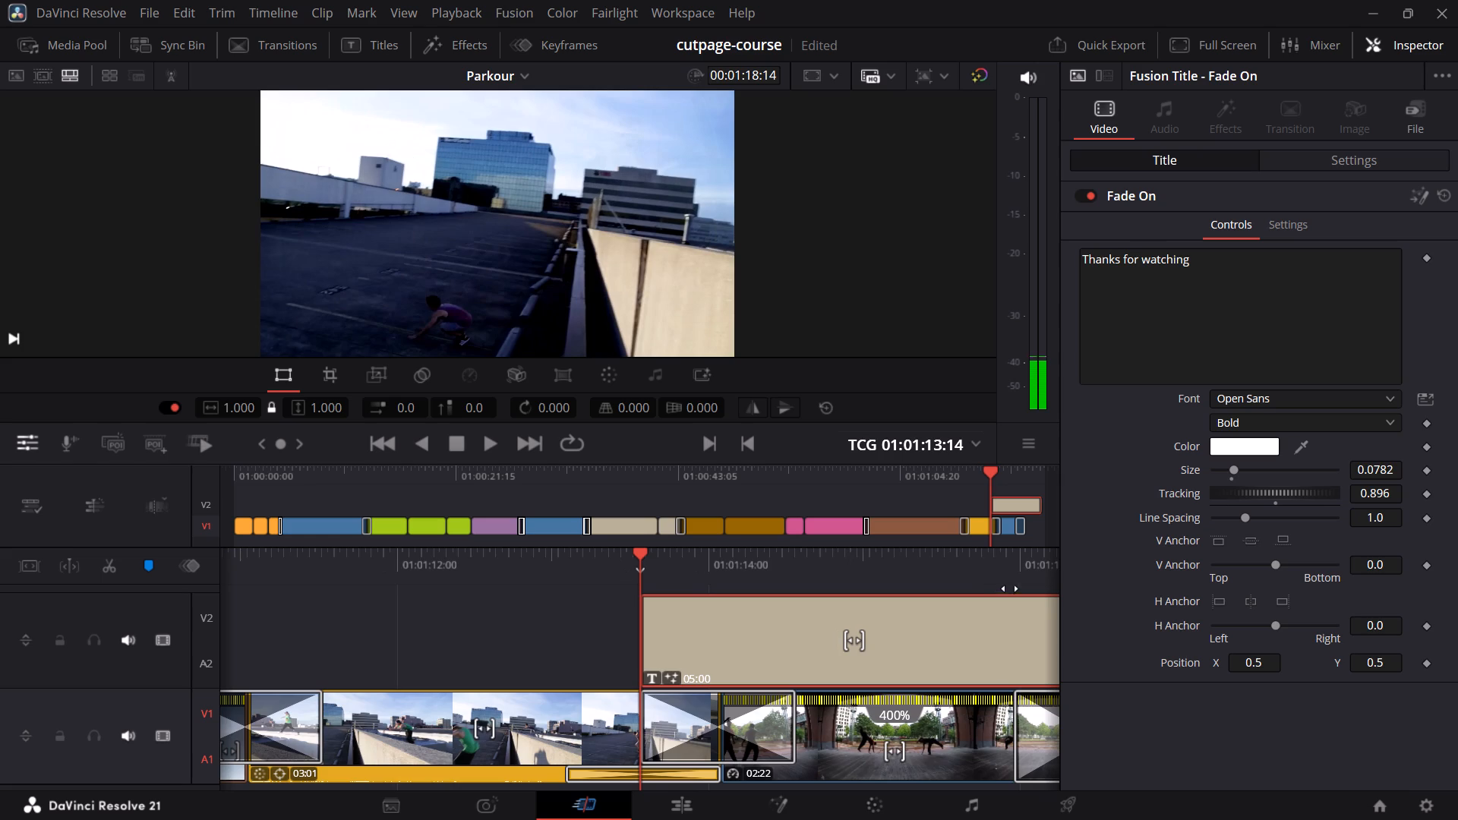
{"action": "left_click_drag", "start_coordinate": [1010, 588], "coordinate": [905, 575]}
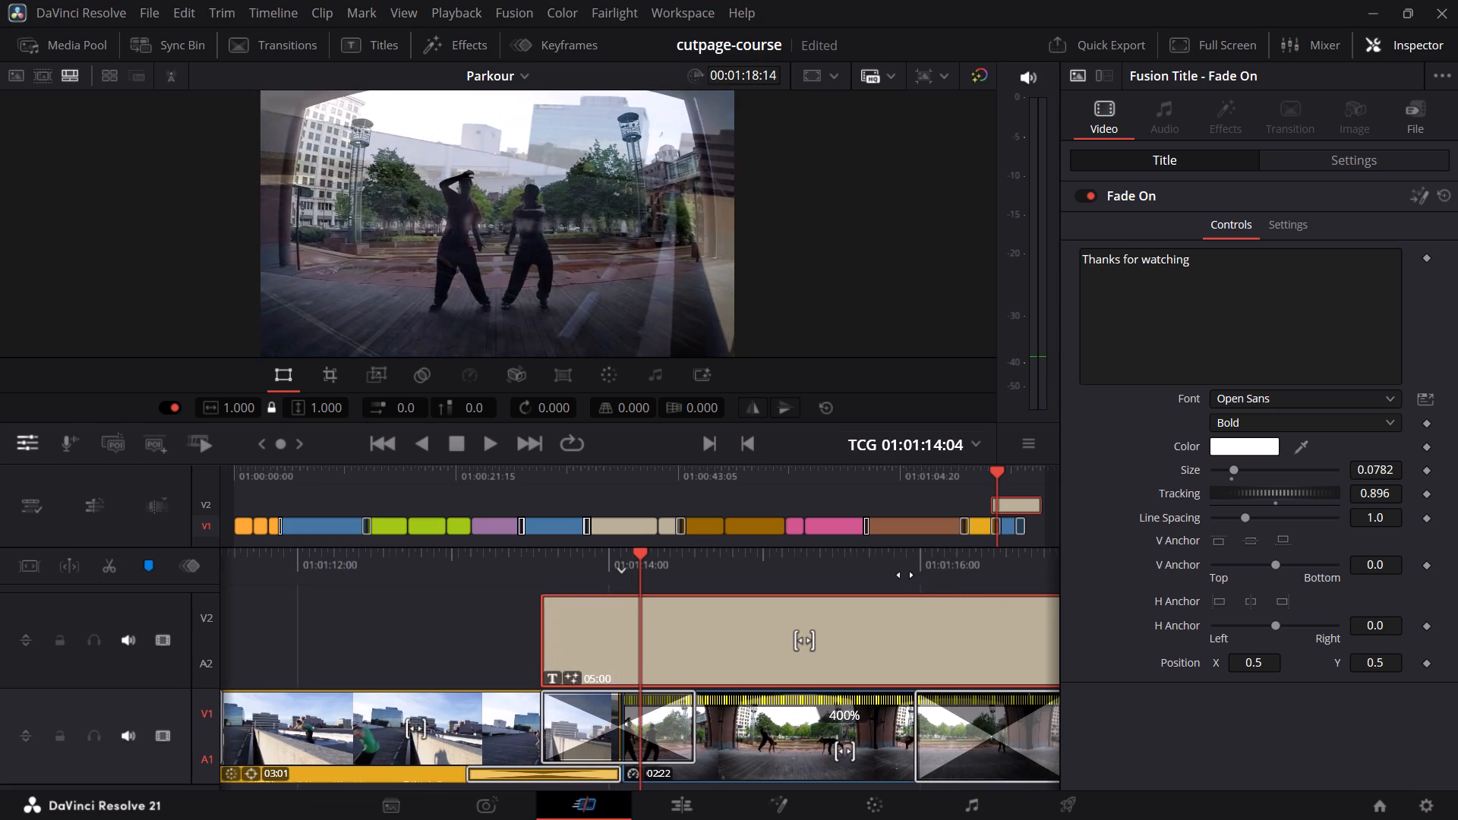
{"action": "left_click_drag", "start_coordinate": [905, 575], "coordinate": [664, 533]}
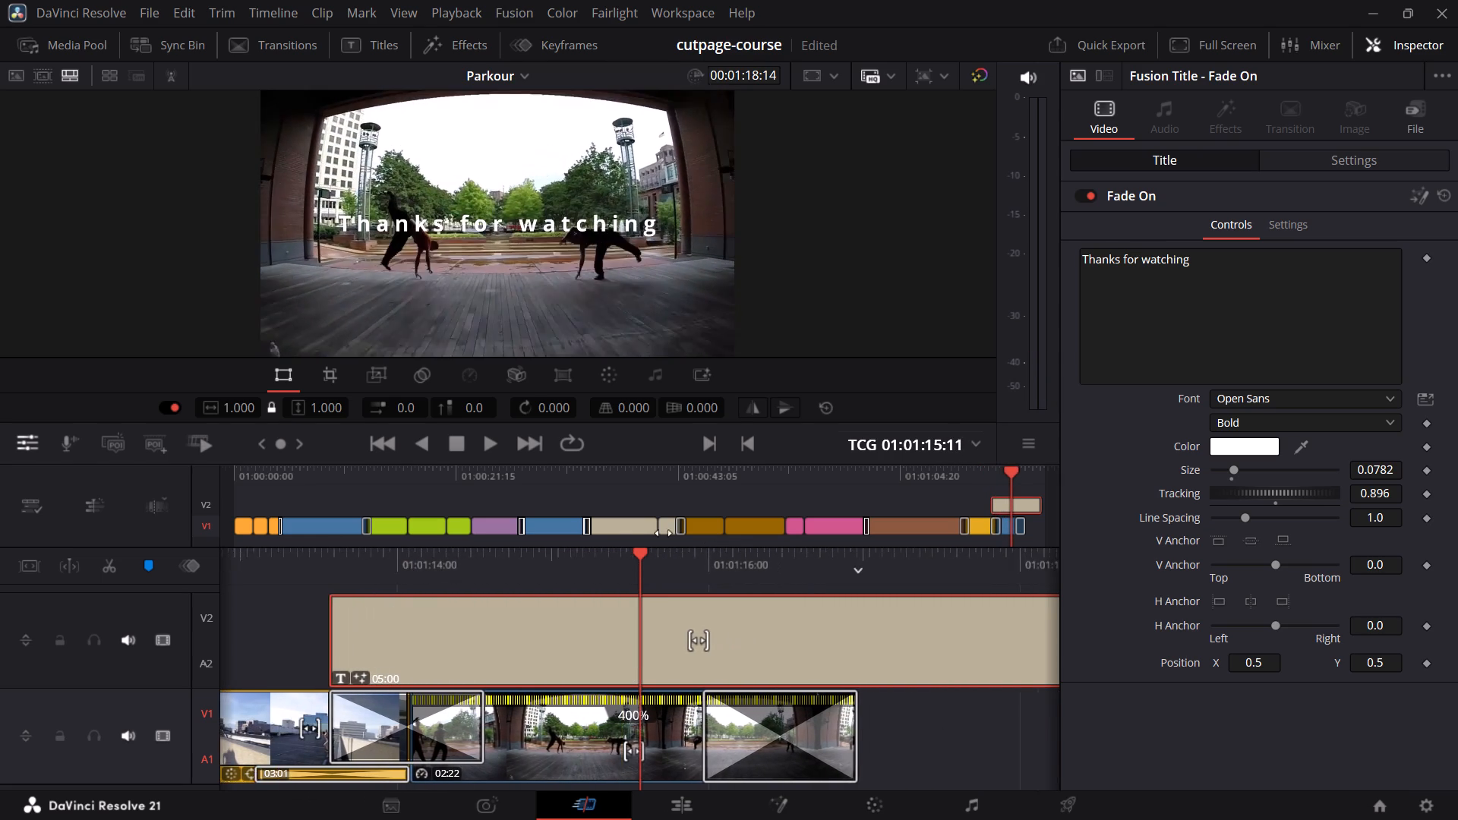
{"action": "left_click_drag", "start_coordinate": [664, 533], "coordinate": [483, 500]}
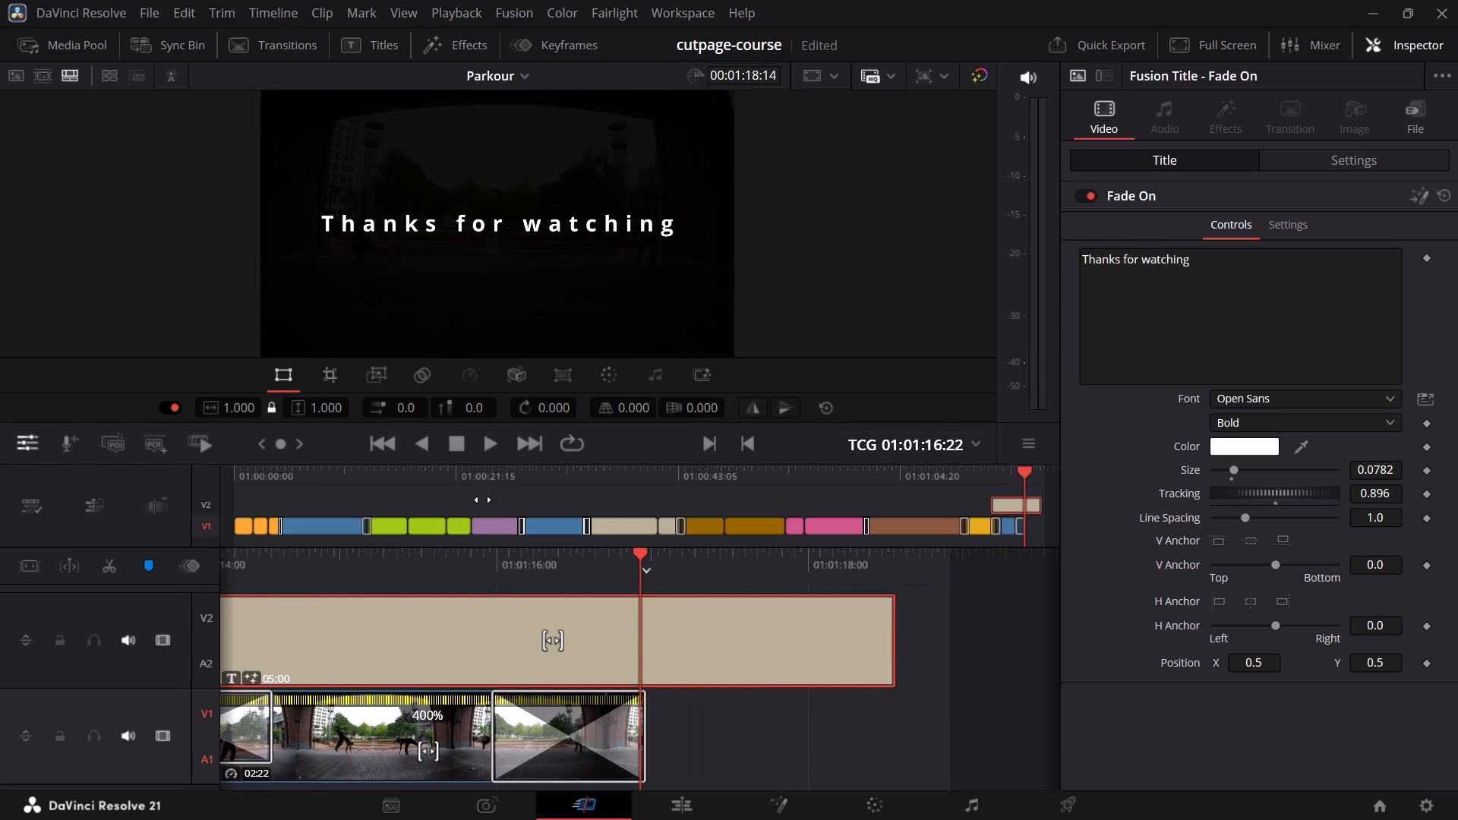
{"action": "left_click_drag", "start_coordinate": [483, 500], "coordinate": [470, 498]}
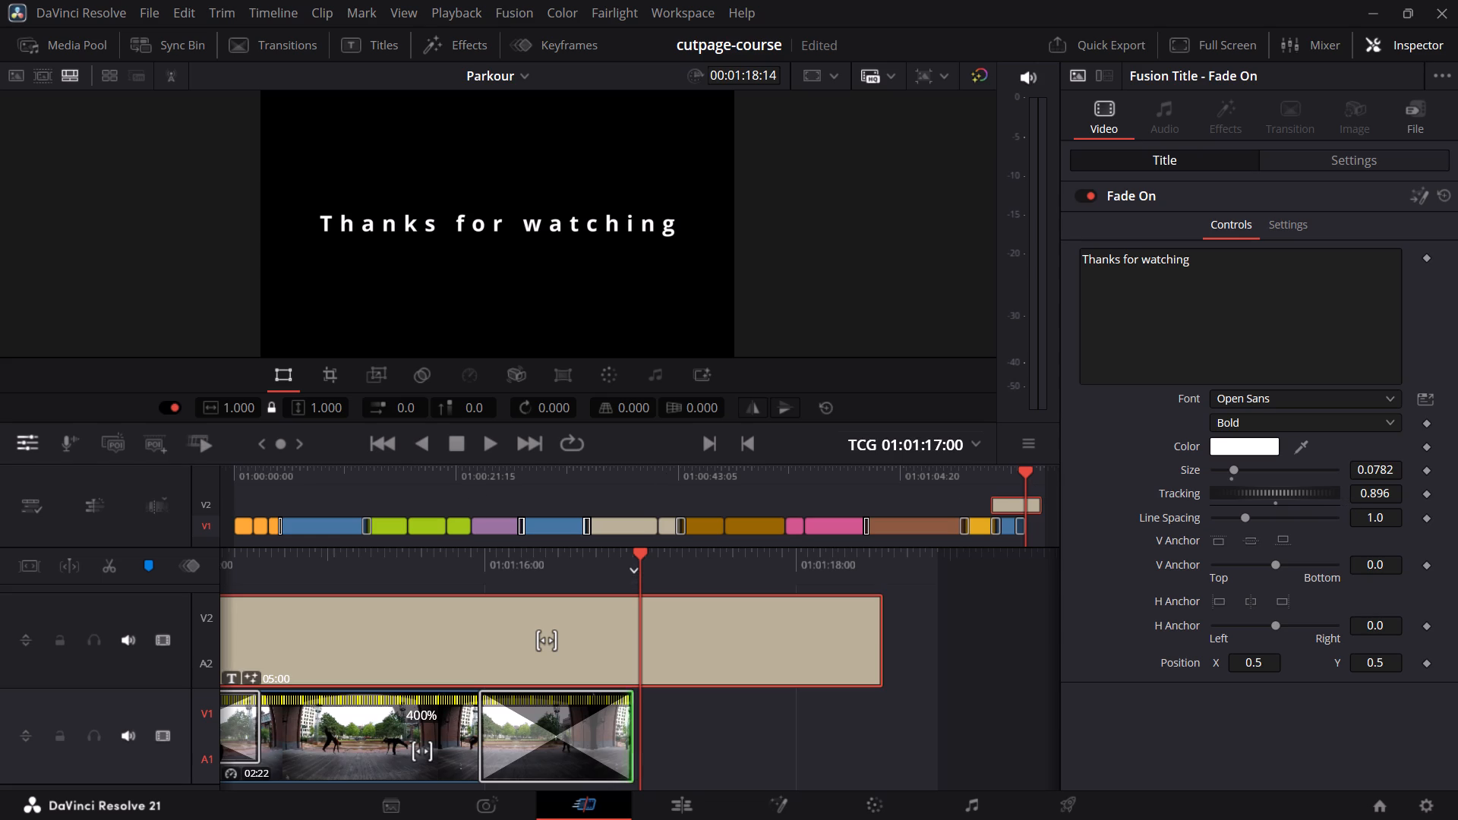
{"action": "left_click_drag", "start_coordinate": [1381, 493], "coordinate": [1355, 490]}
Play the ending from the rooftop clip through the closing fade to check how the title appears.
{"action": "left_click_drag", "start_coordinate": [777, 560], "coordinate": [997, 585]}
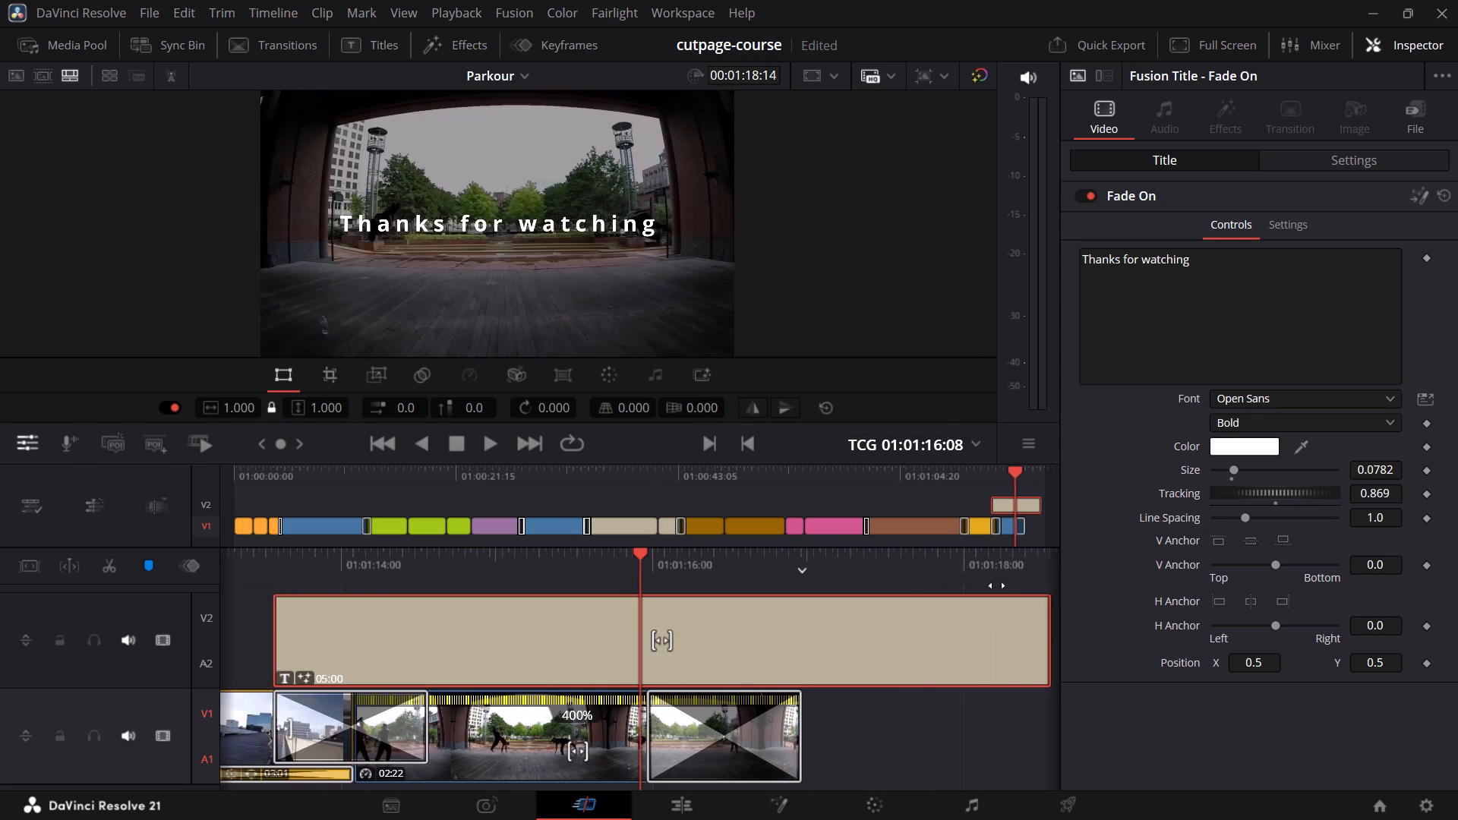
{"action": "left_click_drag", "start_coordinate": [997, 585], "coordinate": [1450, 609]}
{"action": "key", "text": "space"}
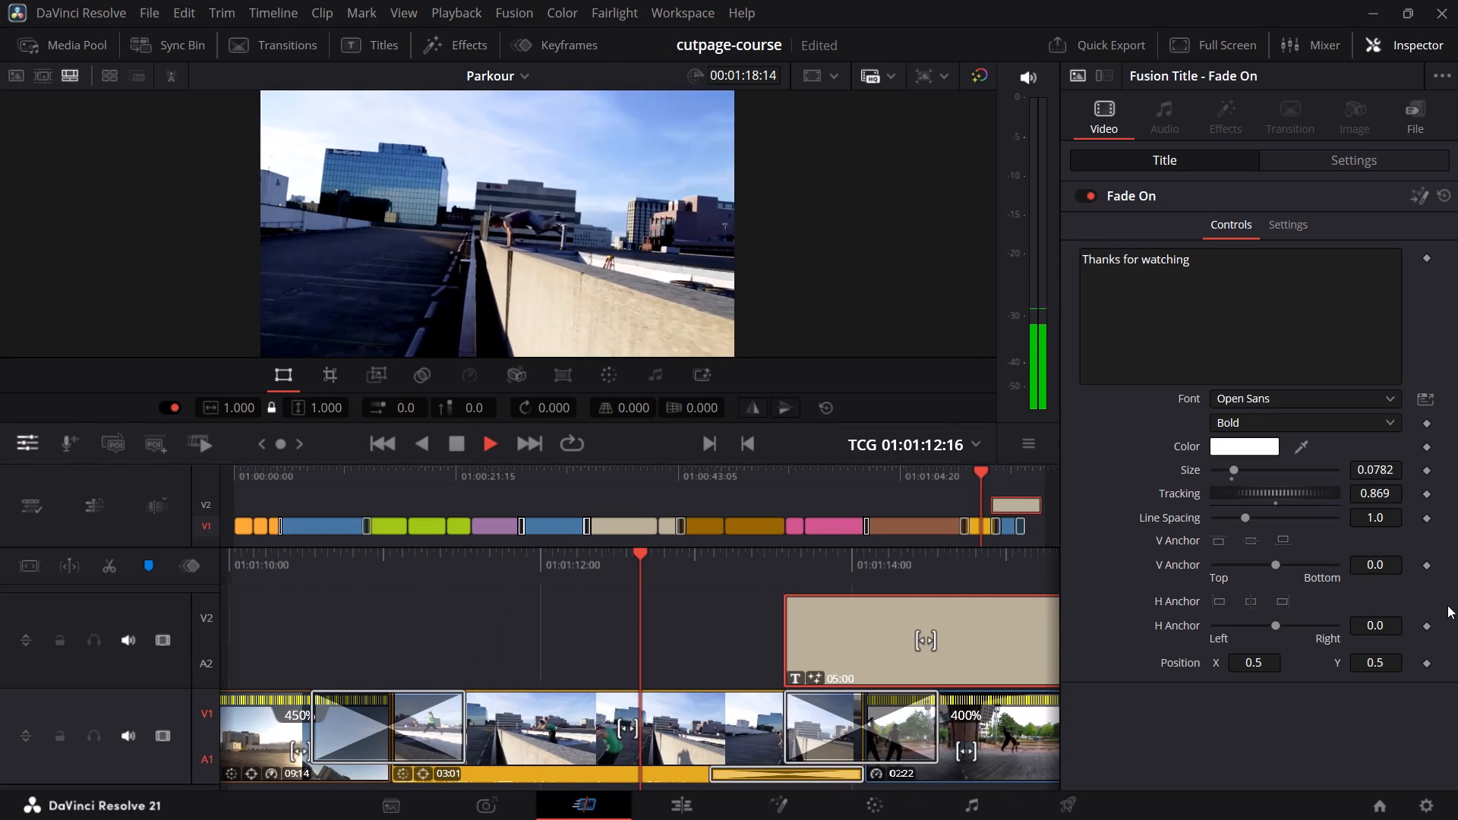
{"action": "key", "text": "space"}
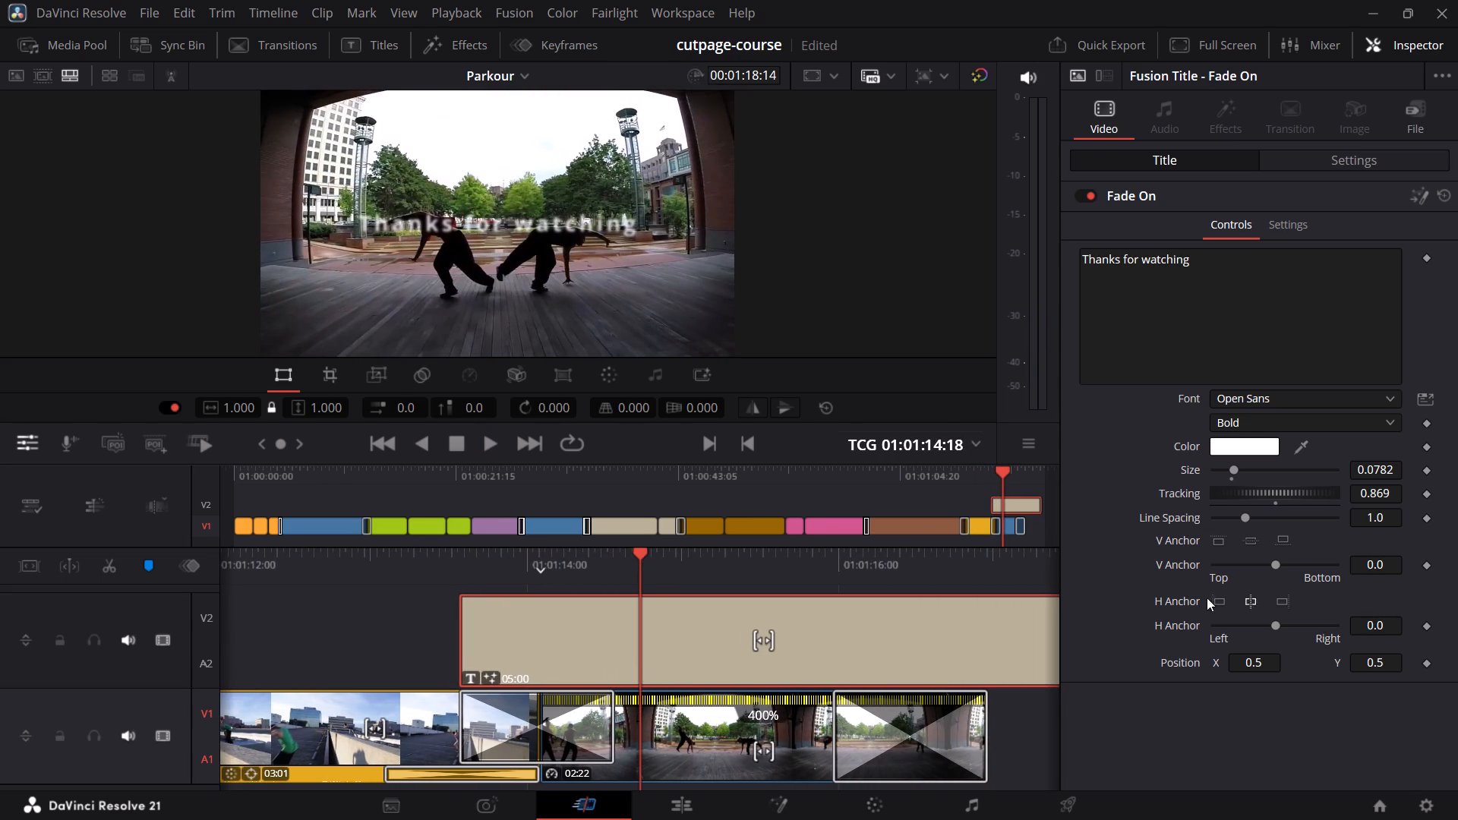
{"action": "key", "text": "space"}
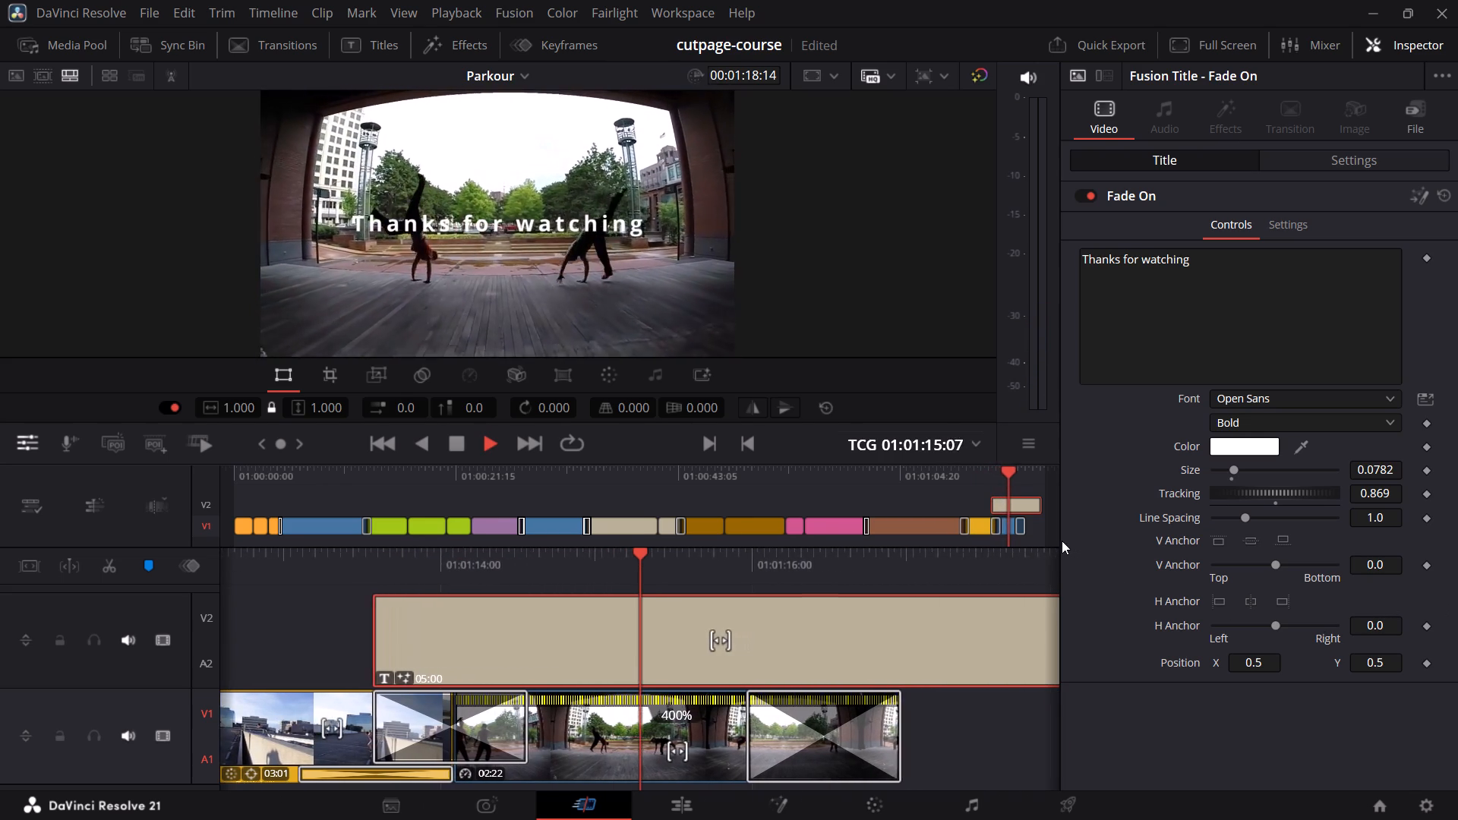
{"action": "key", "text": "space"}
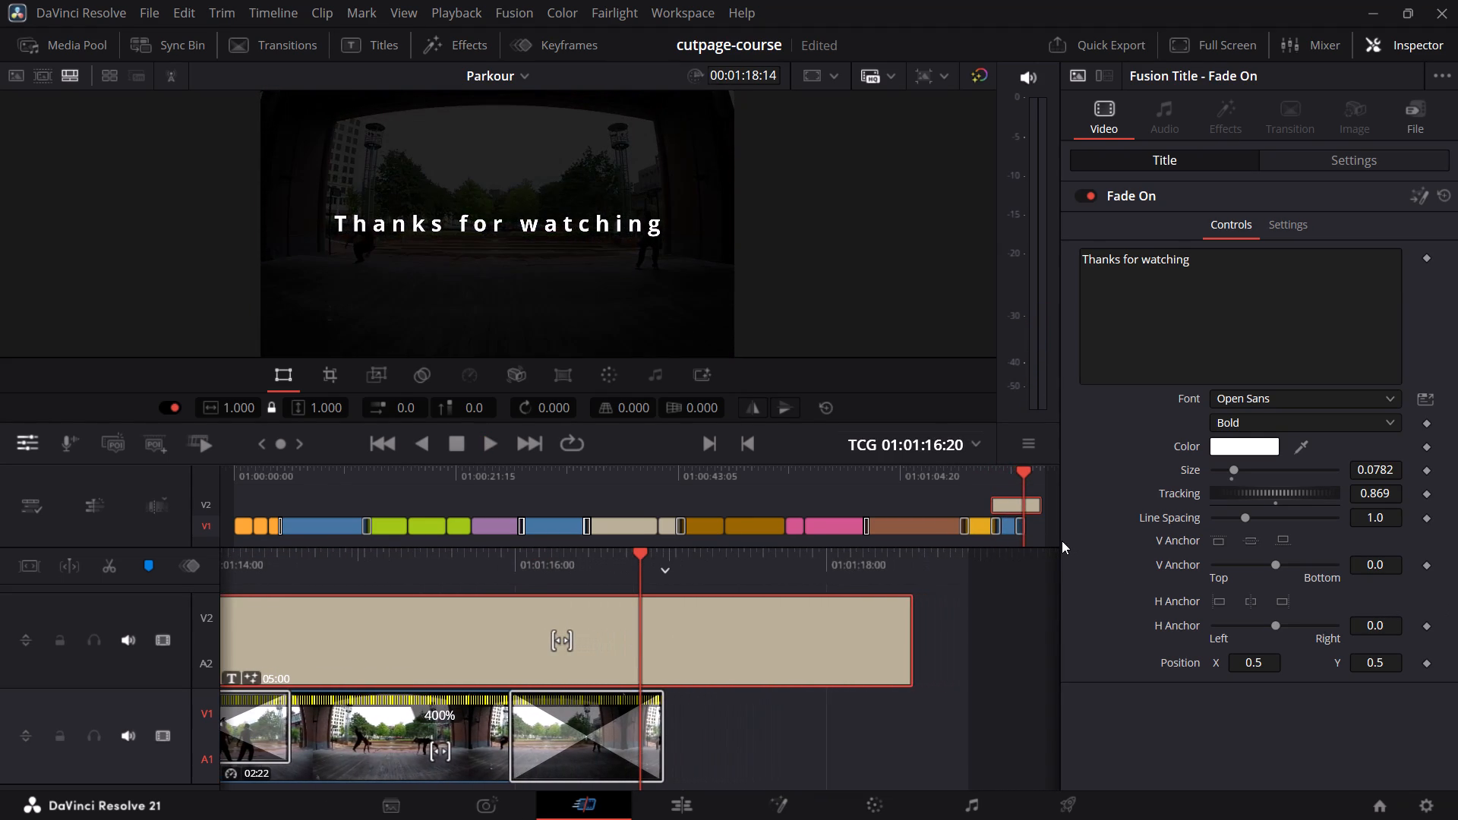
Switch to Chrome and replay the ending of the lecture 42 example from about 1:50 for comparison.
{"action": "key", "text": "alt+Tab"}
{"action": "left_click", "coordinate": [888, 479]}
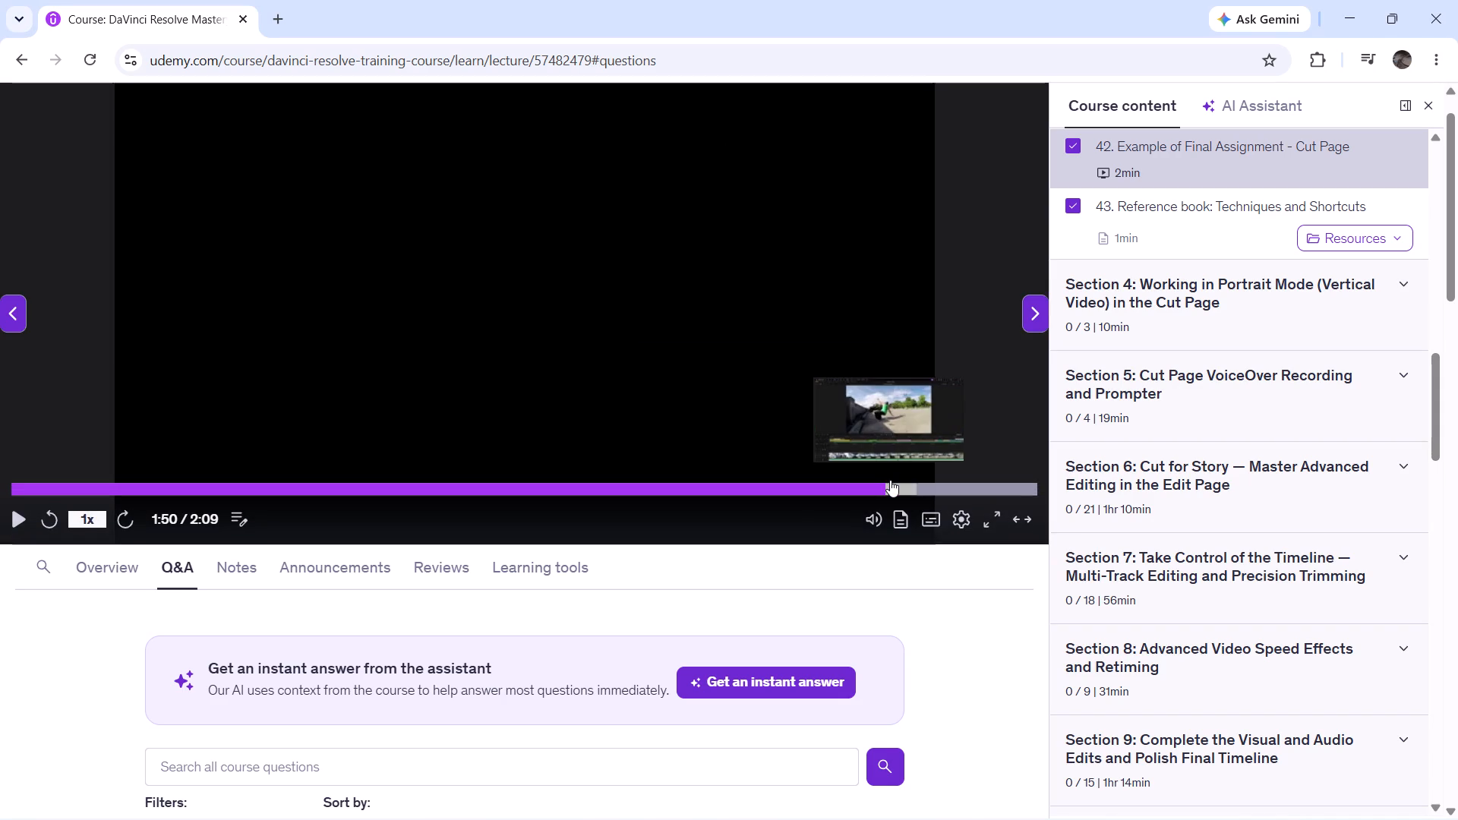
{"action": "key", "text": "space"}
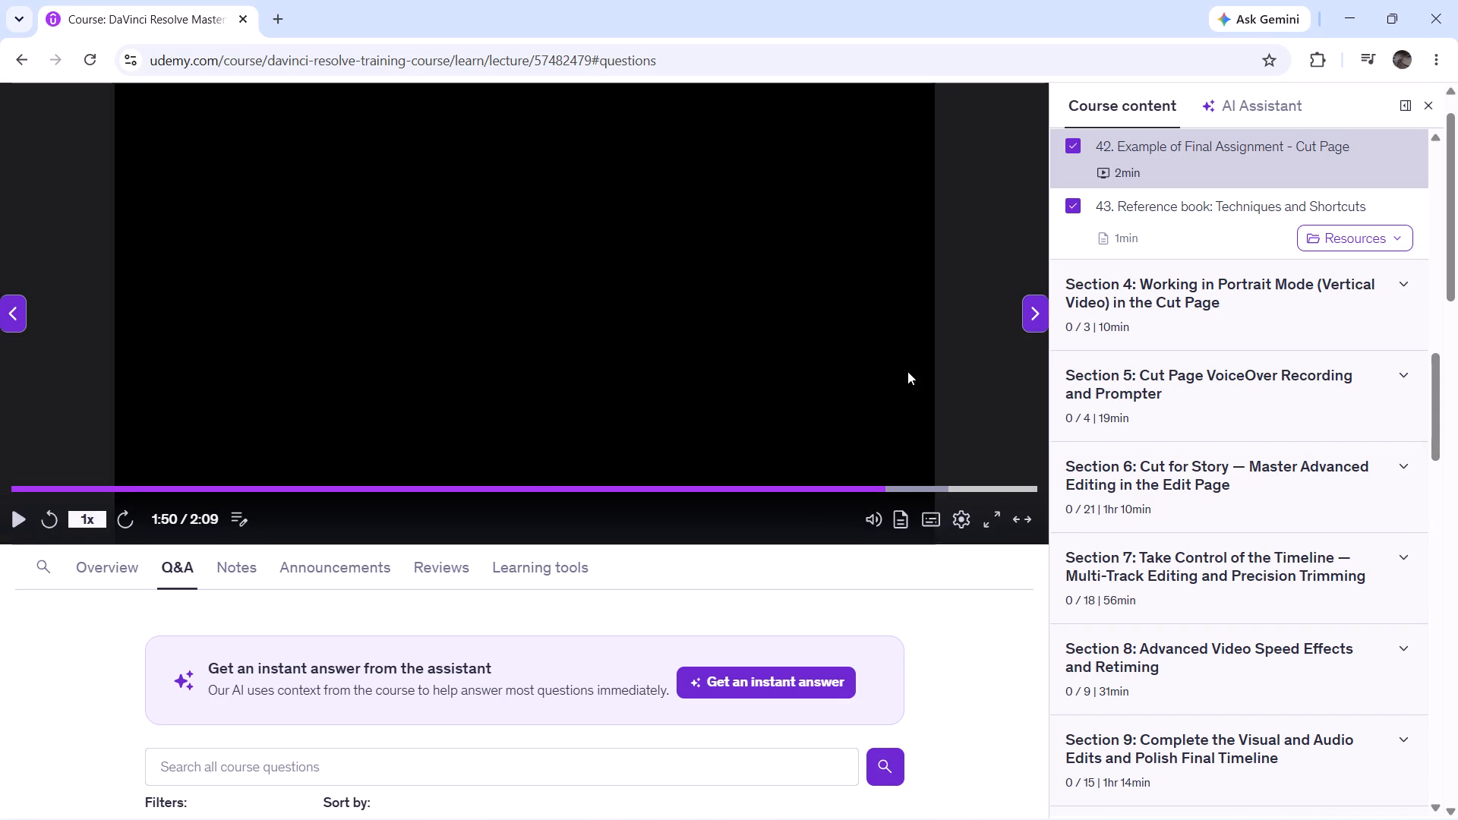
{"action": "left_click", "coordinate": [907, 370]}
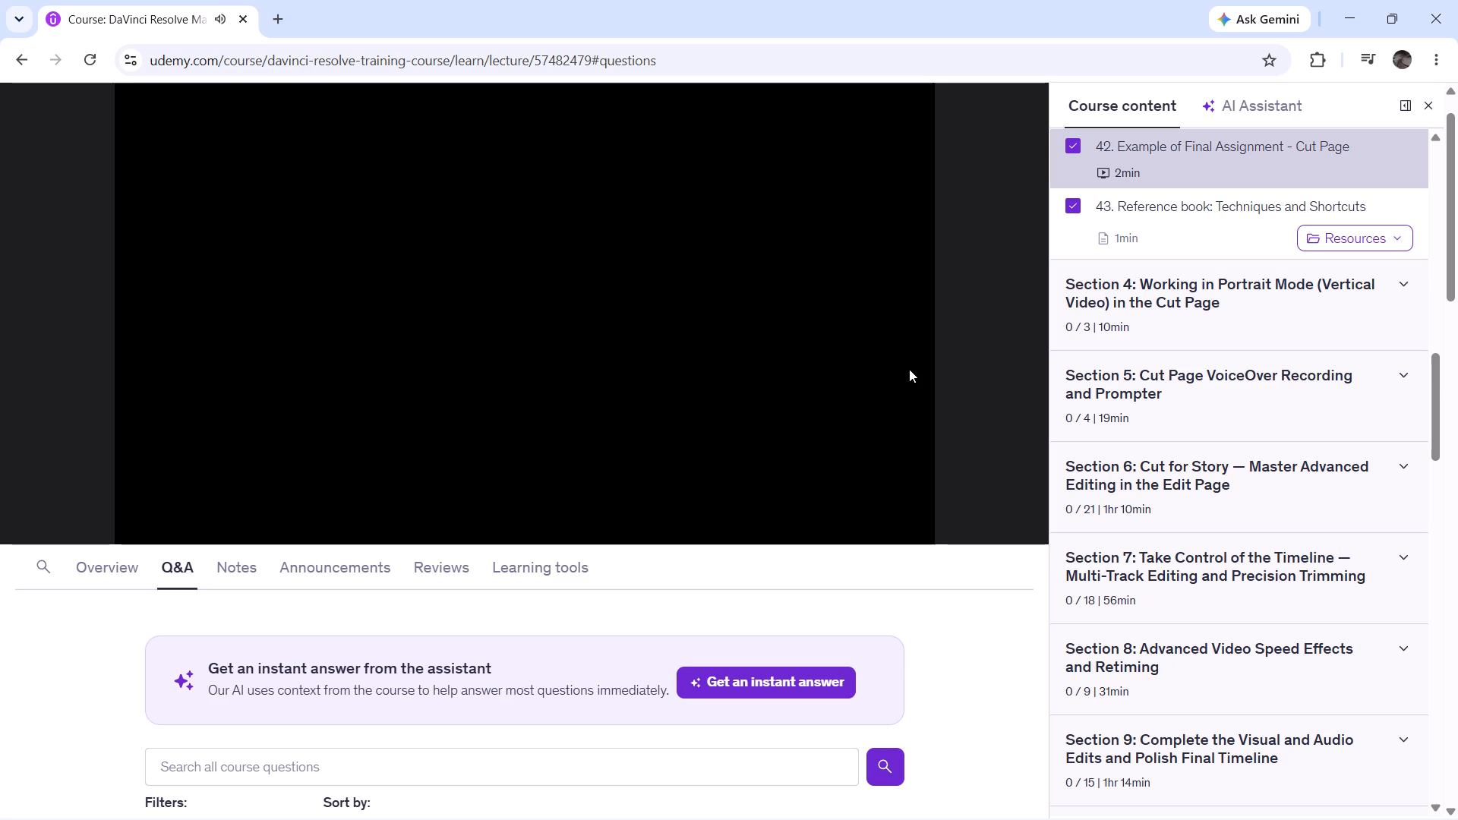
Replay the closing seconds of the lecture 42 example from about 1:56, pausing repeatedly to study the fade to black.
{"action": "key", "text": "space"}
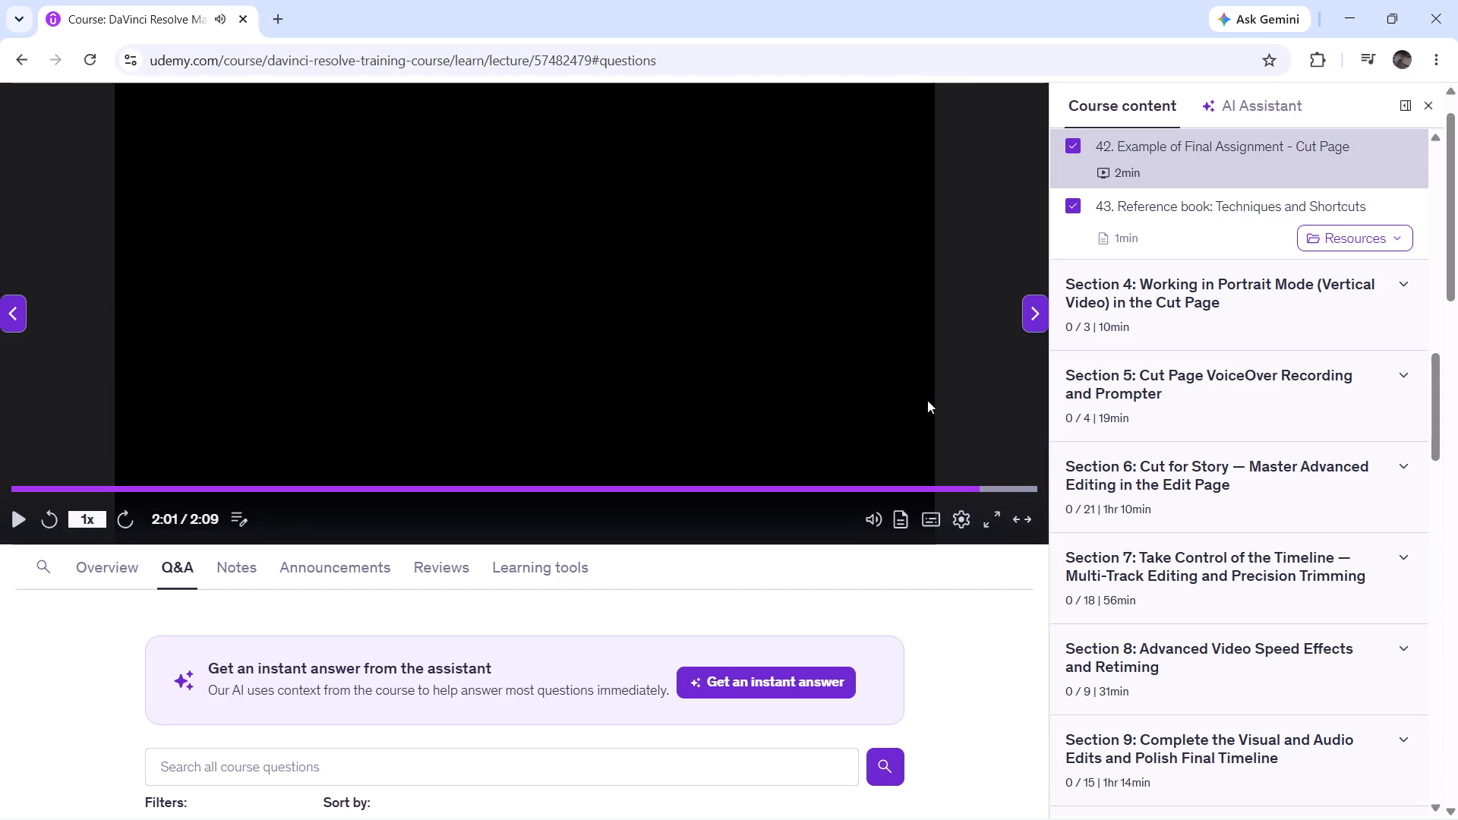
{"action": "key", "text": "Left"}
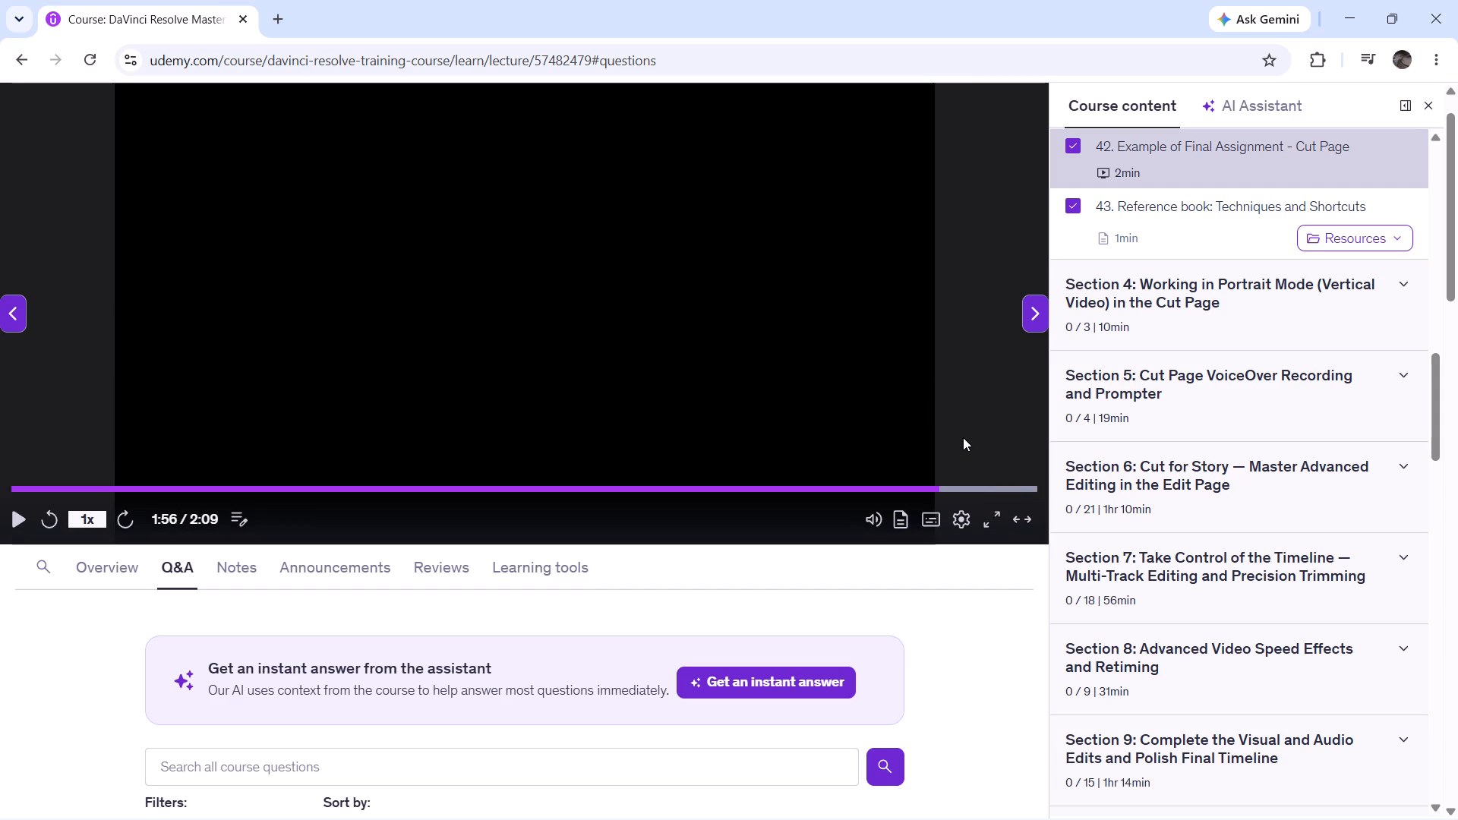
{"action": "key", "text": "space"}
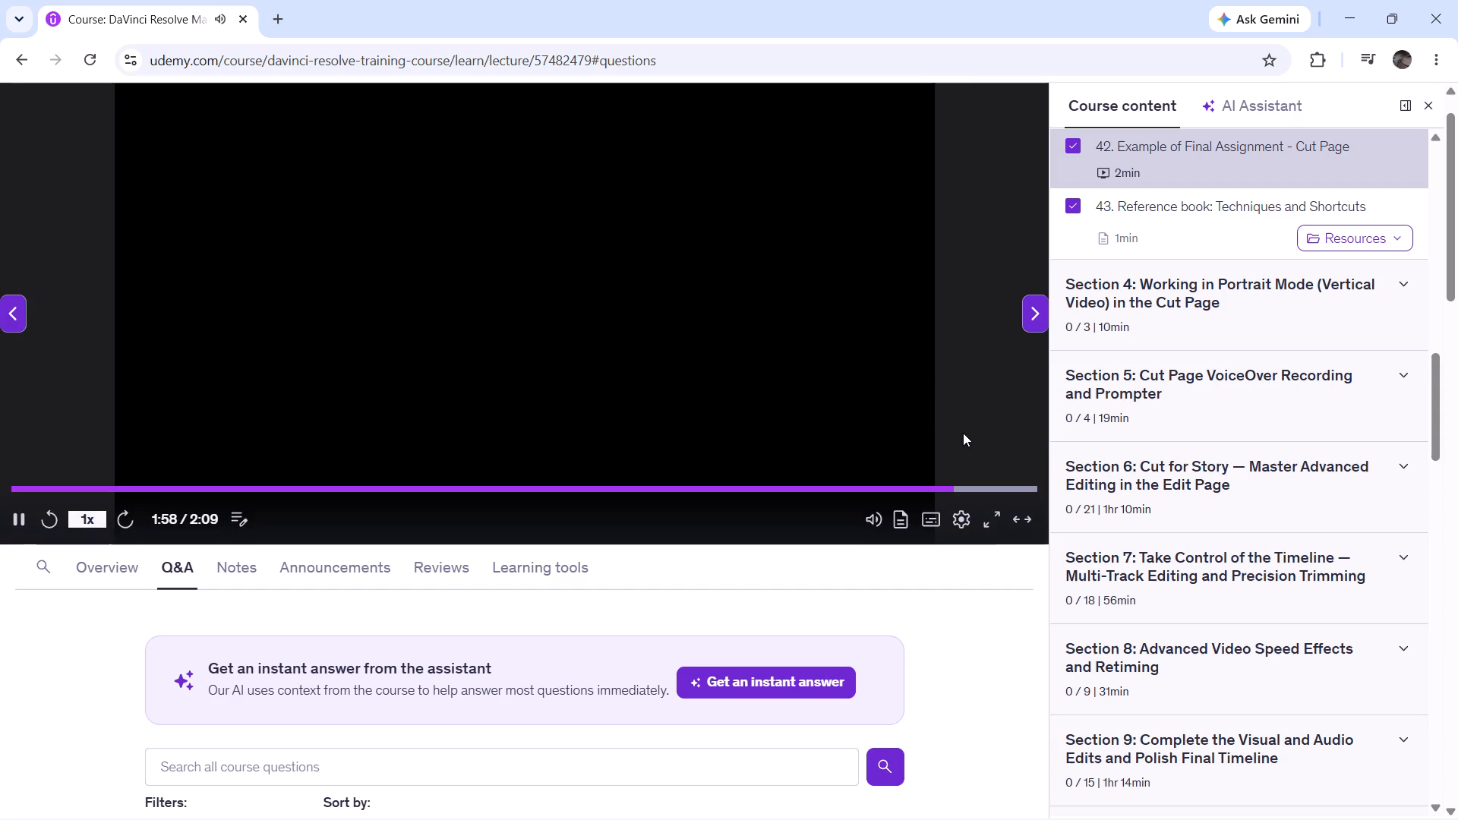
{"action": "key", "text": "space"}
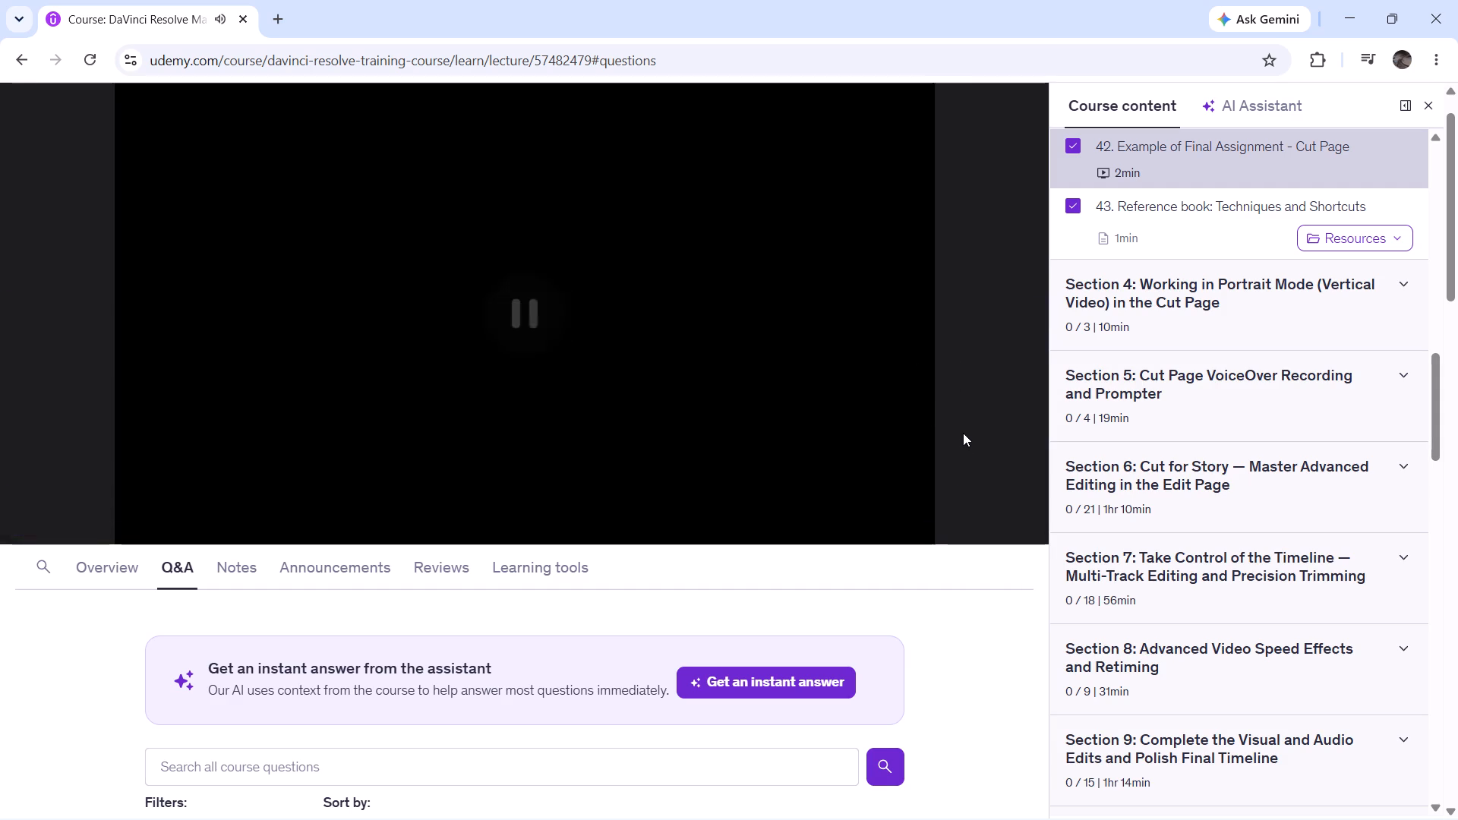
{"action": "key", "text": "space"}
{"action": "key", "text": "space"}
{"action": "key", "text": "space"}
{"action": "key", "text": "space"}
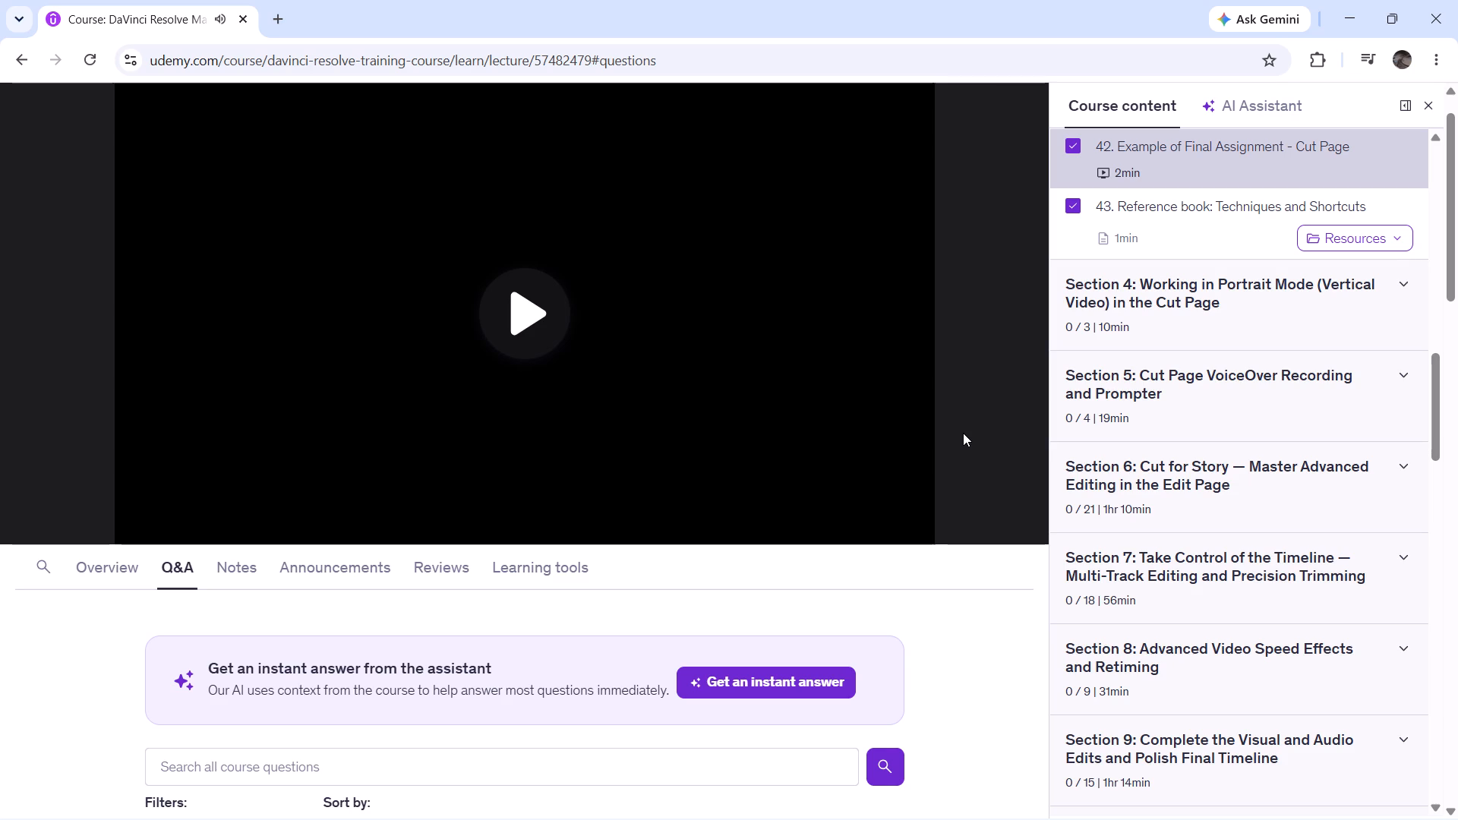
{"action": "key", "text": "space"}
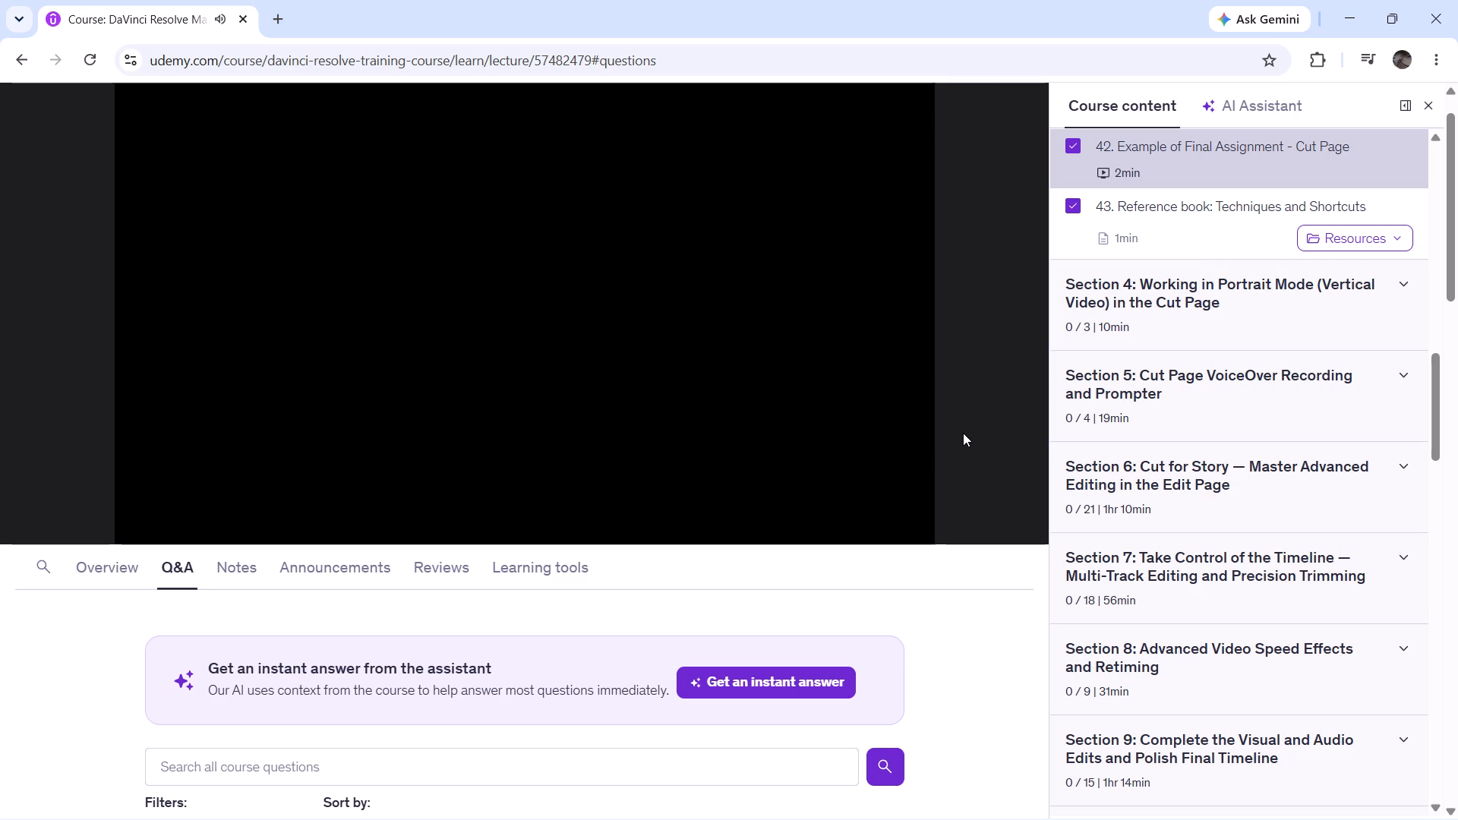
{"action": "key", "text": "space"}
Switch to DaVinci Resolve and play the Parkour ending through the title and closing fade for comparison.
{"action": "key", "text": "alt+Tab"}
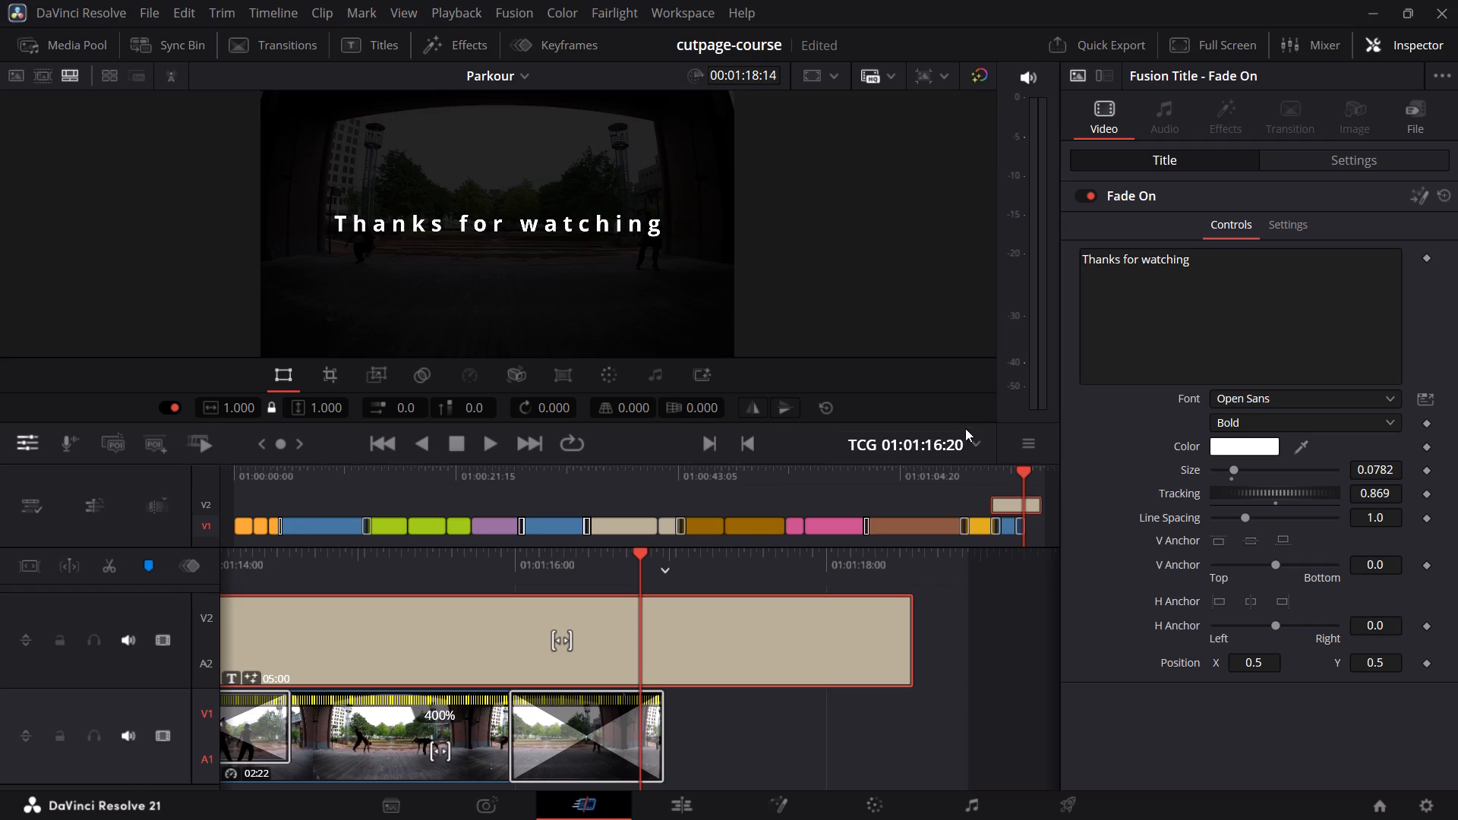
{"action": "left_click_drag", "start_coordinate": [788, 569], "coordinate": [1350, 654]}
{"action": "key", "text": "space"}
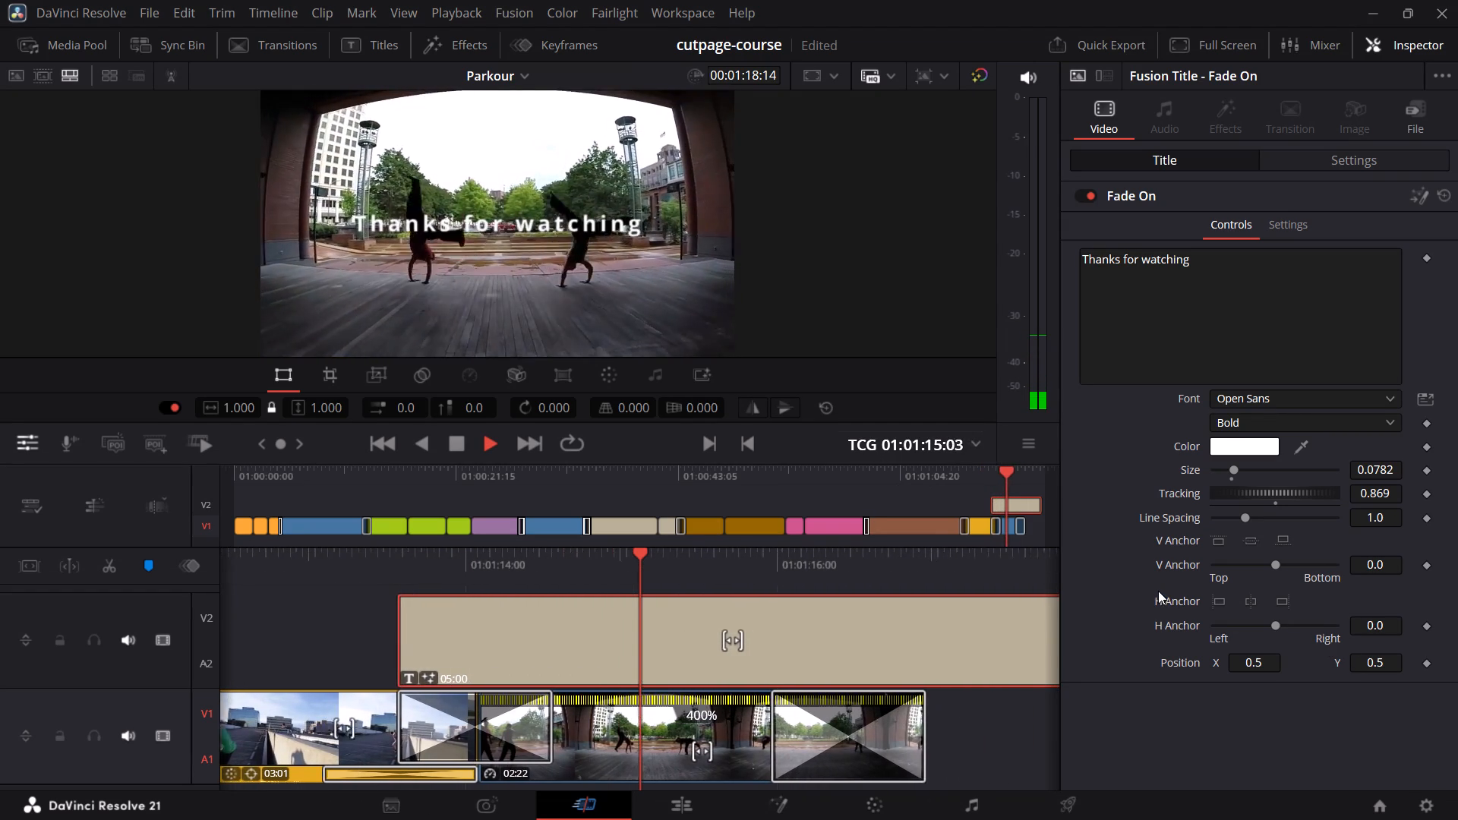
{"action": "key", "text": "space"}
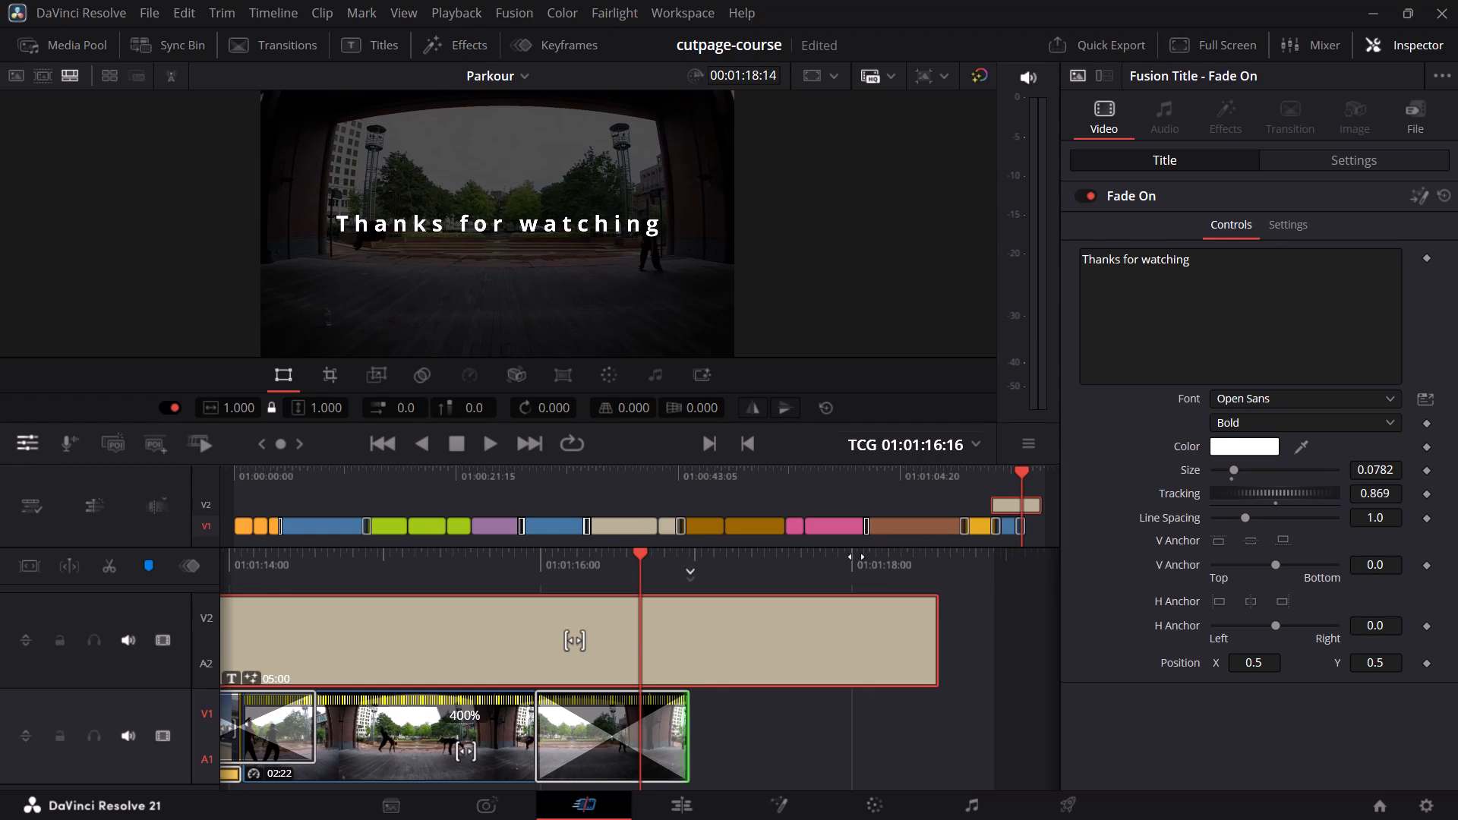
Lengthen the closing Cross Dissolve on the last clip in stages to 47 frames, scrubbing through the fade between adjustments.
{"action": "left_click_drag", "start_coordinate": [834, 568], "coordinate": [956, 583]}
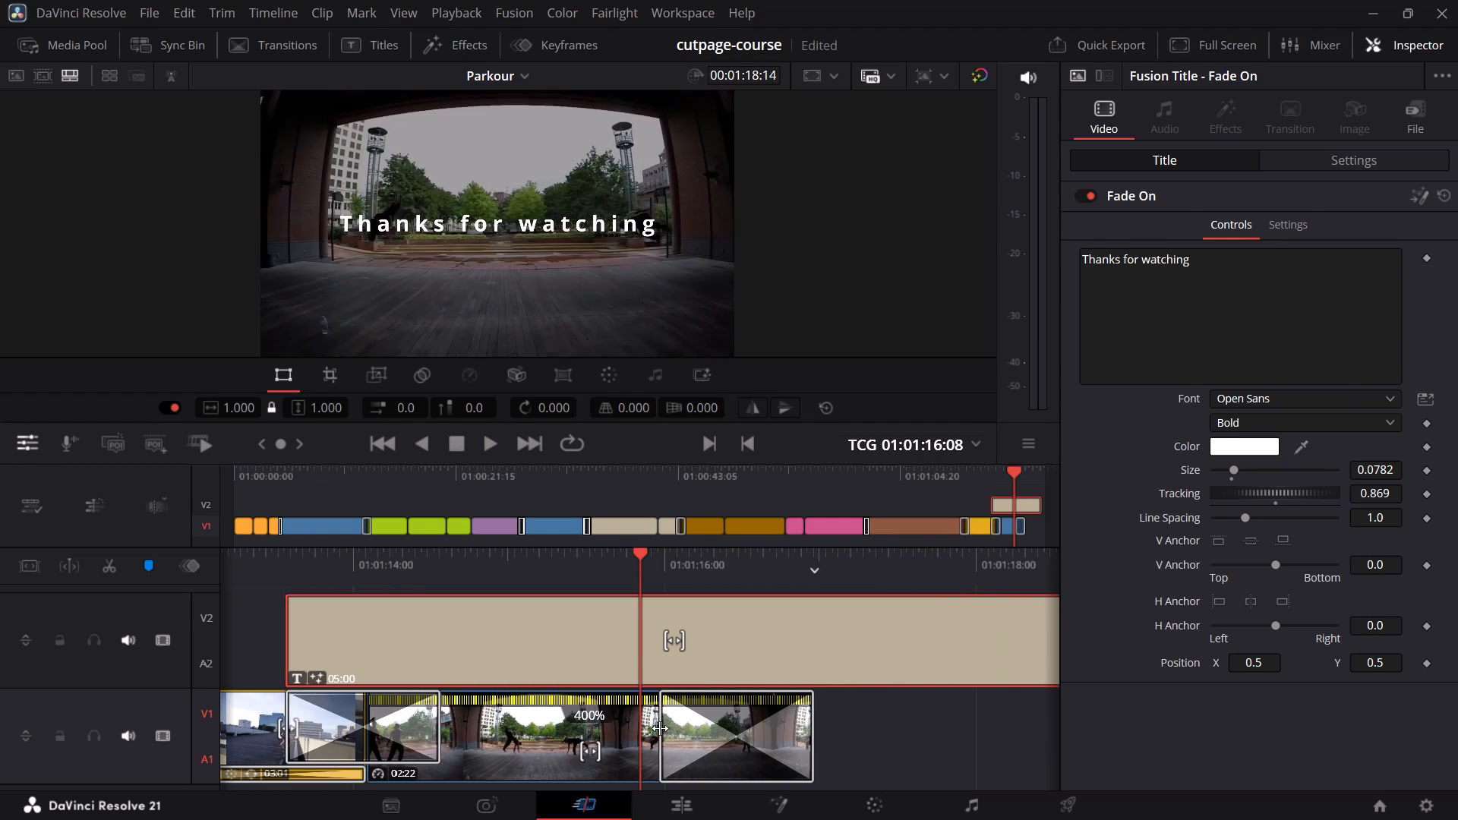
{"action": "left_click_drag", "start_coordinate": [659, 728], "coordinate": [592, 732]}
{"action": "left_click_drag", "start_coordinate": [810, 557], "coordinate": [818, 557]}
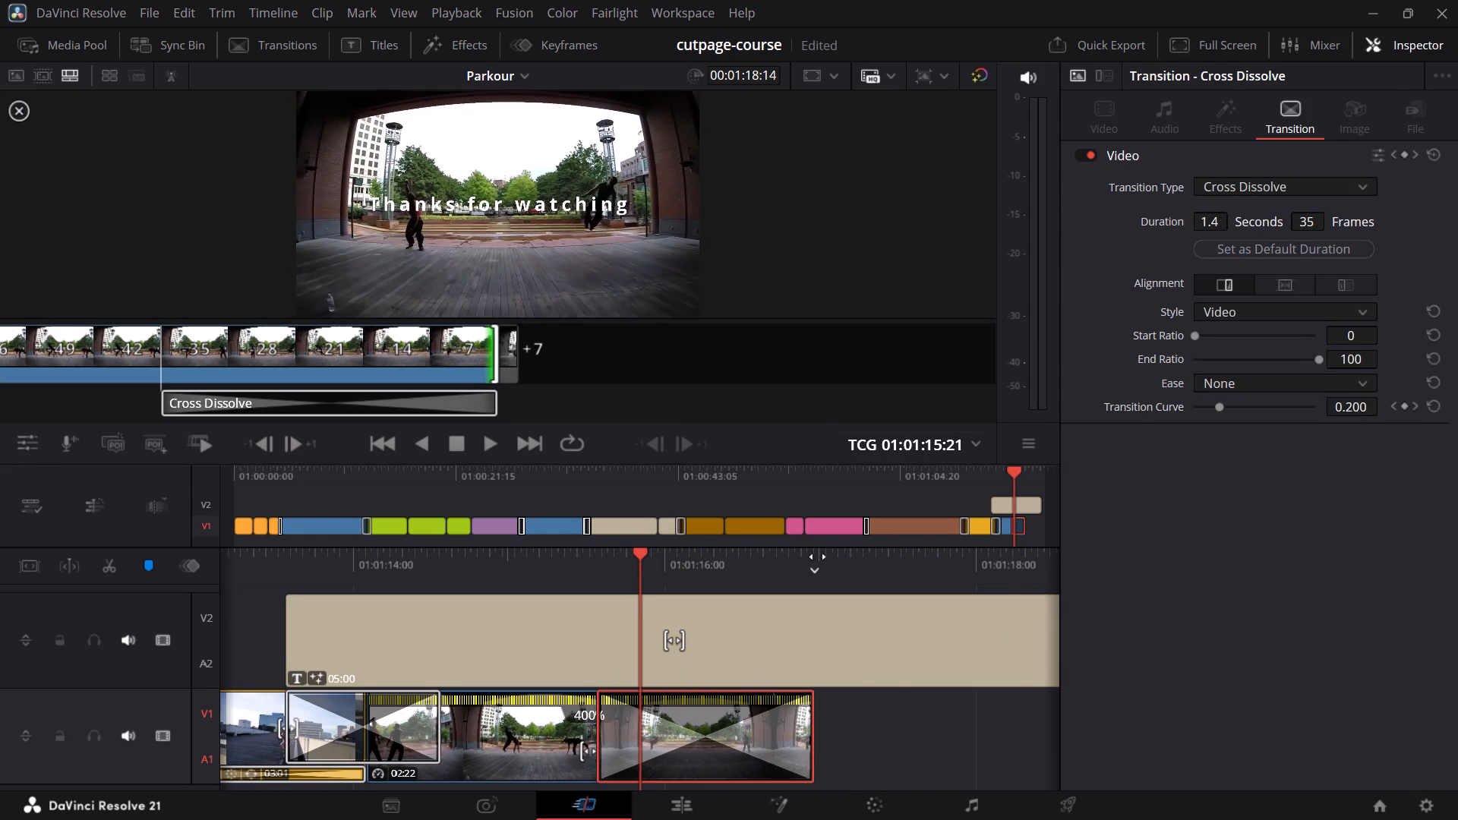
{"action": "left_click_drag", "start_coordinate": [818, 557], "coordinate": [874, 588]}
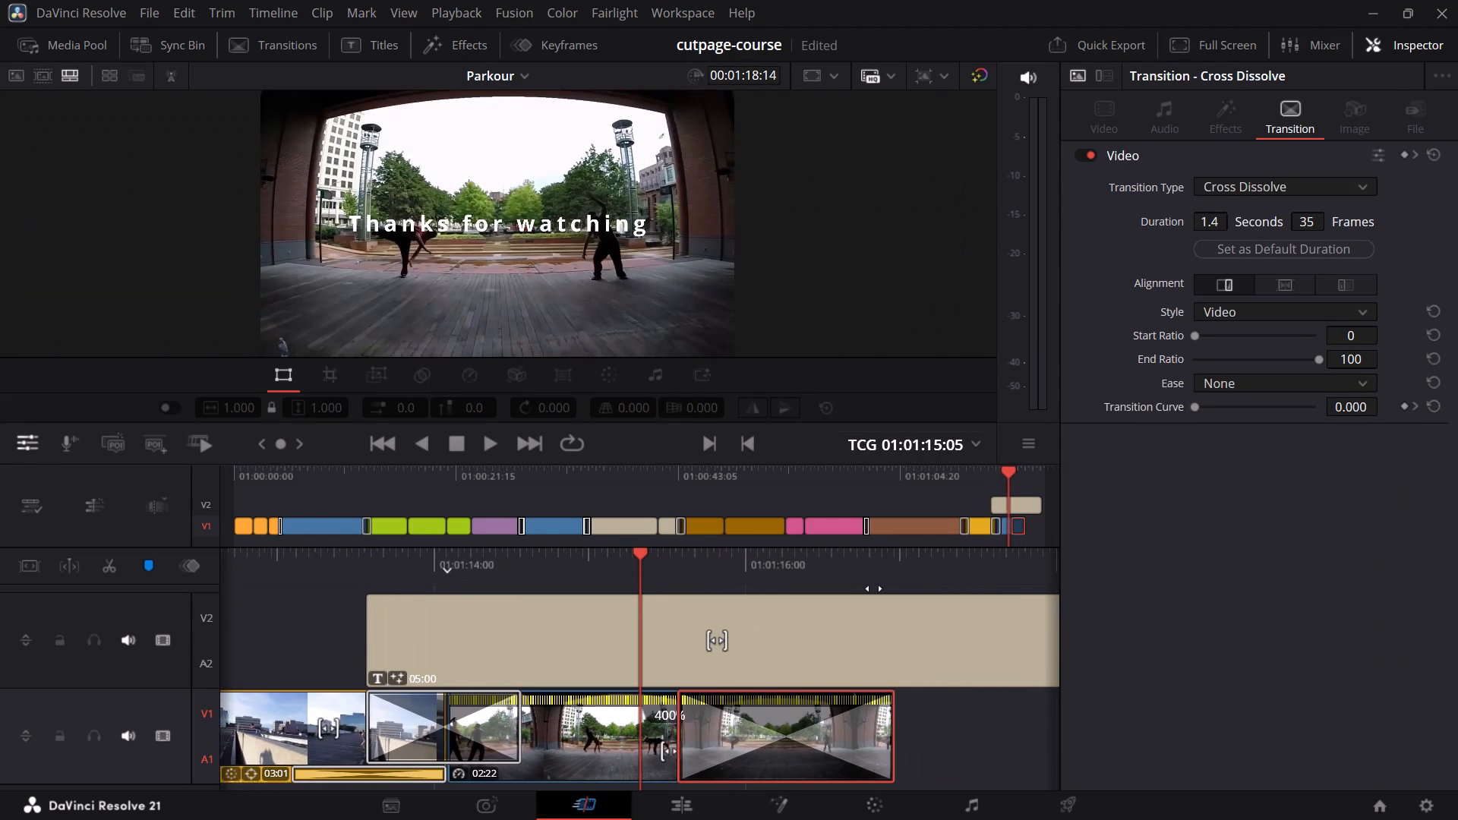
{"action": "left_click_drag", "start_coordinate": [874, 588], "coordinate": [766, 583]}
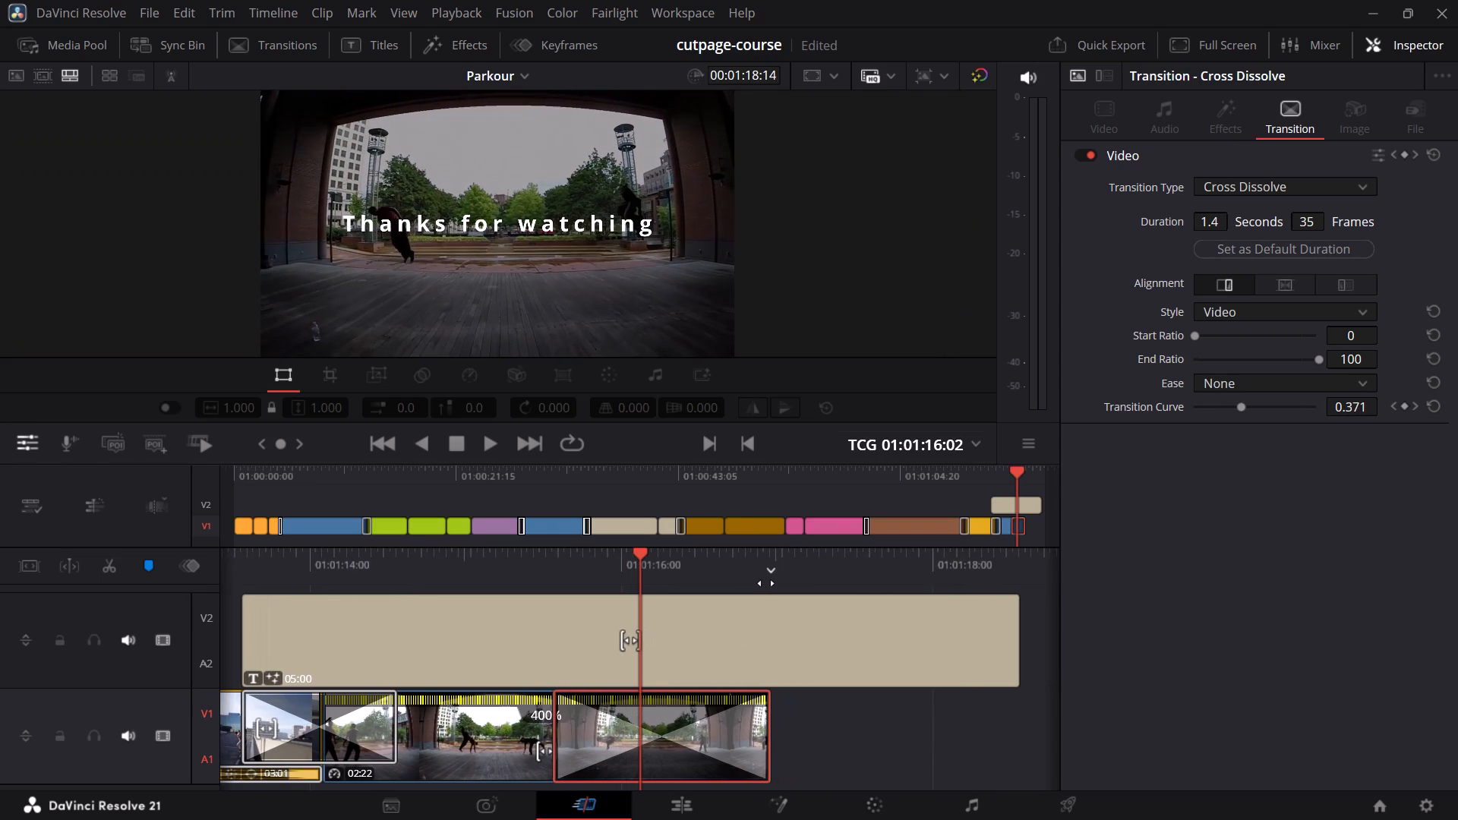
{"action": "left_click_drag", "start_coordinate": [766, 583], "coordinate": [764, 567]}
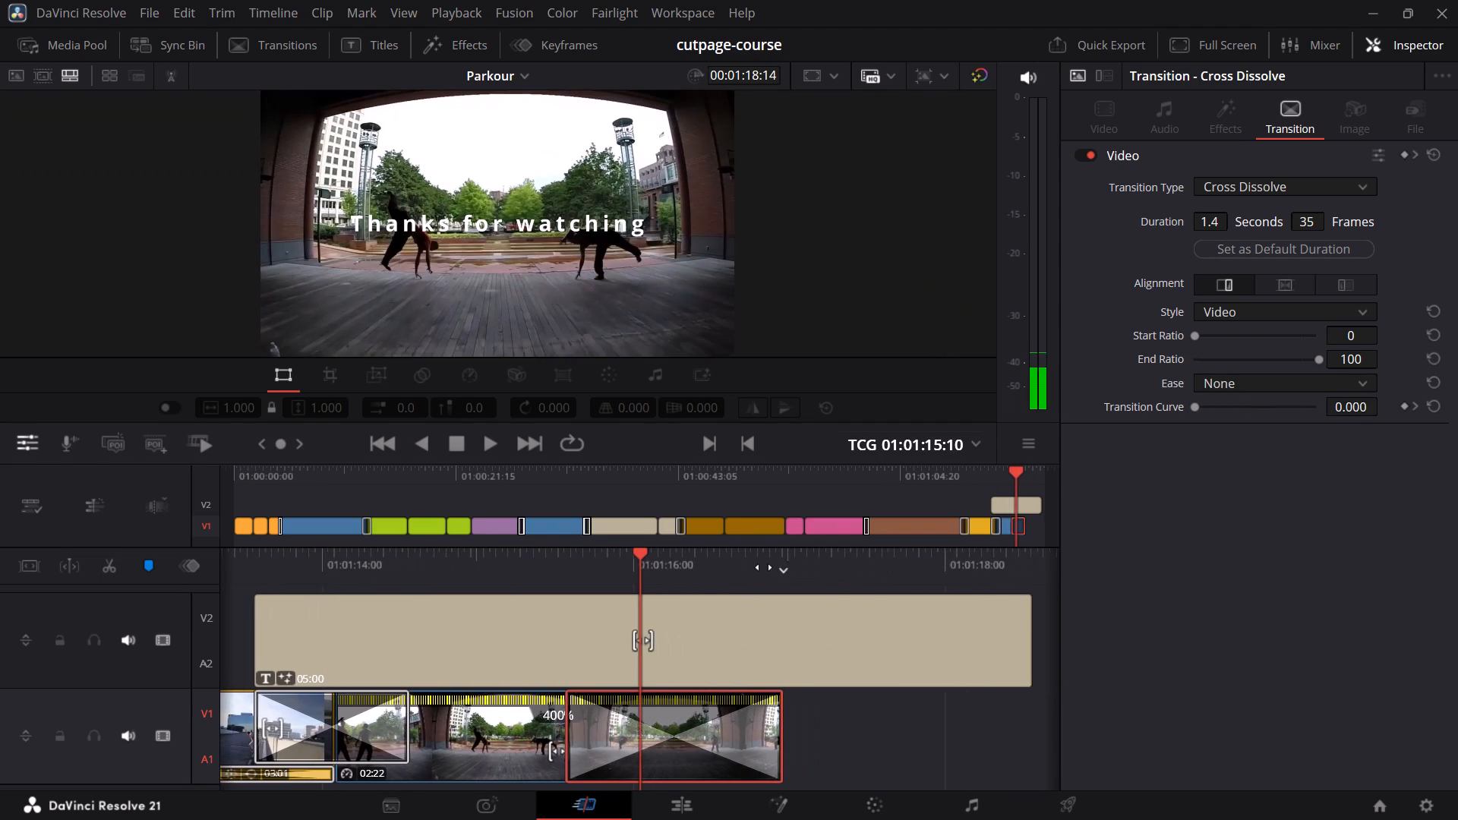
{"action": "left_click_drag", "start_coordinate": [764, 567], "coordinate": [747, 569]}
{"action": "left_click_drag", "start_coordinate": [790, 555], "coordinate": [920, 574]}
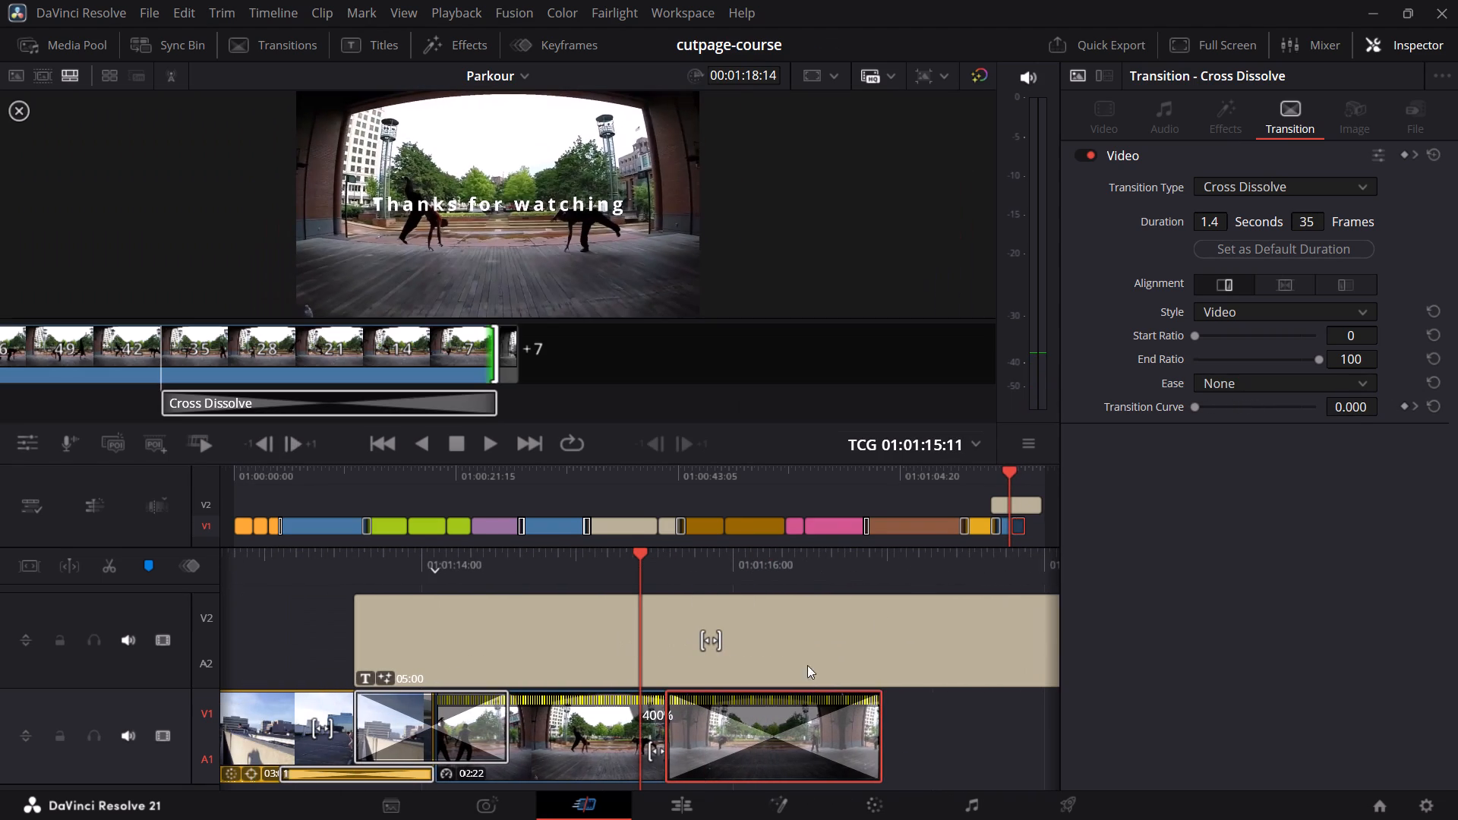
{"action": "left_click_drag", "start_coordinate": [672, 729], "coordinate": [652, 730]}
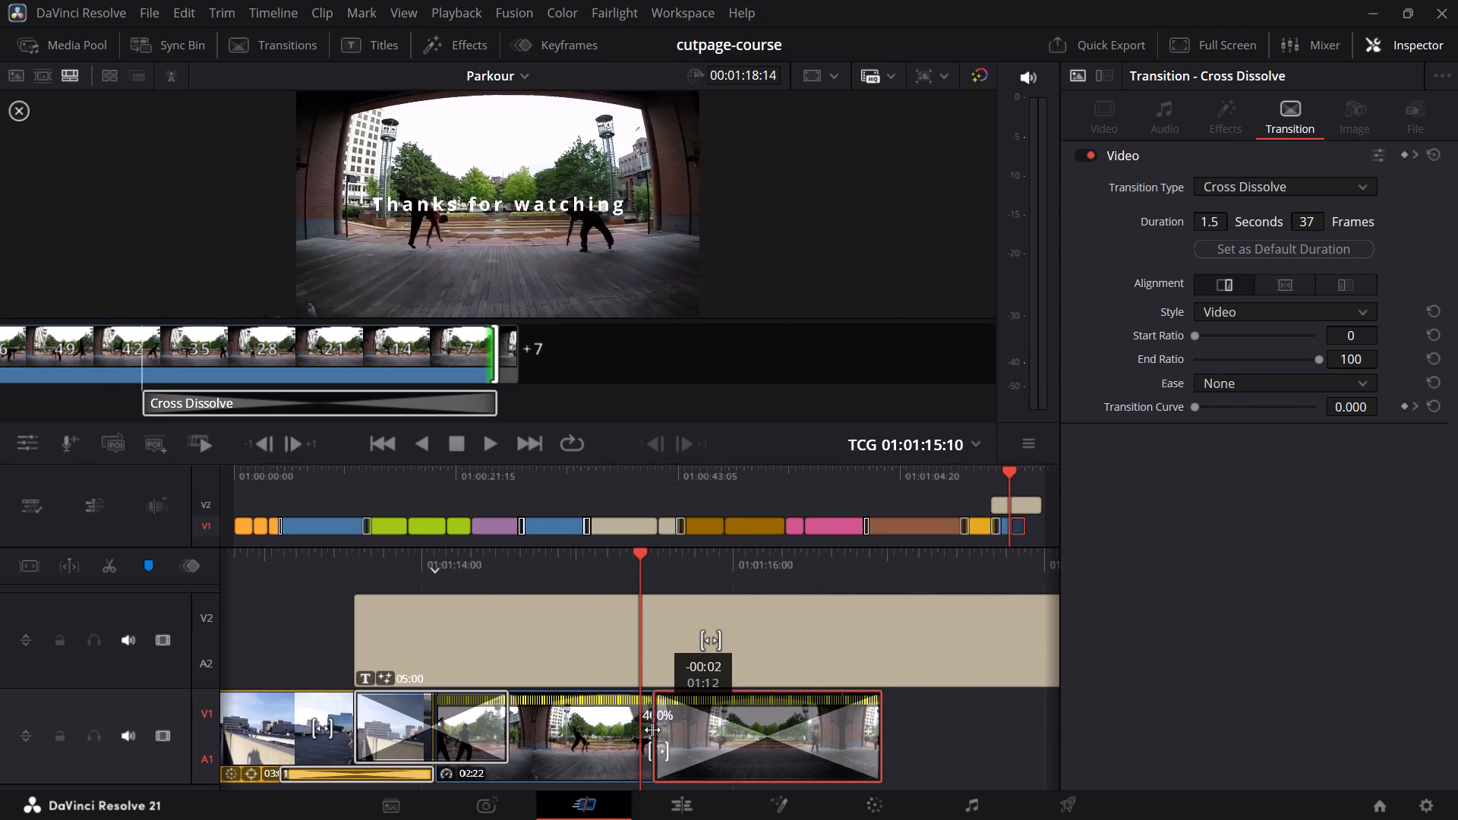
{"action": "left_click_drag", "start_coordinate": [652, 730], "coordinate": [594, 740]}
Scrub the ending from the title's fade-out back to the start of the rooftop clip to check the longer fade.
{"action": "left_click_drag", "start_coordinate": [765, 560], "coordinate": [890, 577]}
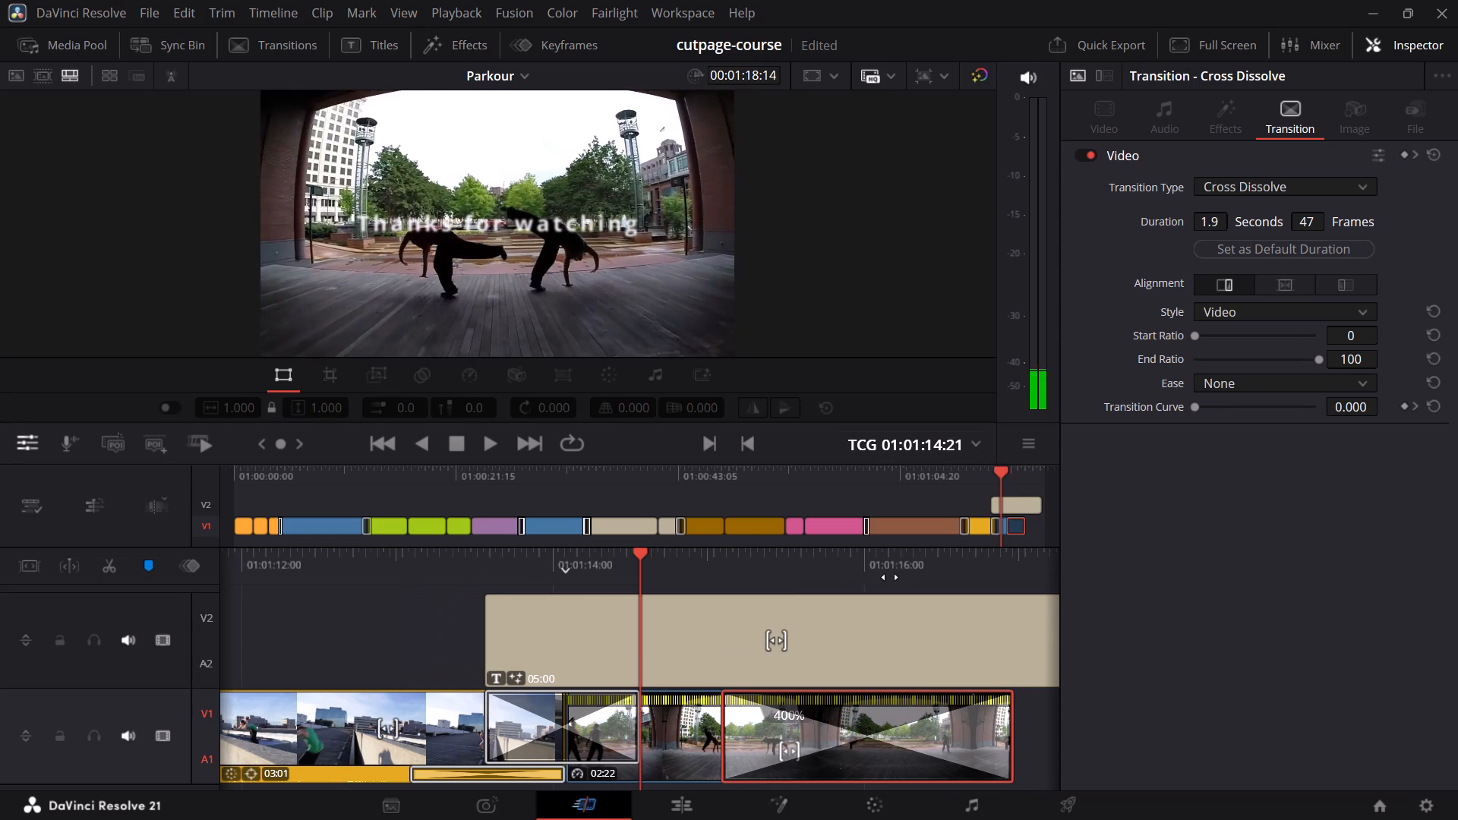
{"action": "left_click_drag", "start_coordinate": [890, 577], "coordinate": [658, 587]}
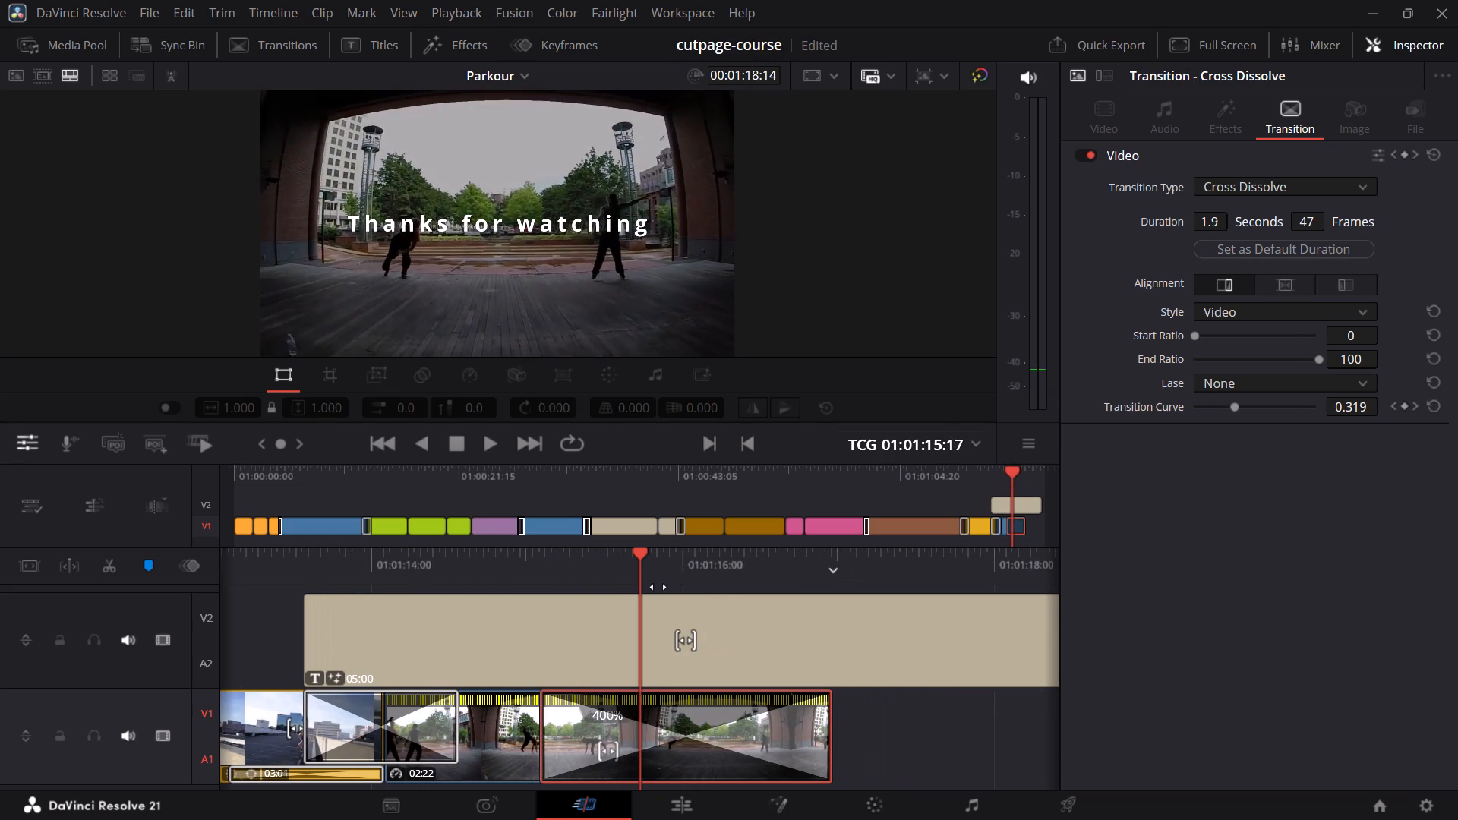
{"action": "left_click_drag", "start_coordinate": [658, 587], "coordinate": [323, 587]}
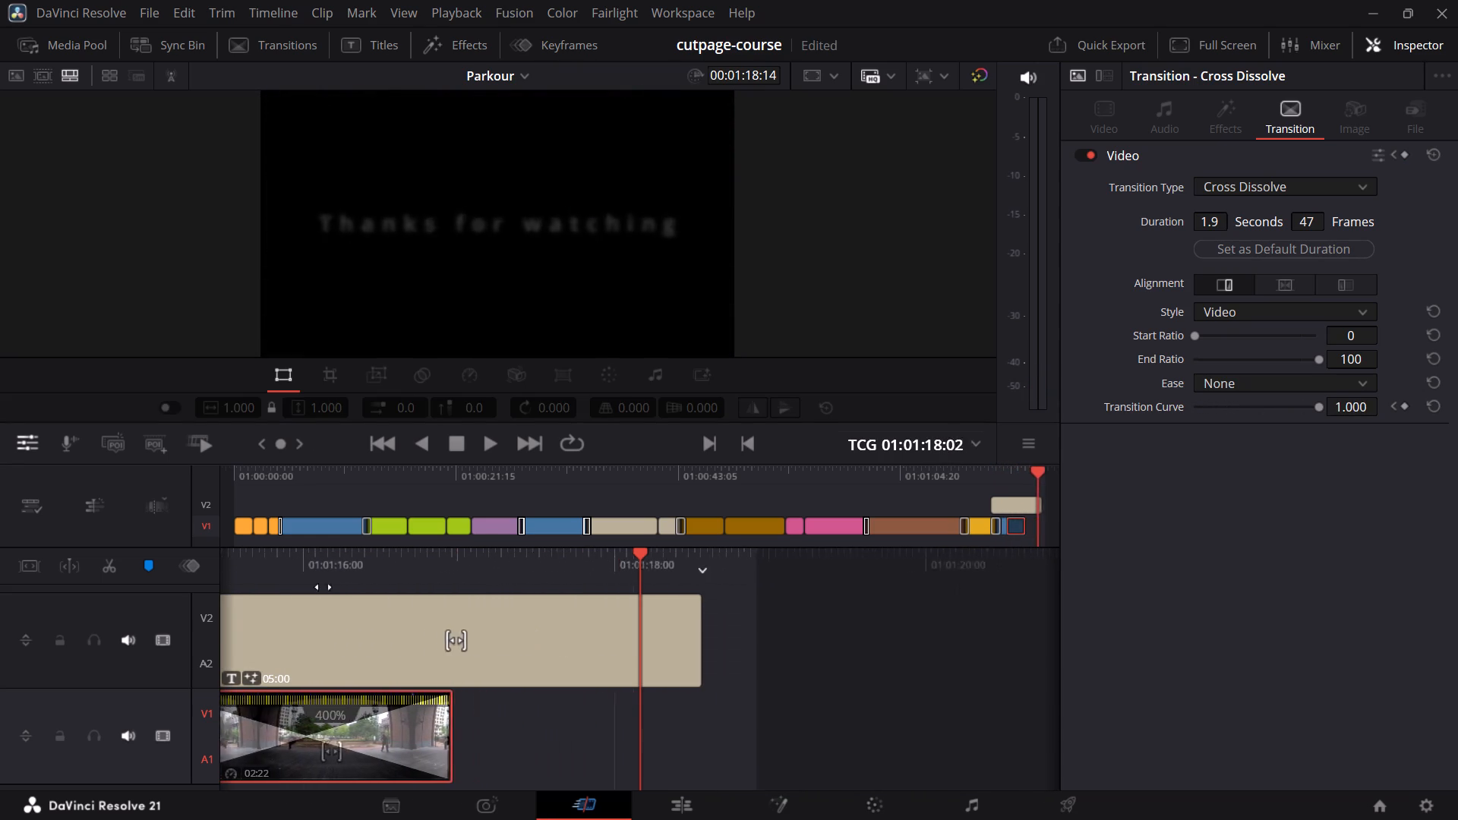
{"action": "left_click_drag", "start_coordinate": [323, 587], "coordinate": [1342, 627]}
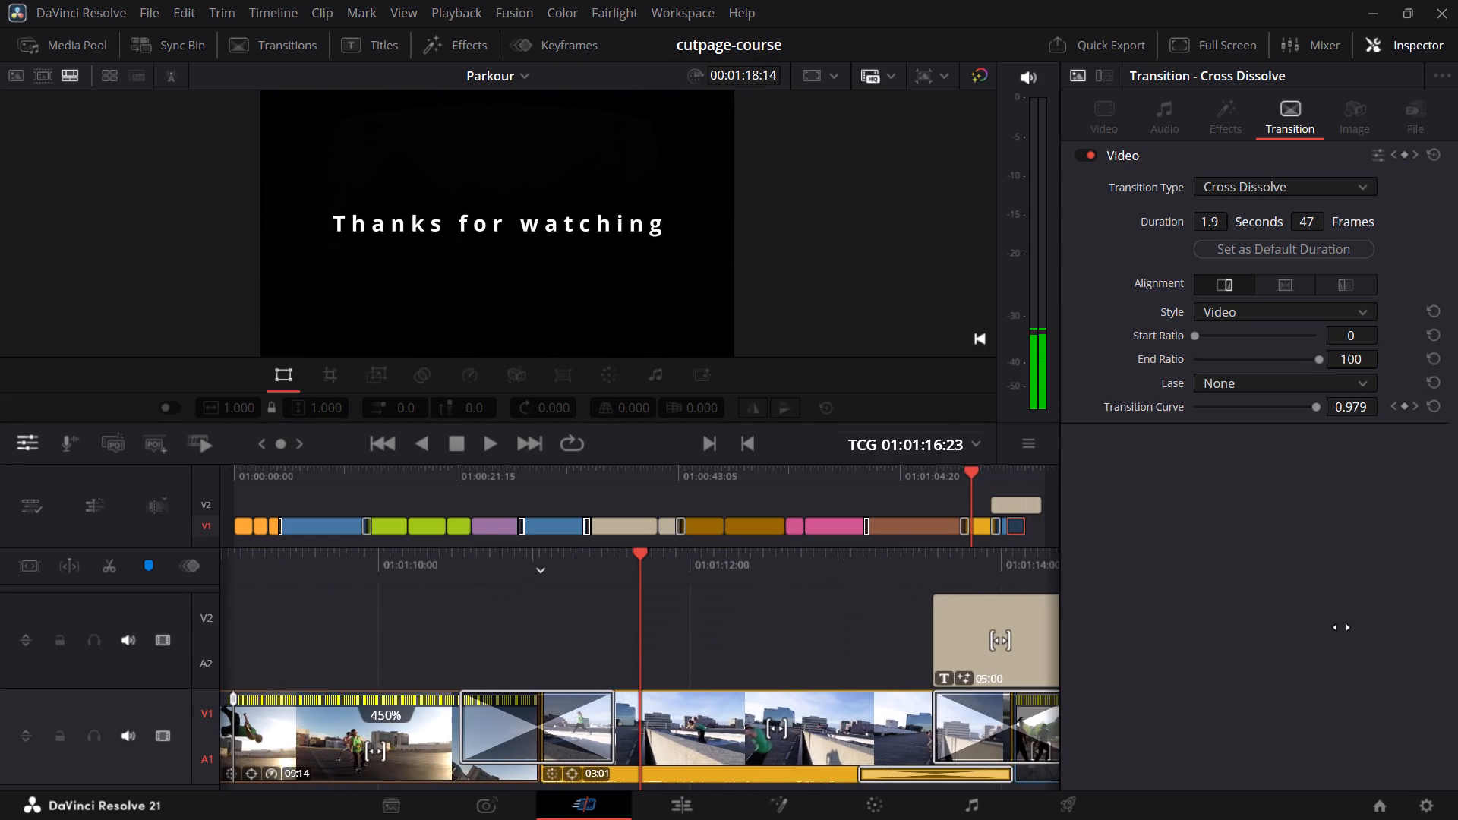
{"action": "left_click_drag", "start_coordinate": [1342, 627], "coordinate": [1348, 639]}
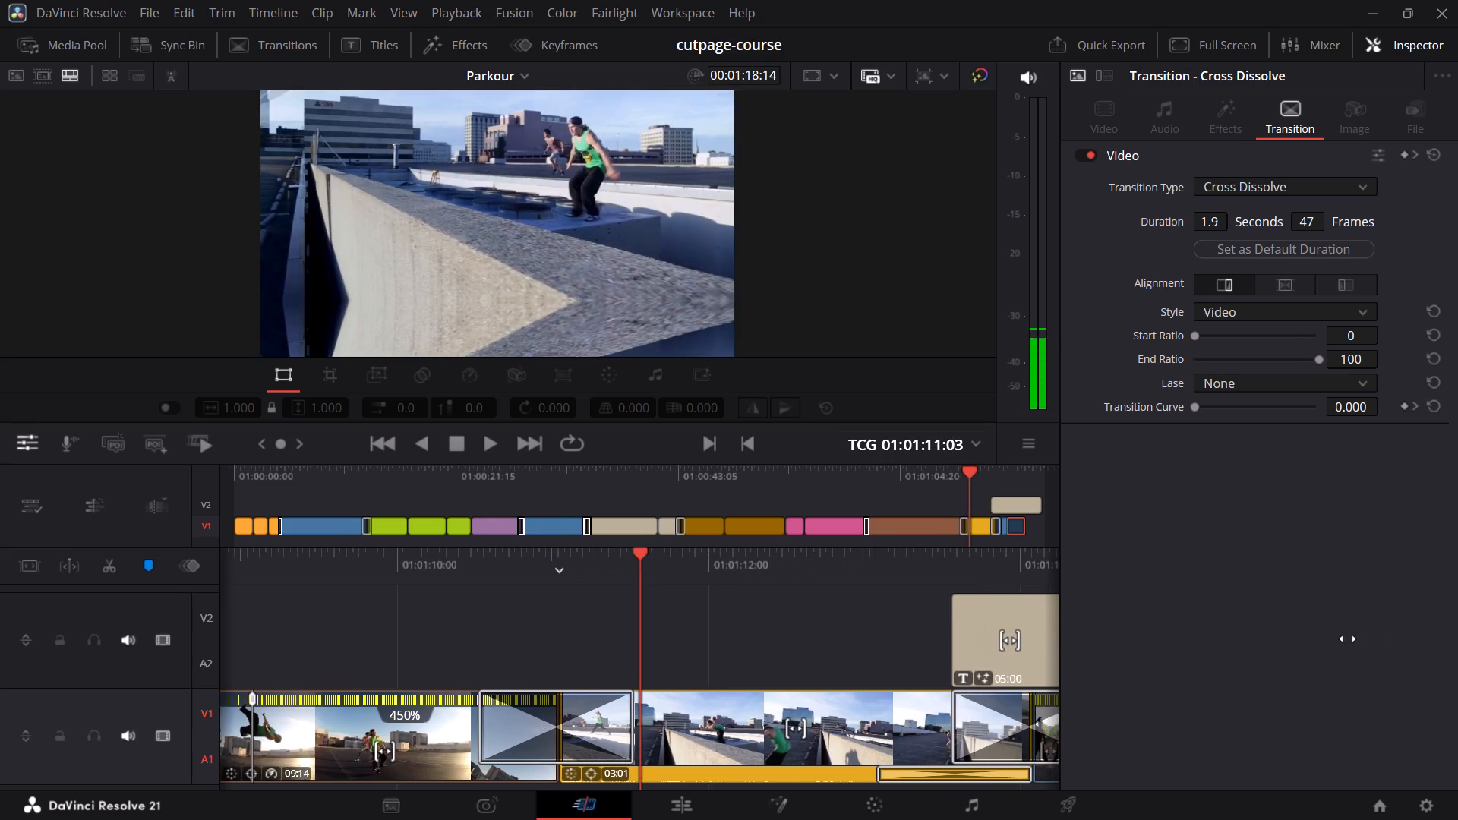
{"action": "left_click_drag", "start_coordinate": [1348, 639], "coordinate": [1402, 644]}
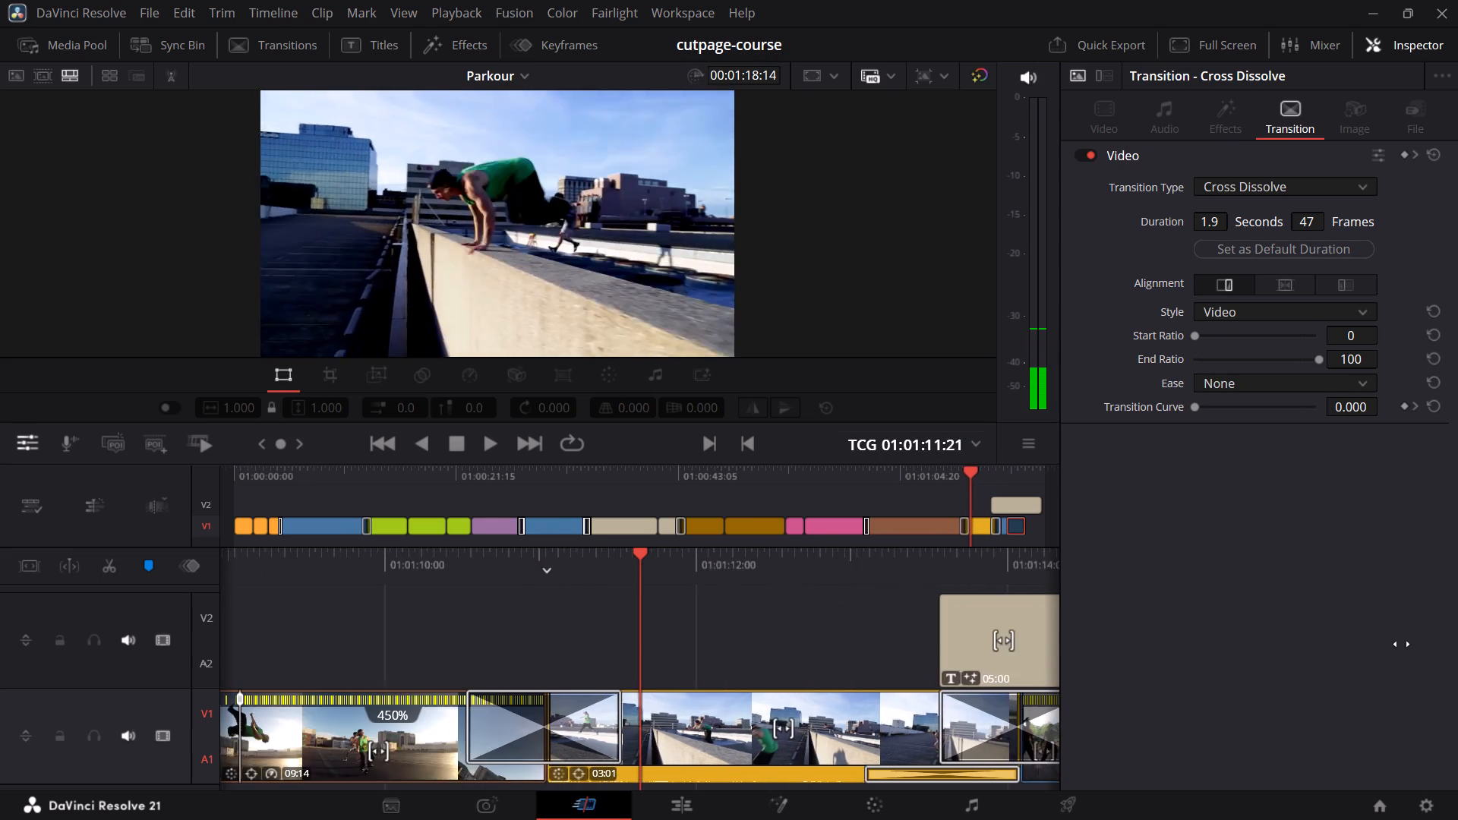
{"action": "left_click_drag", "start_coordinate": [1402, 644], "coordinate": [1457, 639]}
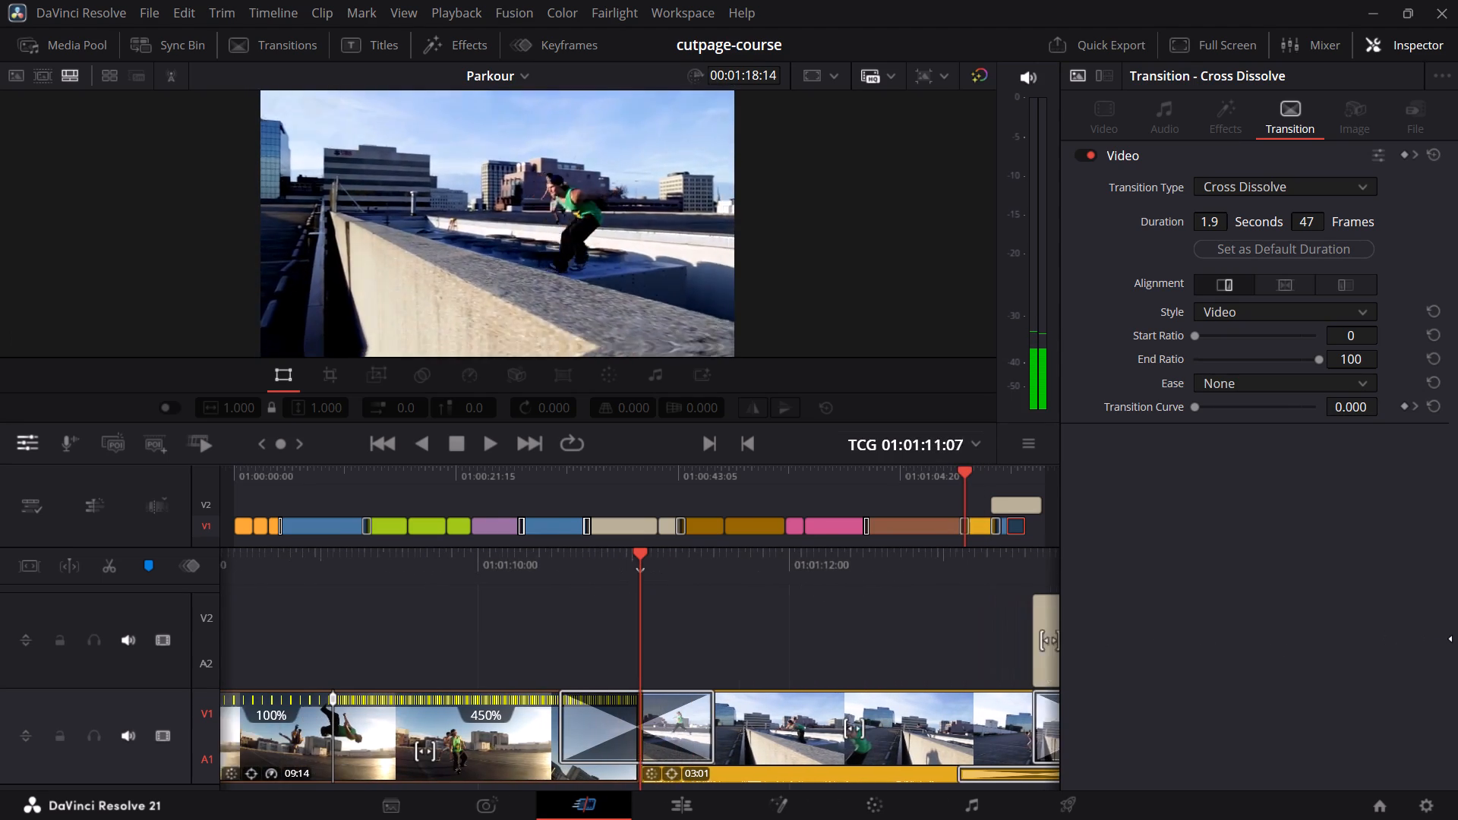
{"action": "left_click_drag", "start_coordinate": [1457, 639], "coordinate": [1457, 630]}
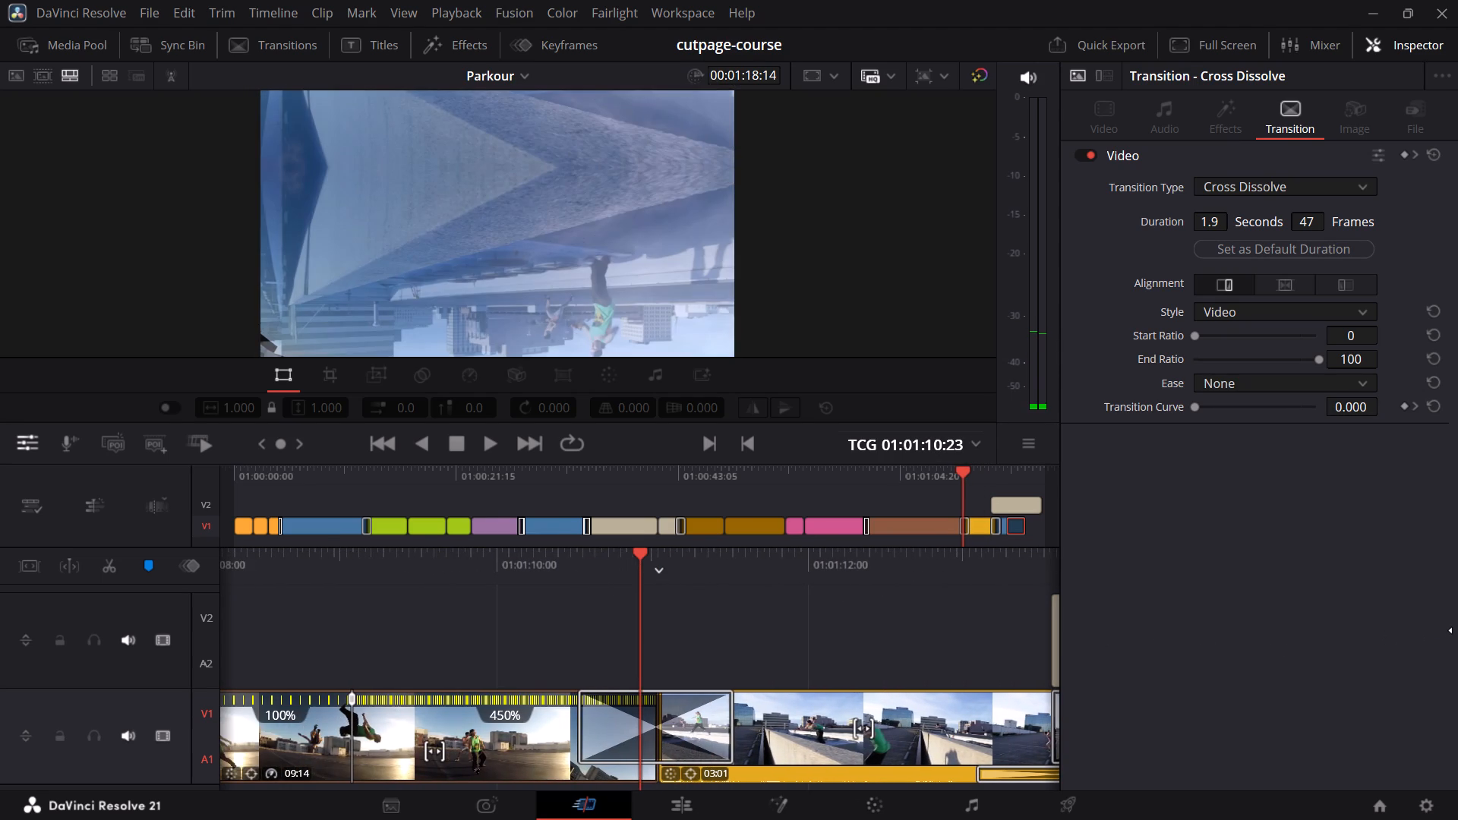
Roll the cut between the rooftop clip and the last clip slightly later, making them 03:04 and 02:19 long.
{"action": "left_click_drag", "start_coordinate": [1457, 630], "coordinate": [1005, 652]}
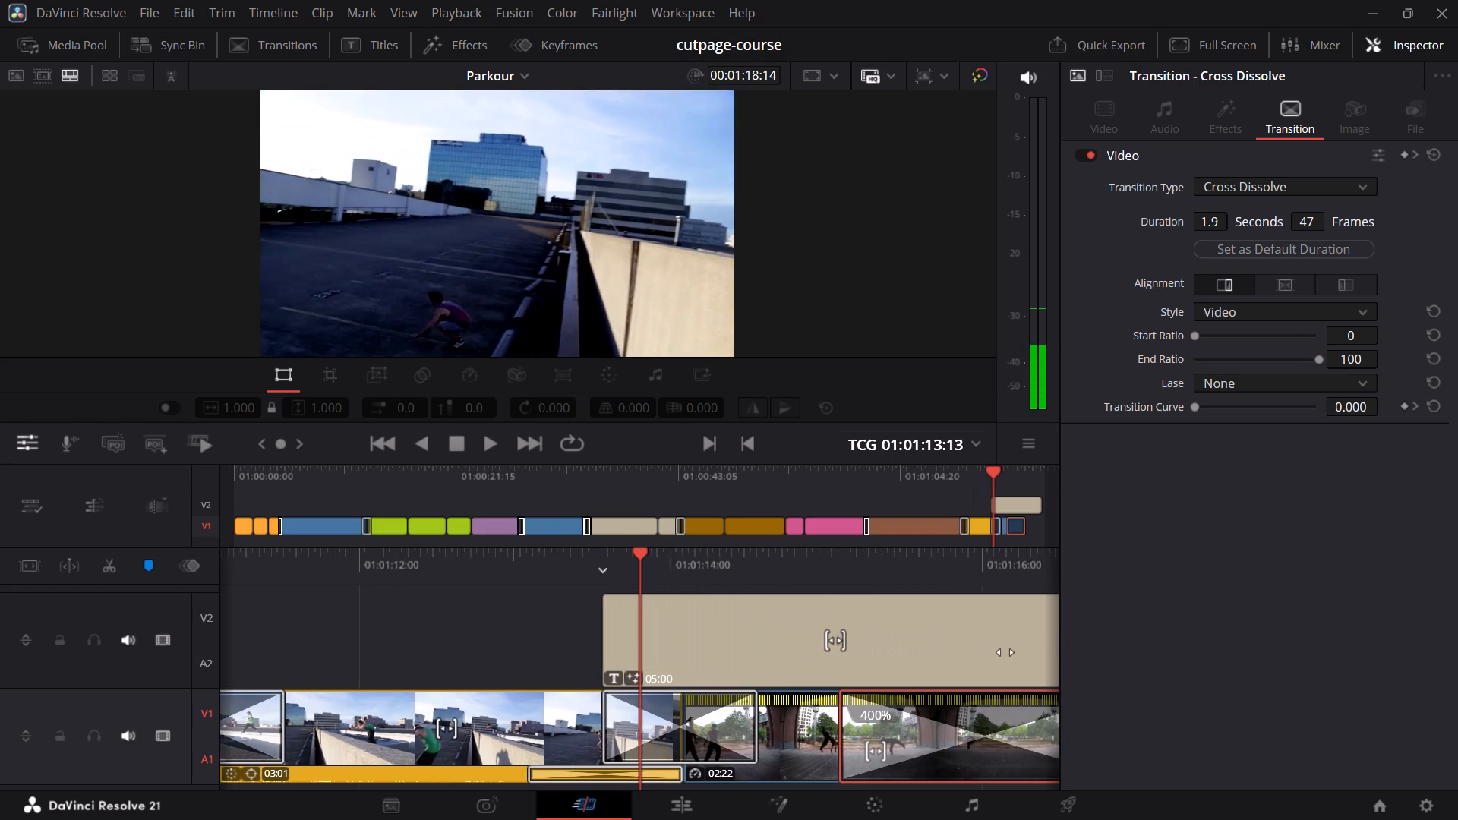
{"action": "left_click_drag", "start_coordinate": [1005, 652], "coordinate": [986, 656]}
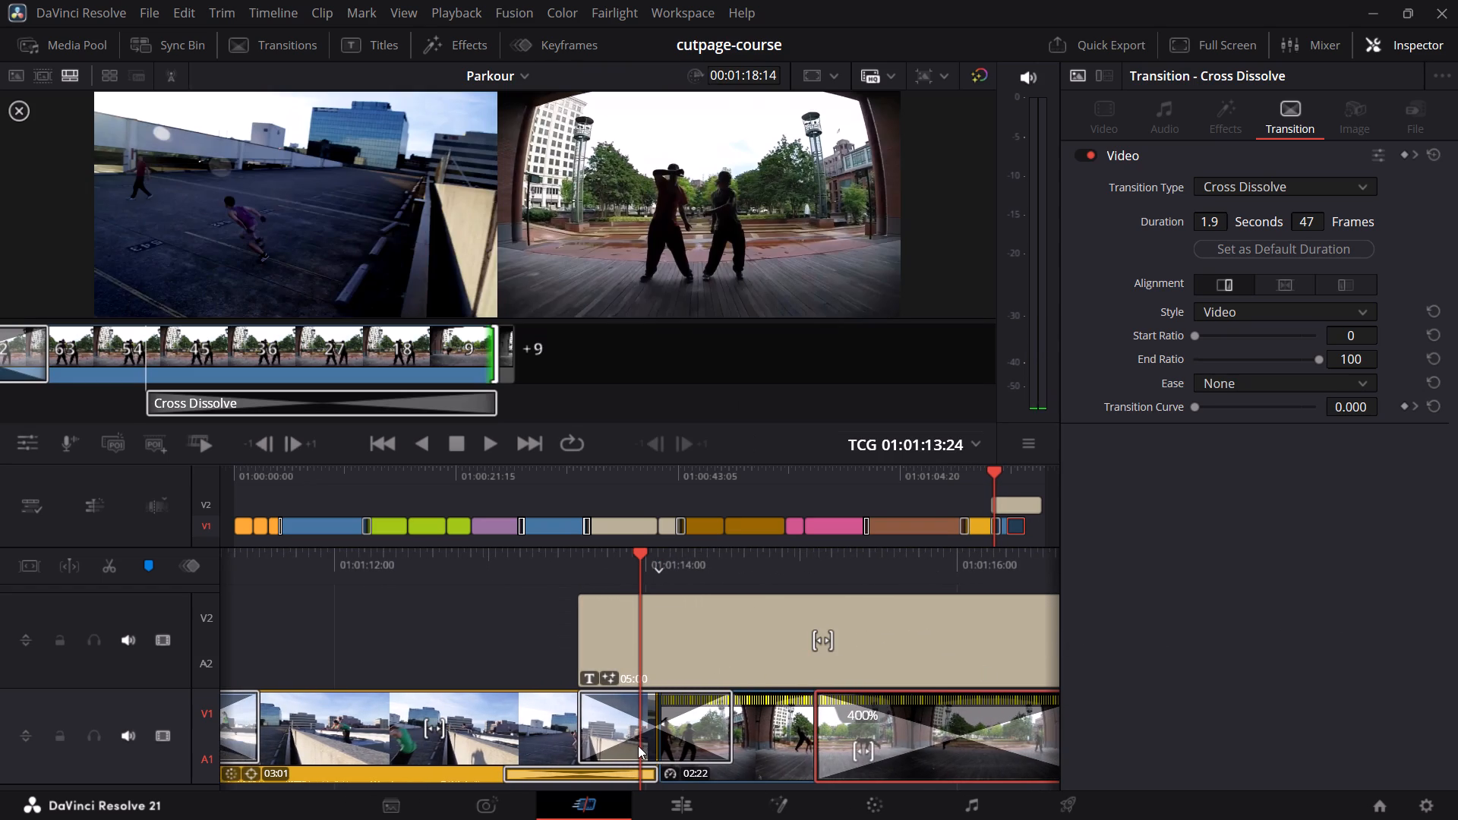
{"action": "left_click_drag", "start_coordinate": [648, 730], "coordinate": [668, 730]}
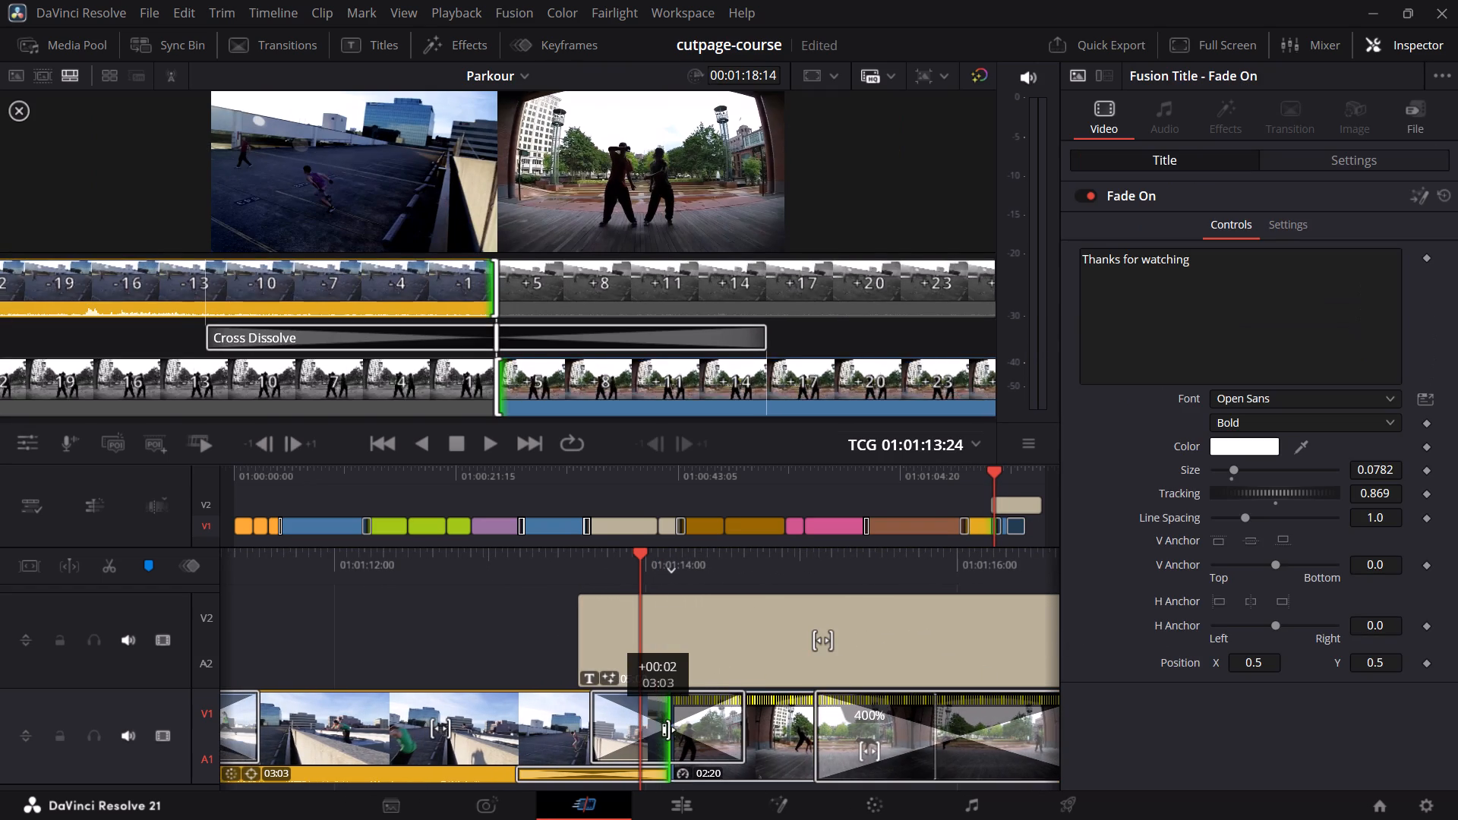
{"action": "left_click_drag", "start_coordinate": [668, 730], "coordinate": [669, 730]}
Scrub from the adjusted dissolve to the title's fade-out and back to the rooftop clip to review the ending.
{"action": "left_click_drag", "start_coordinate": [813, 558], "coordinate": [797, 561]}
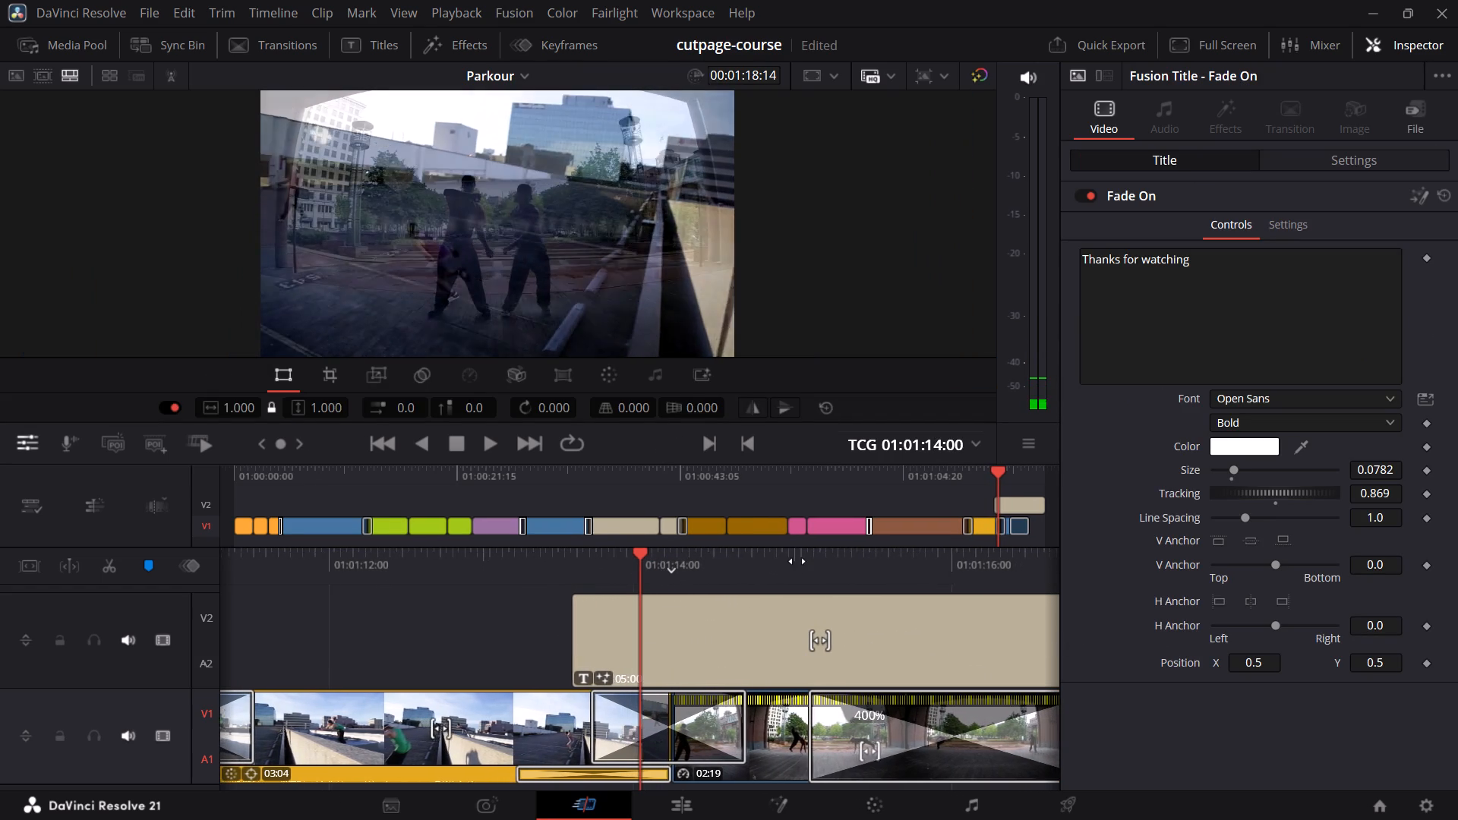
{"action": "left_click_drag", "start_coordinate": [797, 561], "coordinate": [733, 576]}
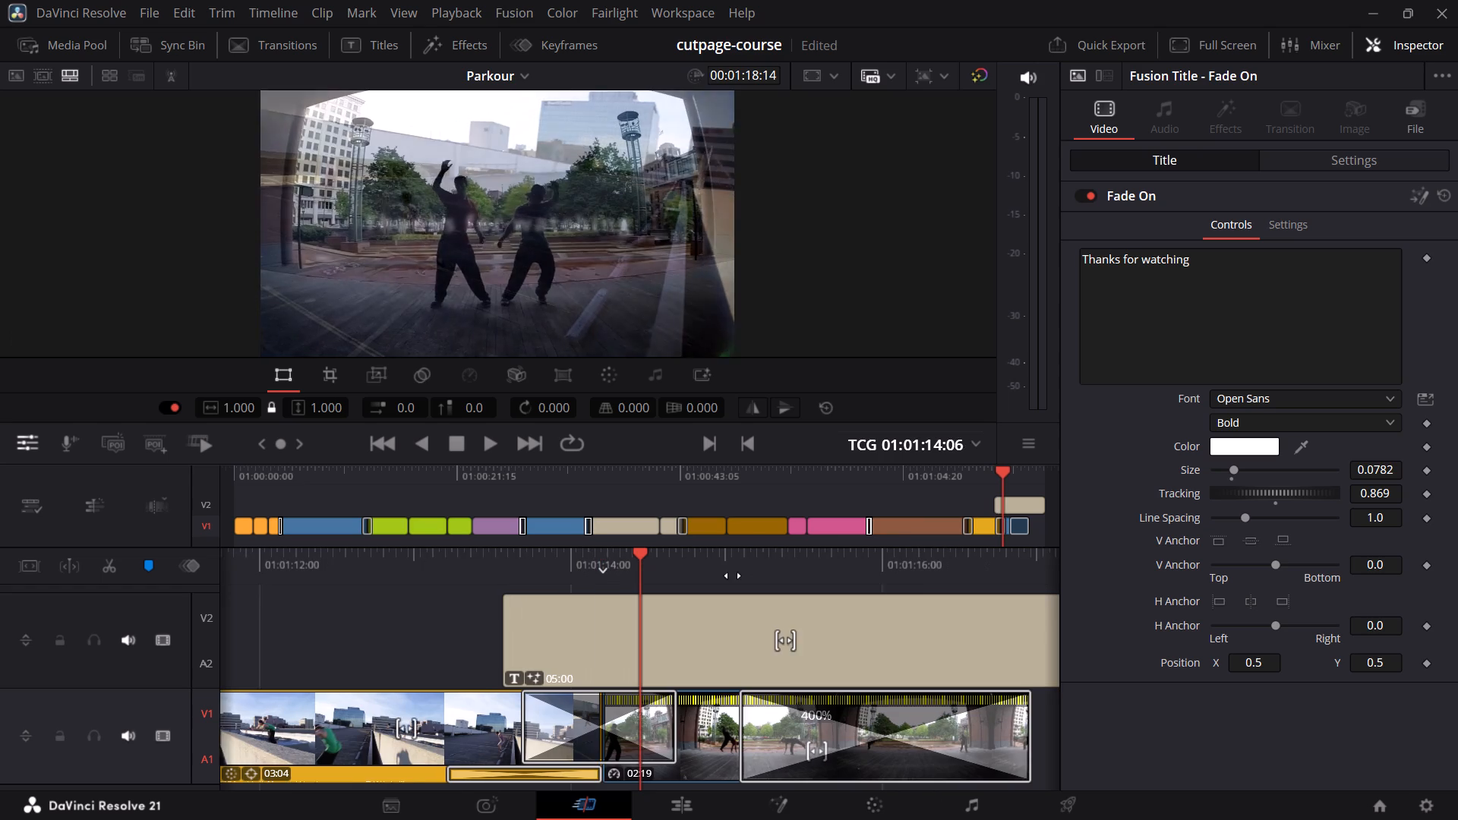
{"action": "left_click_drag", "start_coordinate": [733, 576], "coordinate": [418, 579]}
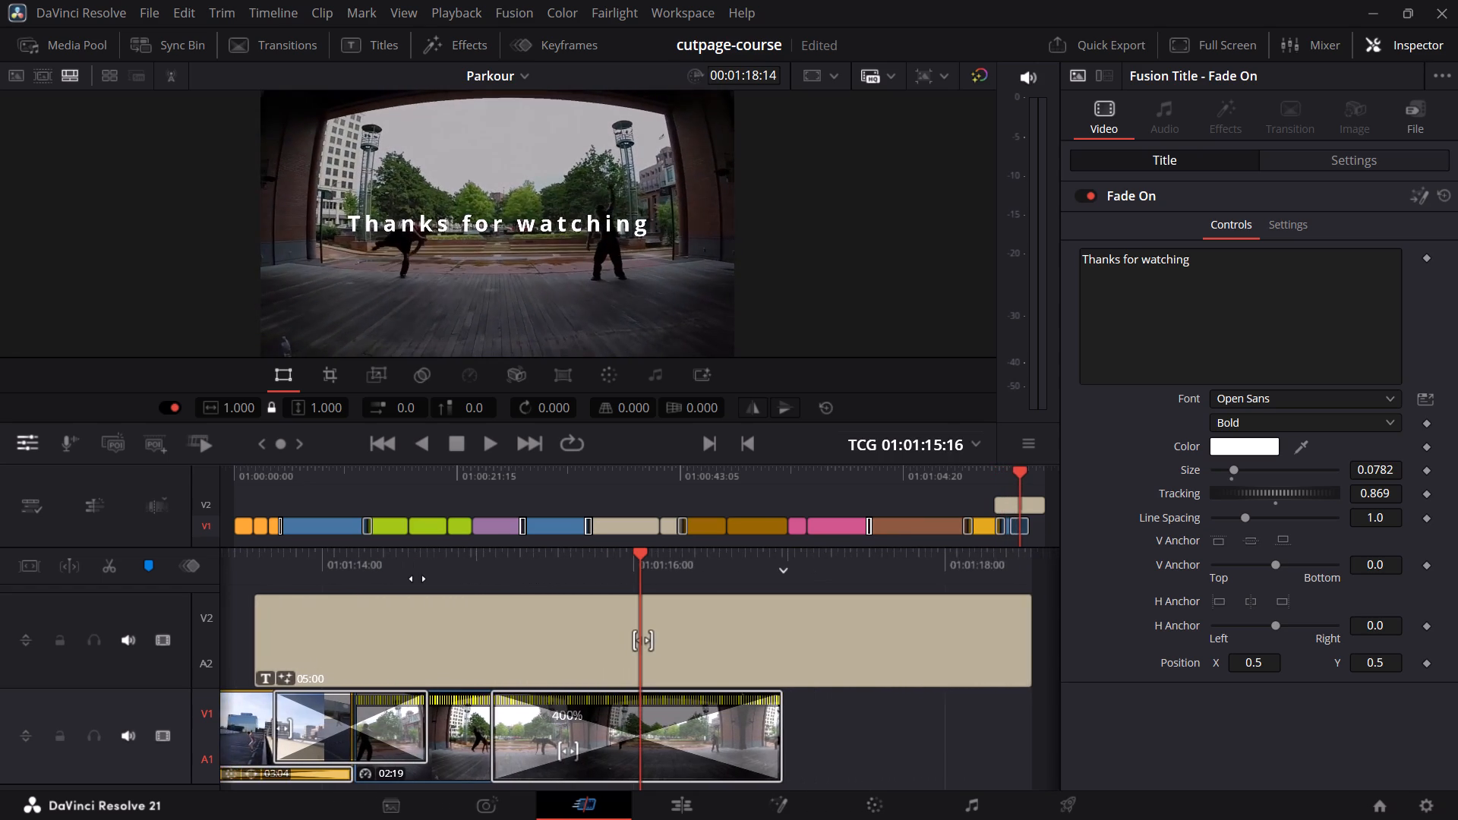
{"action": "left_click_drag", "start_coordinate": [418, 579], "coordinate": [138, 603]}
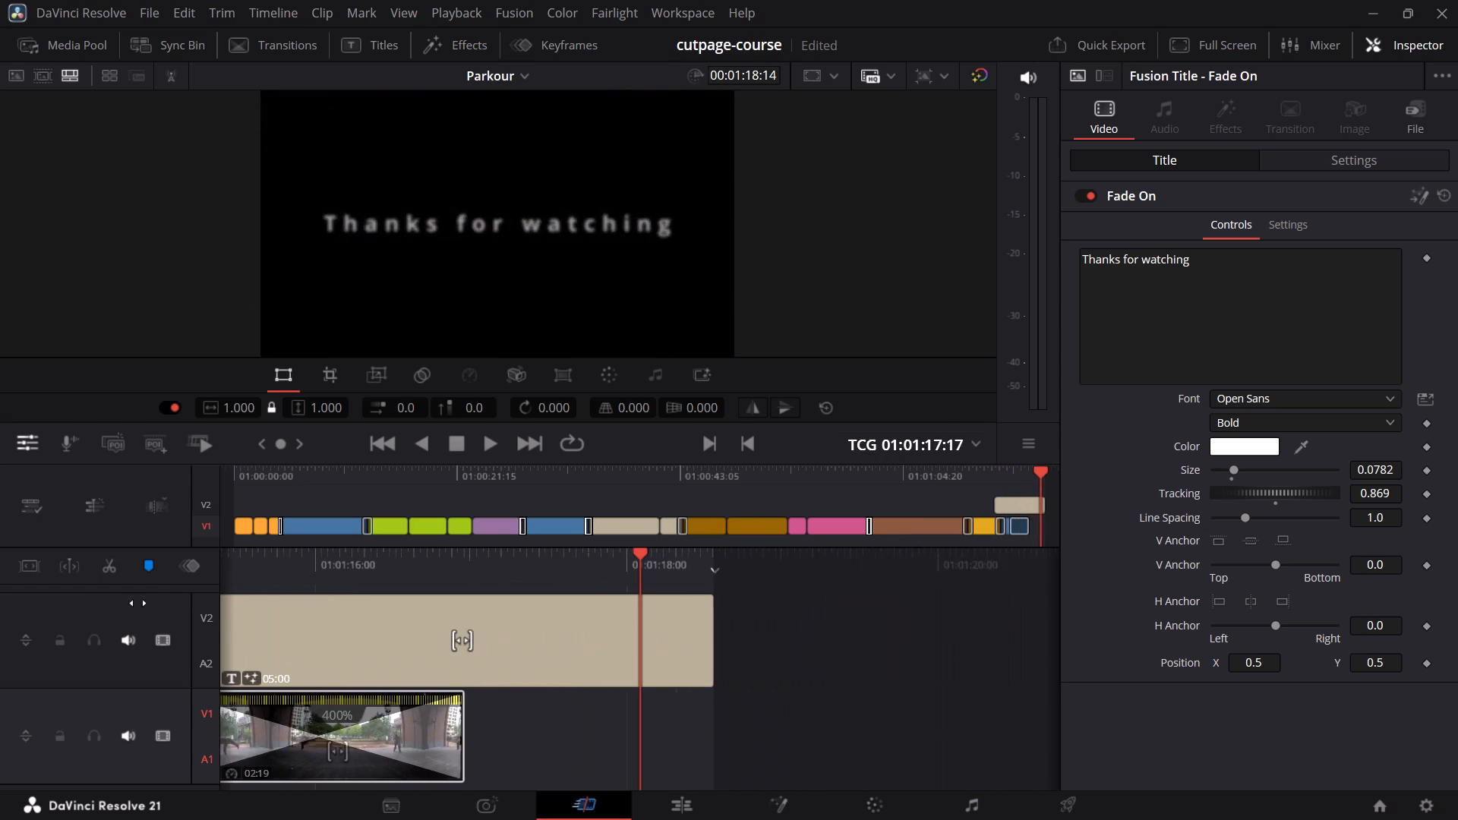
{"action": "left_click_drag", "start_coordinate": [138, 603], "coordinate": [1039, 612]}
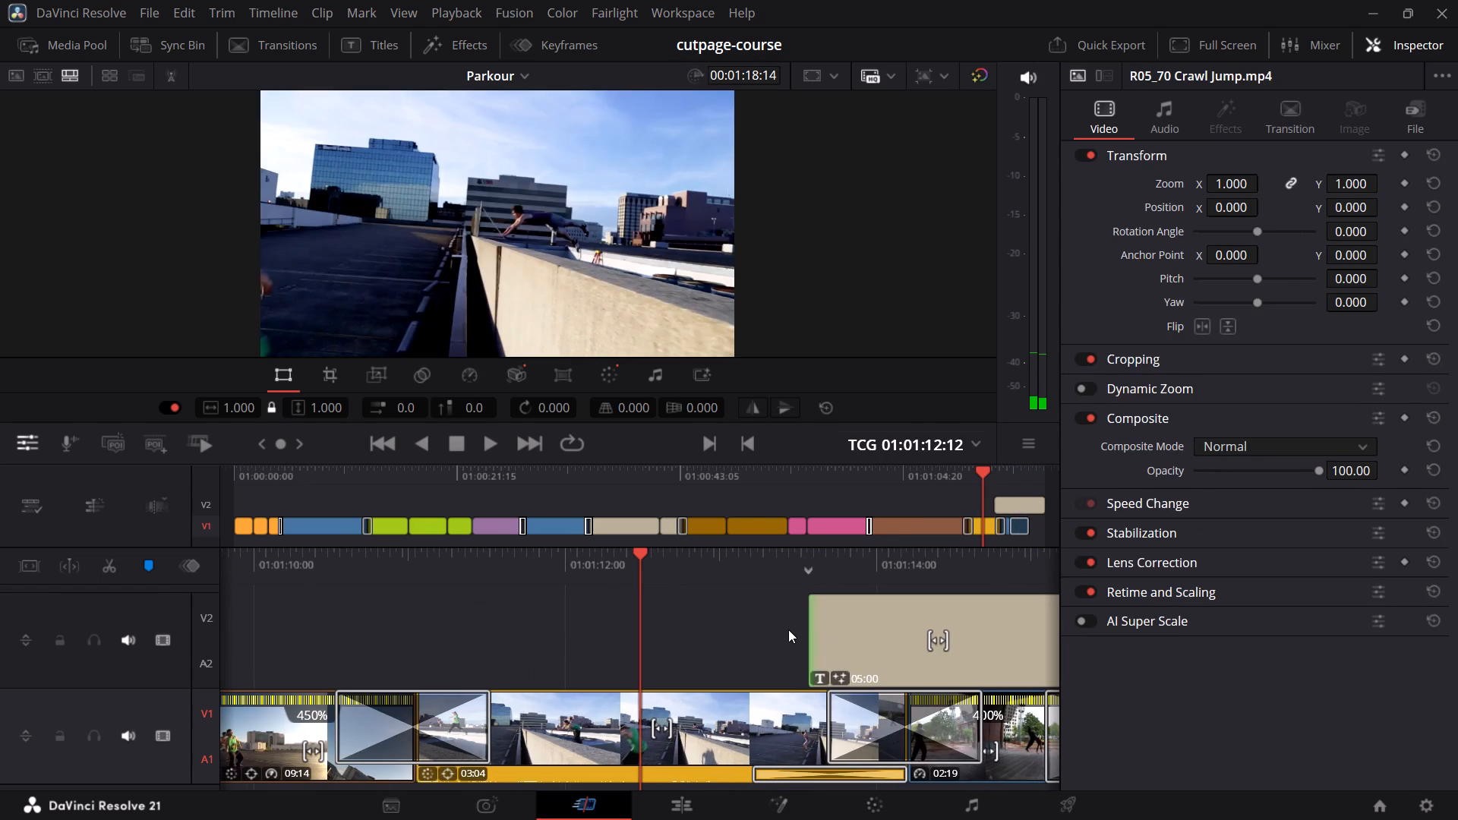
In the Edit page, delete the rooftop clip's audio from the Audio 1 track, keeping its video.
{"action": "left_click", "coordinate": [705, 805]}
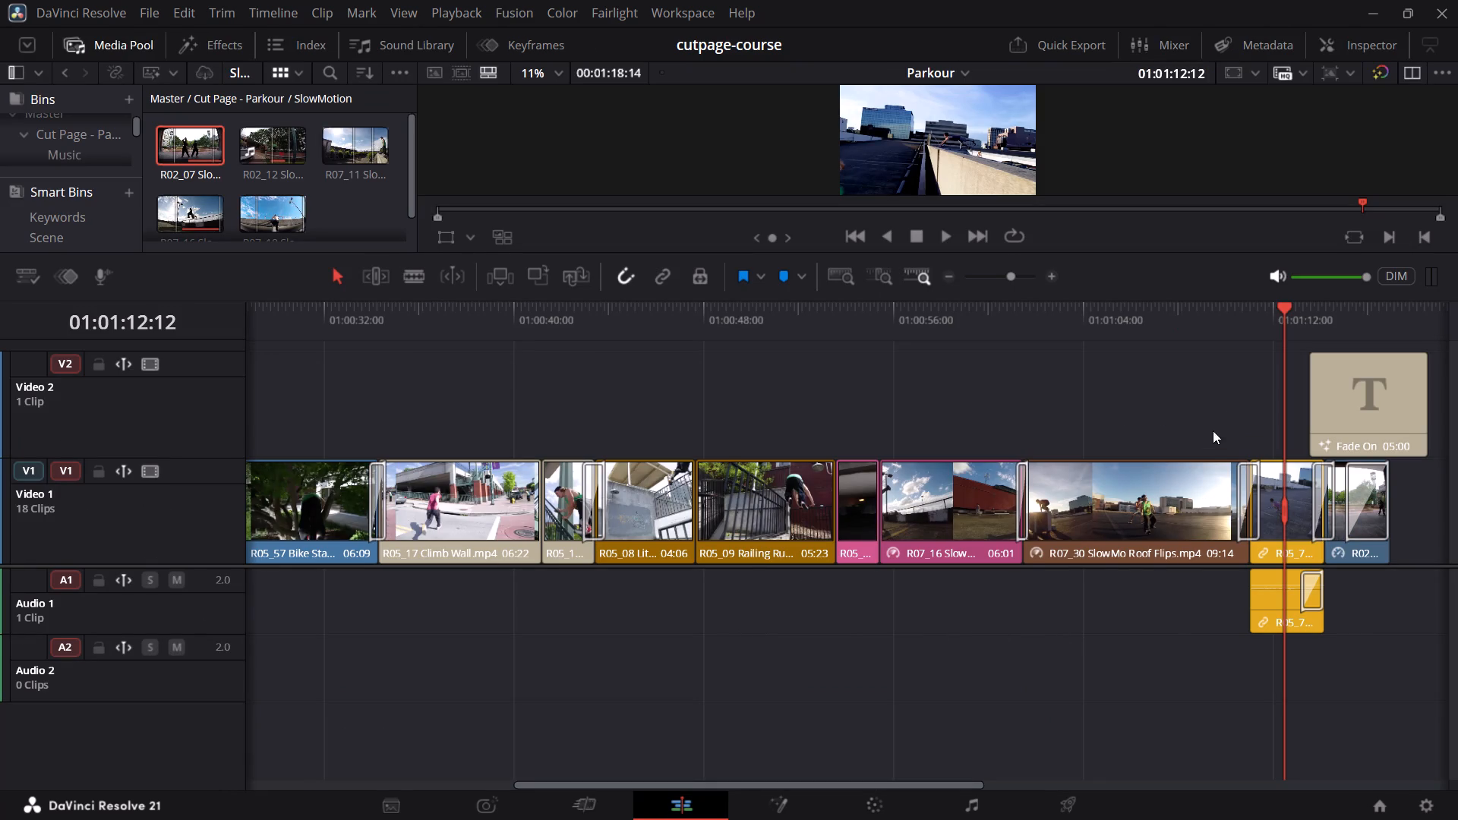
{"action": "left_click", "coordinate": [1267, 598]}
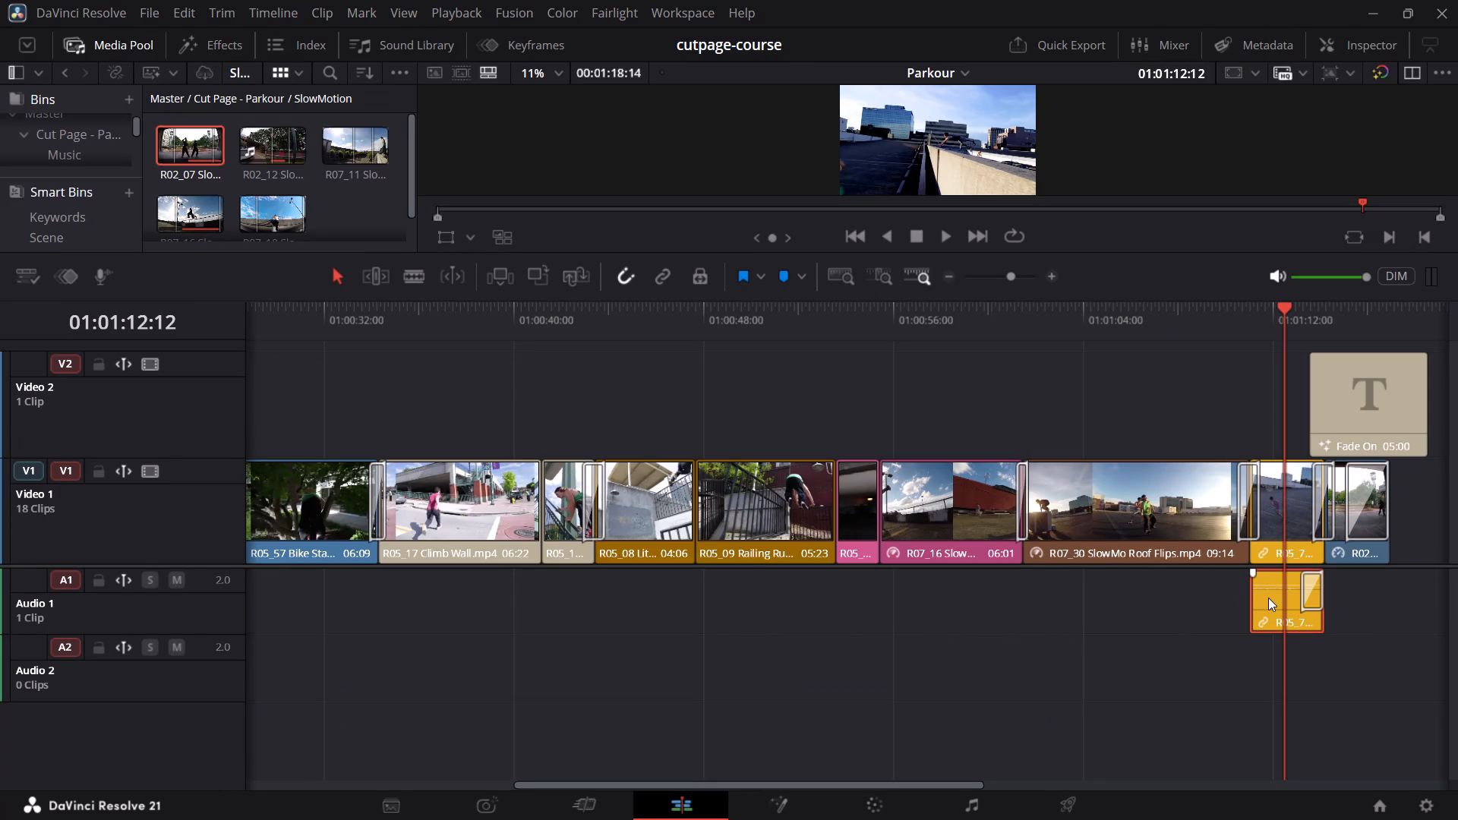
{"action": "key", "text": "BackSpace"}
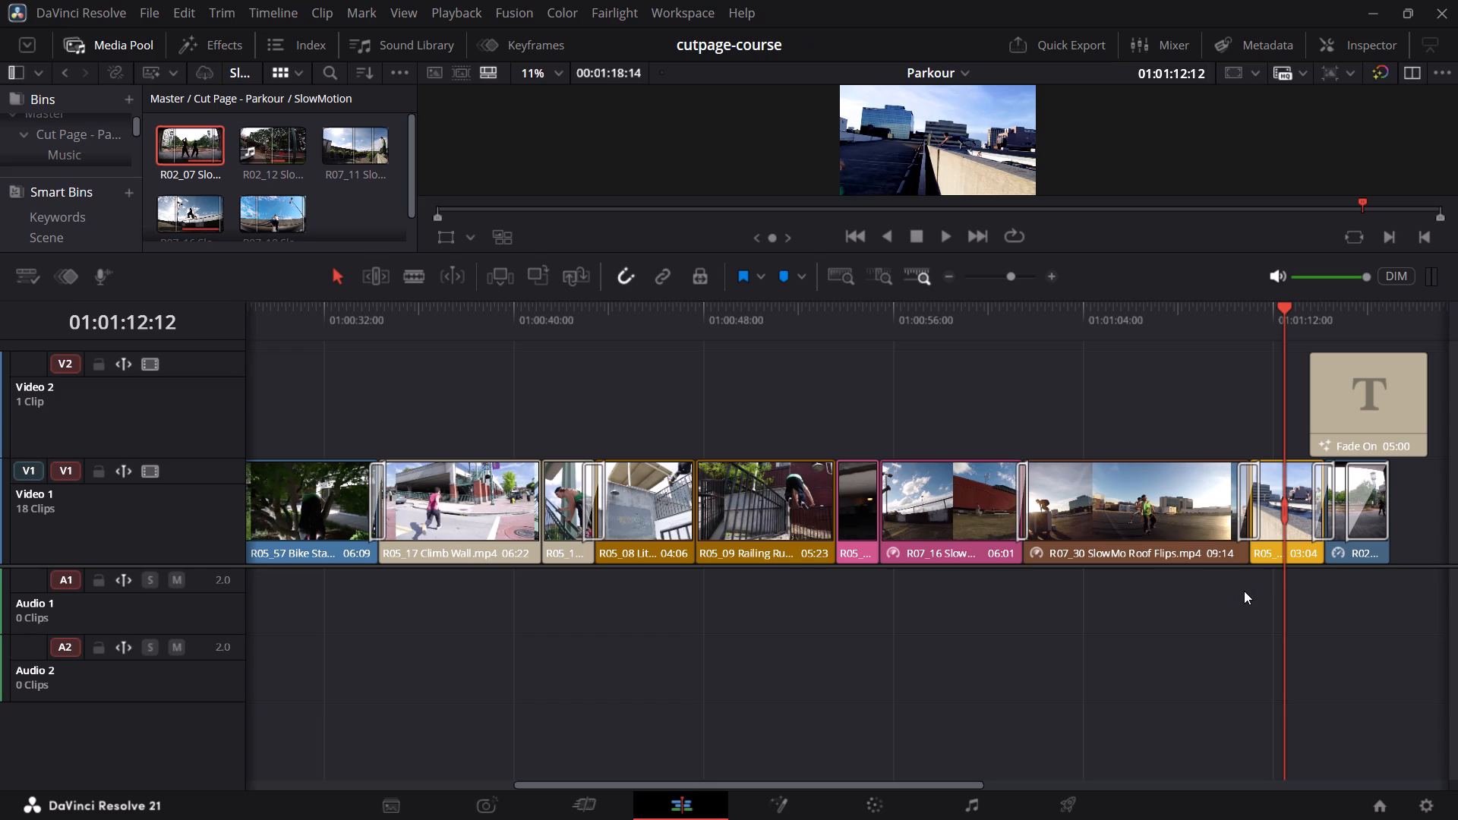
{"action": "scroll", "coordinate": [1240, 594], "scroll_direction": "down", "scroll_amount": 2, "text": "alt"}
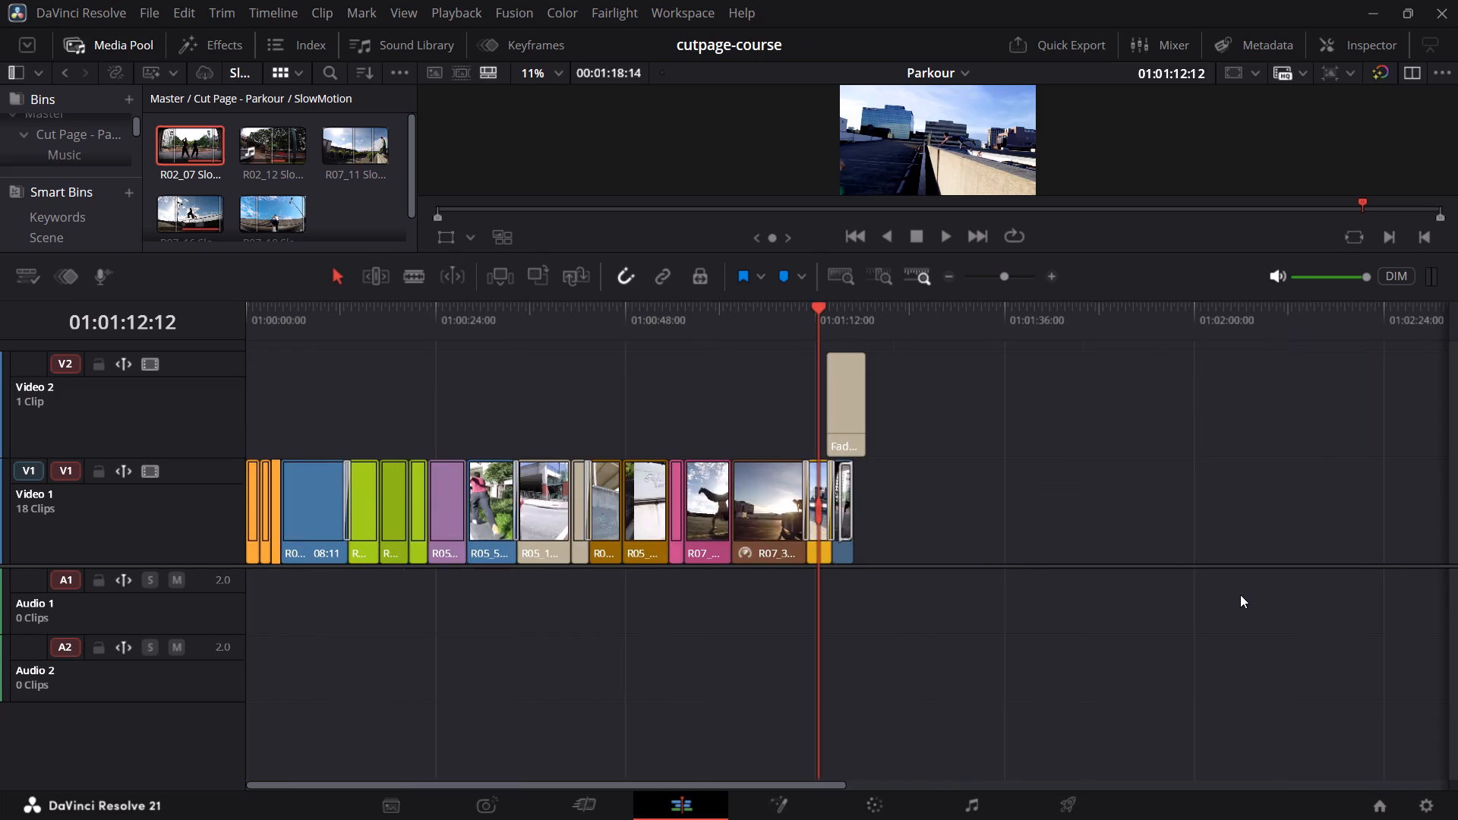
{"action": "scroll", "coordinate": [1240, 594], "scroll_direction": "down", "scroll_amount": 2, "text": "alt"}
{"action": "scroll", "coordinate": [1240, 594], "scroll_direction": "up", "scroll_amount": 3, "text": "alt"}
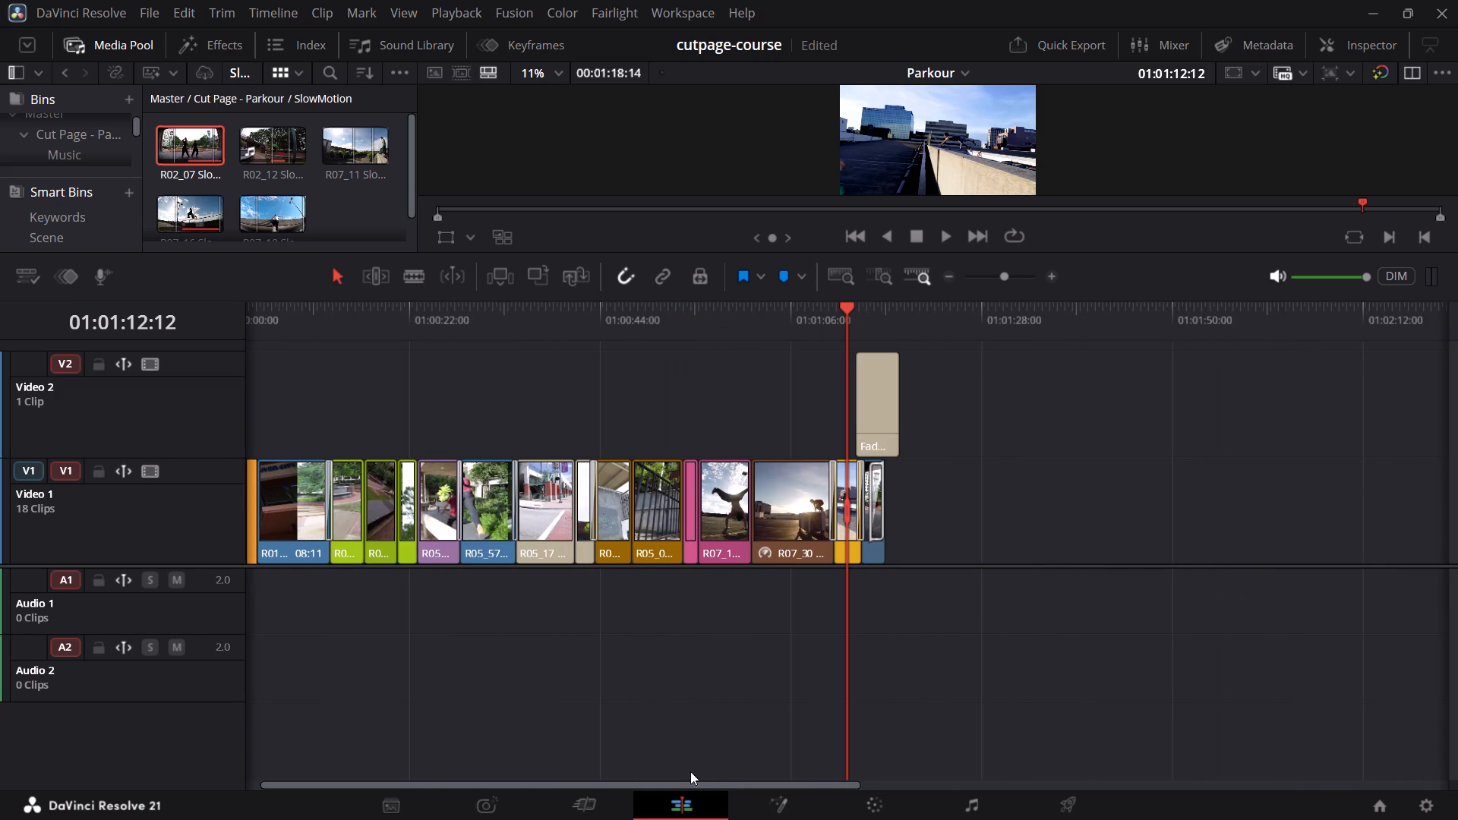
Return to the Cut page and move the "Thanks for watching" title three frames later, aligning its start with the last clip's opening dissolve.
{"action": "left_click", "coordinate": [602, 805]}
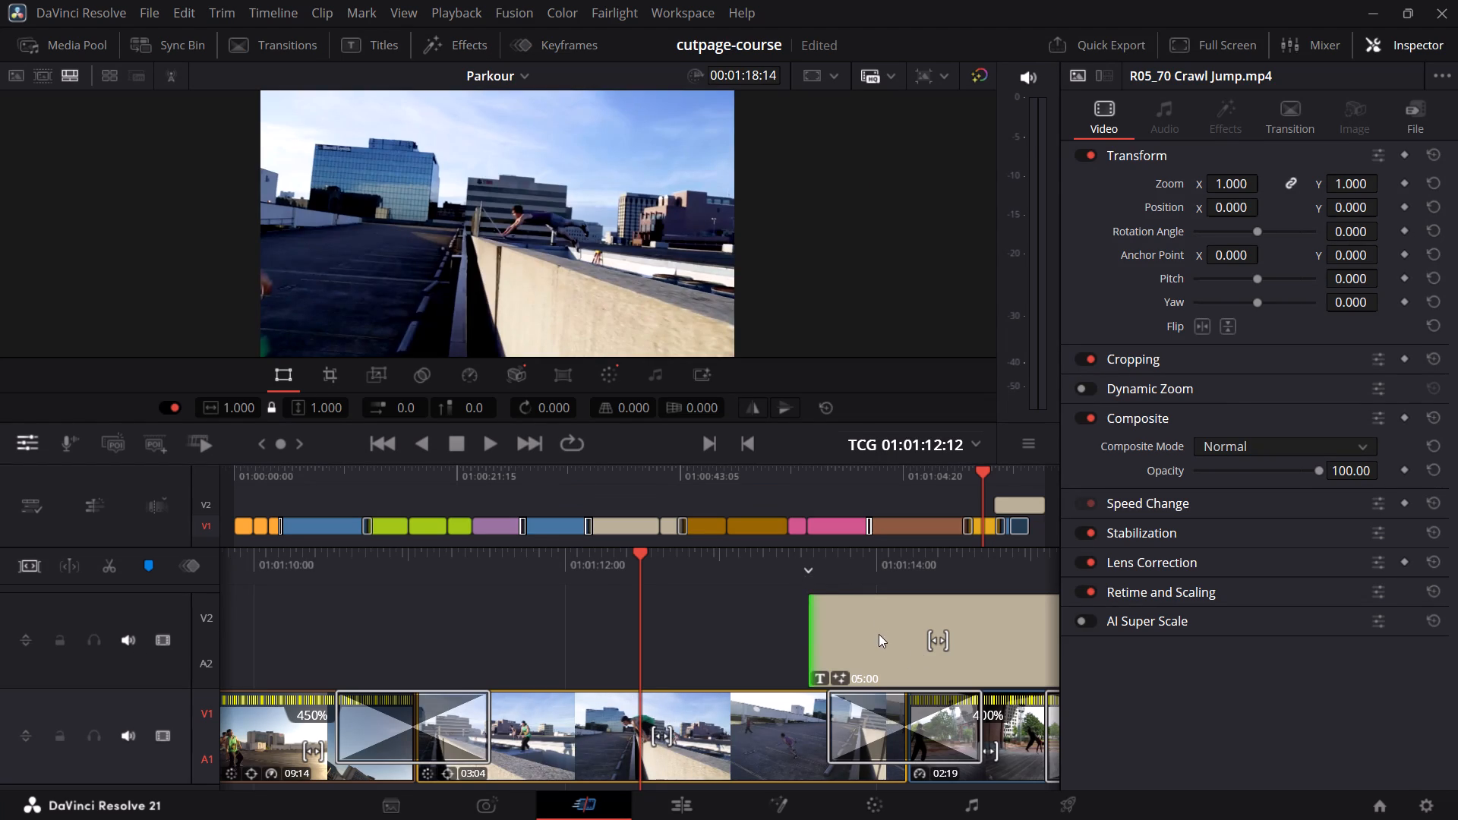
{"action": "left_click_drag", "start_coordinate": [880, 633], "coordinate": [896, 633]}
After scrubbing the title's fade-in over the last clip, move the title about nine frames earlier, so it starts before the dissolve.
{"action": "left_click_drag", "start_coordinate": [923, 569], "coordinate": [923, 569]}
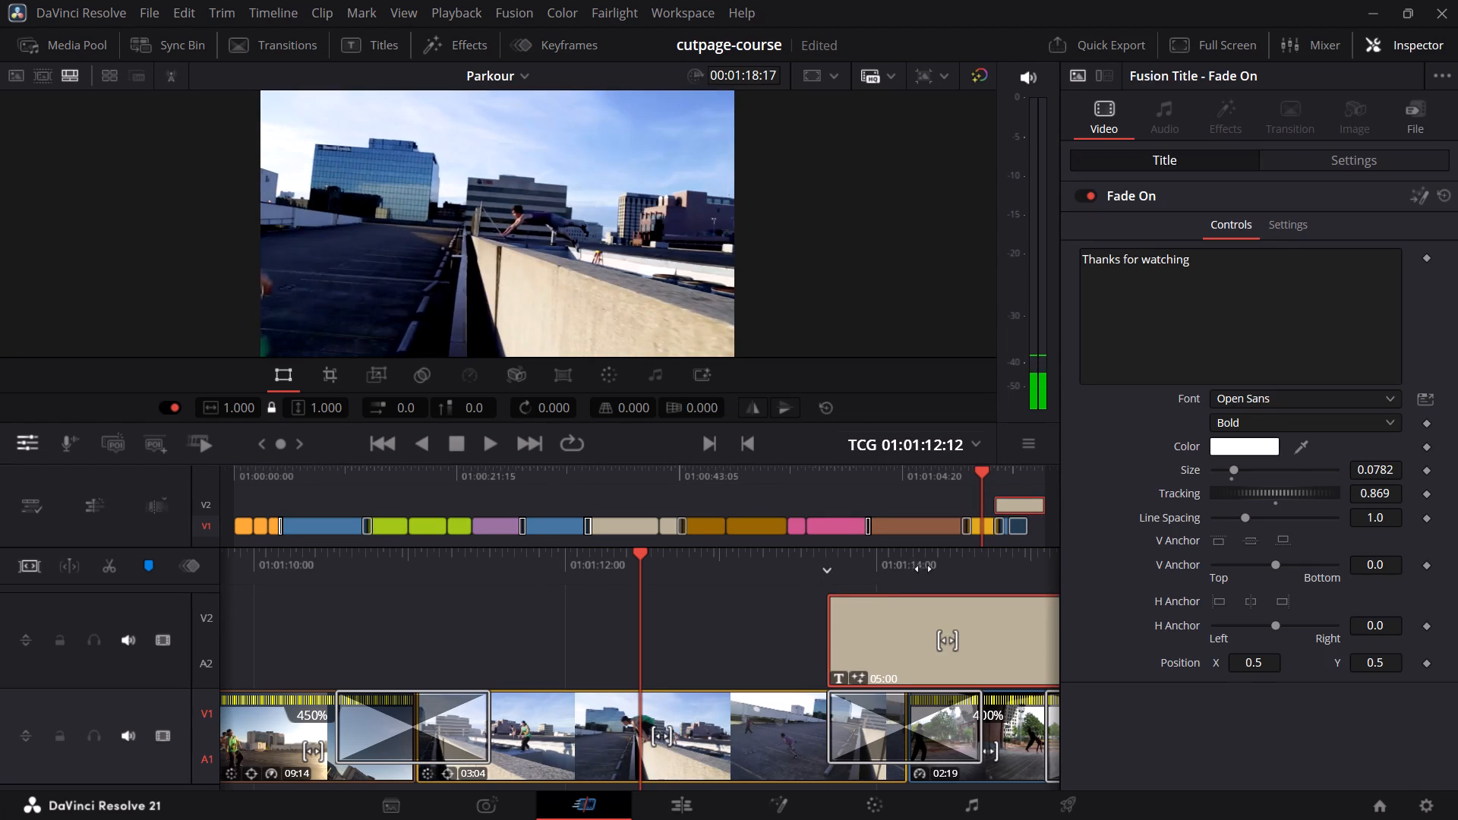
{"action": "left_click_drag", "start_coordinate": [923, 569], "coordinate": [765, 601]}
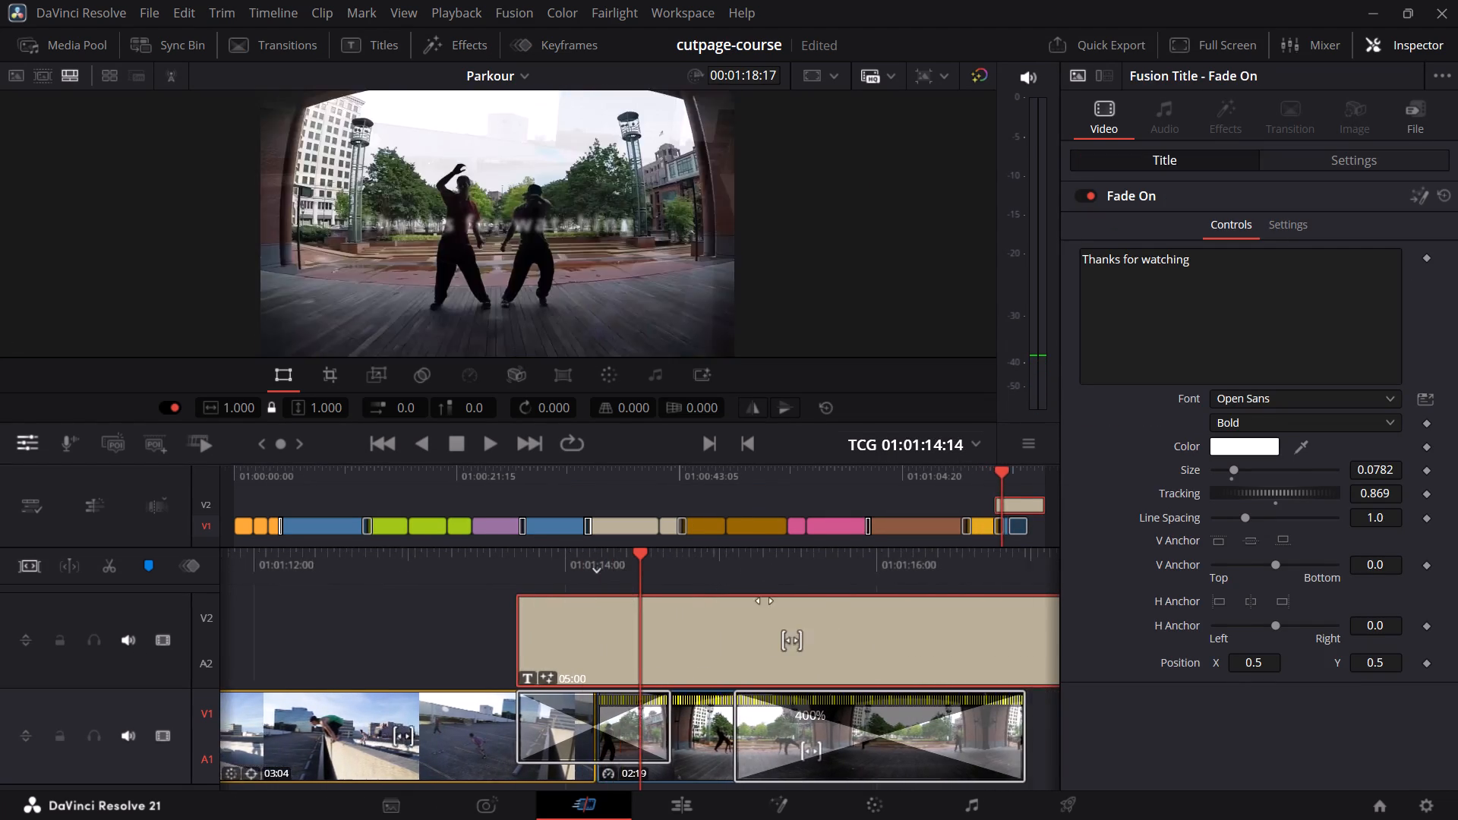
{"action": "left_click_drag", "start_coordinate": [765, 601], "coordinate": [656, 607]}
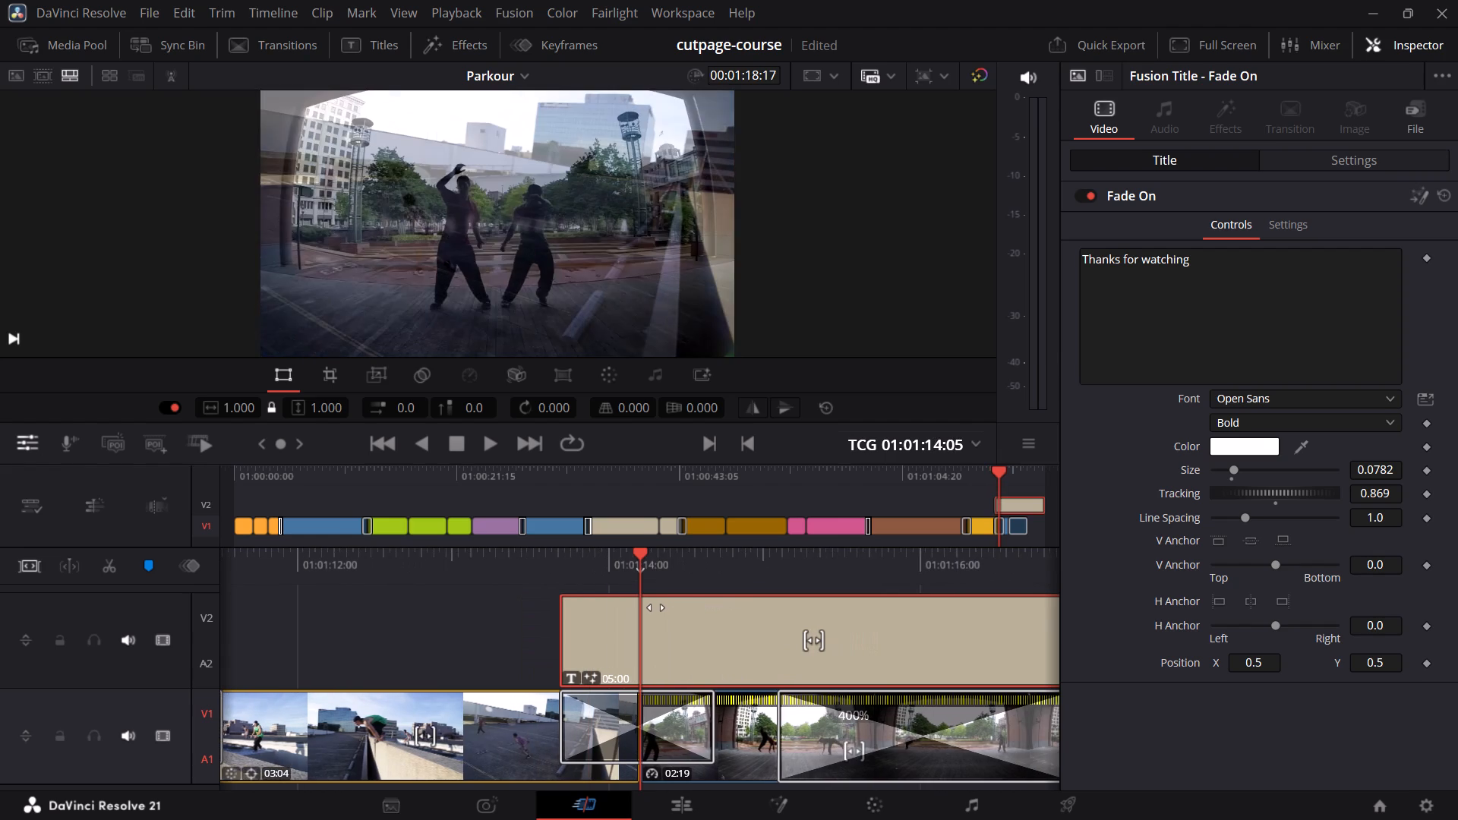
{"action": "left_click_drag", "start_coordinate": [656, 607], "coordinate": [513, 604]}
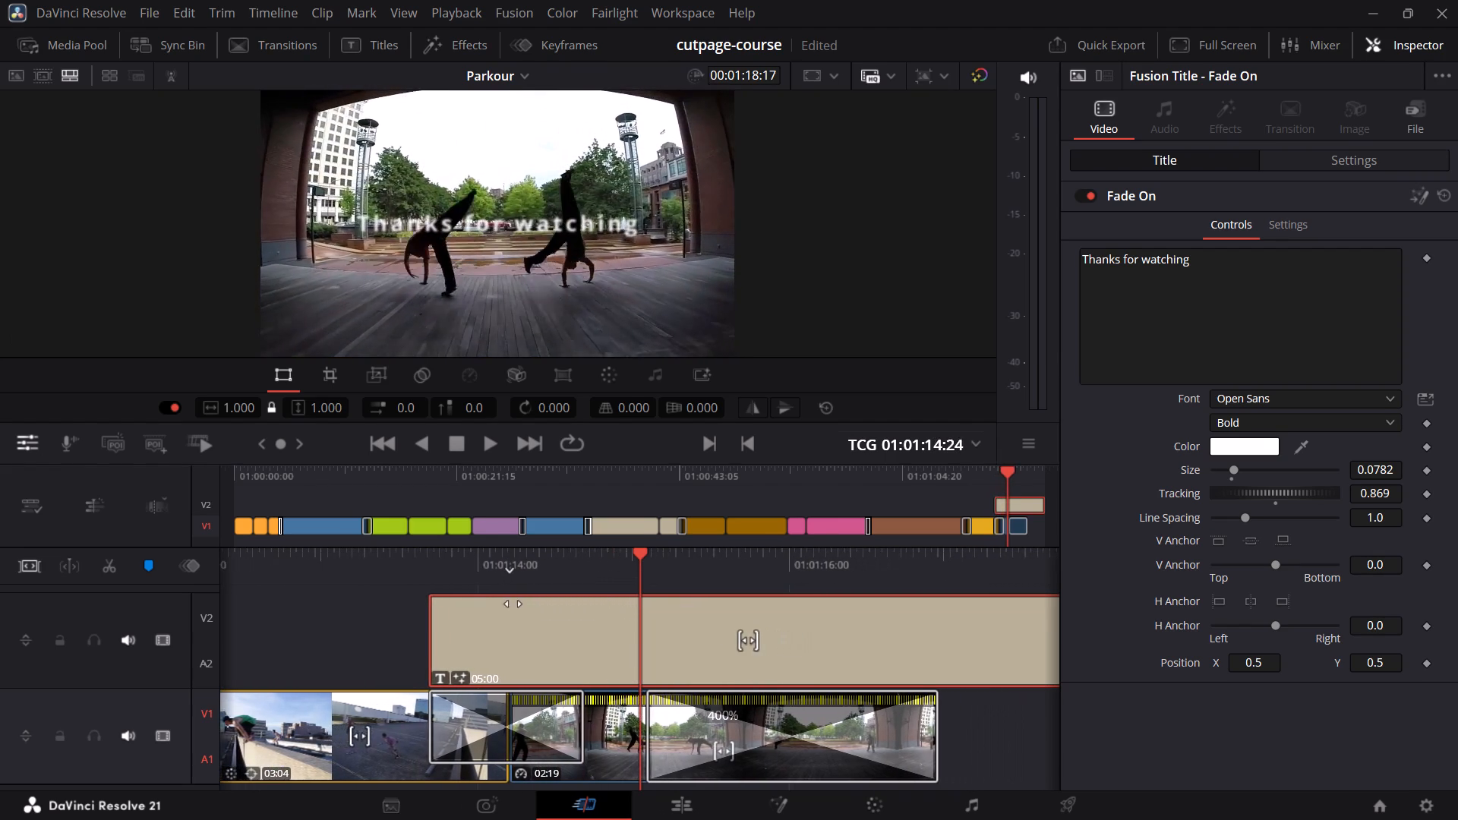
{"action": "left_click_drag", "start_coordinate": [513, 604], "coordinate": [459, 599]}
{"action": "left_click_drag", "start_coordinate": [877, 650], "coordinate": [868, 647]}
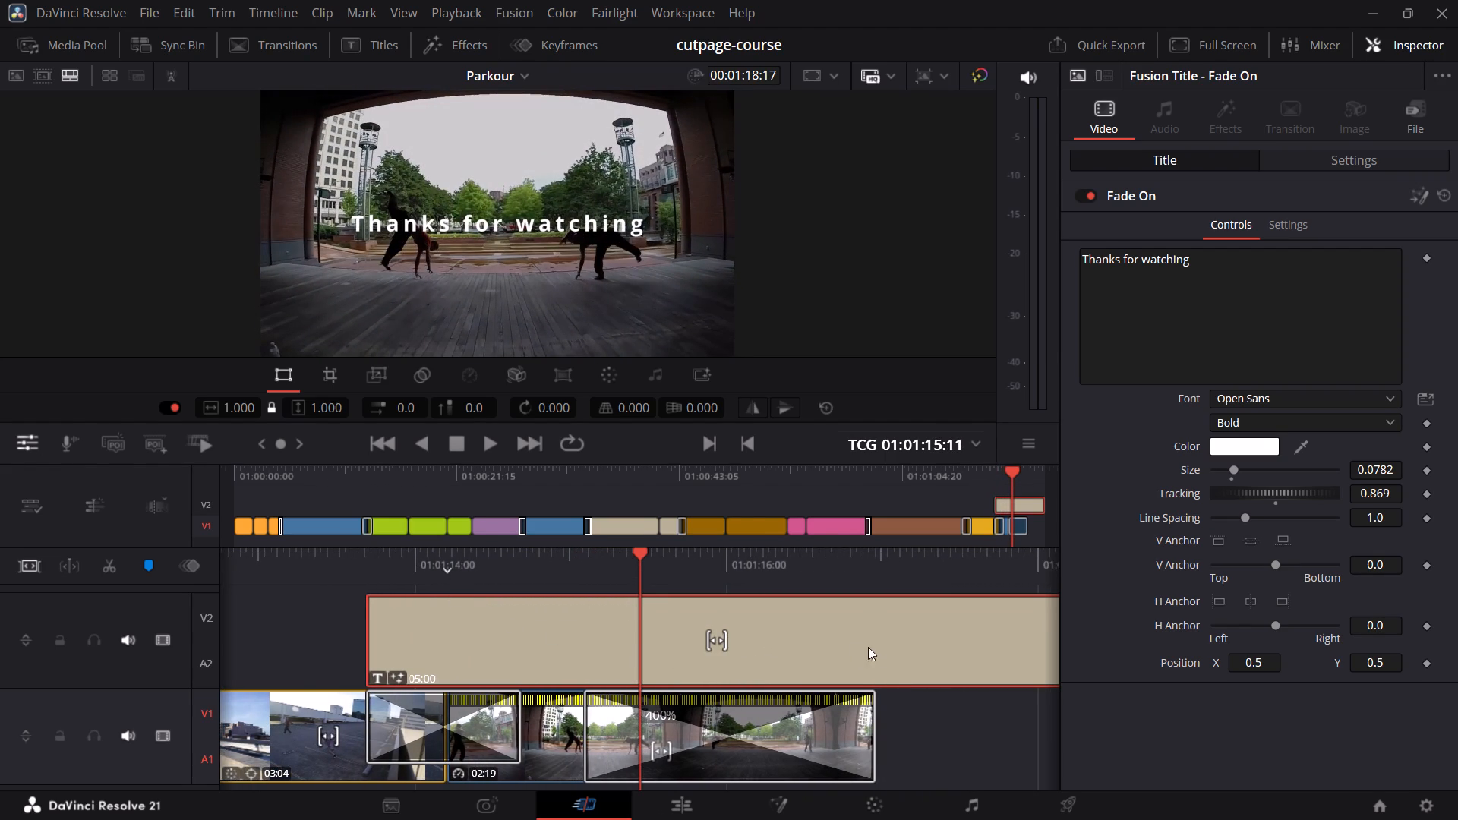
{"action": "left_click_drag", "start_coordinate": [868, 647], "coordinate": [816, 647]}
Scrub the ending from the rooftop clip through the title's fade-in to check its timing, finishing at the timeline's start.
{"action": "left_click_drag", "start_coordinate": [780, 566], "coordinate": [1179, 585]}
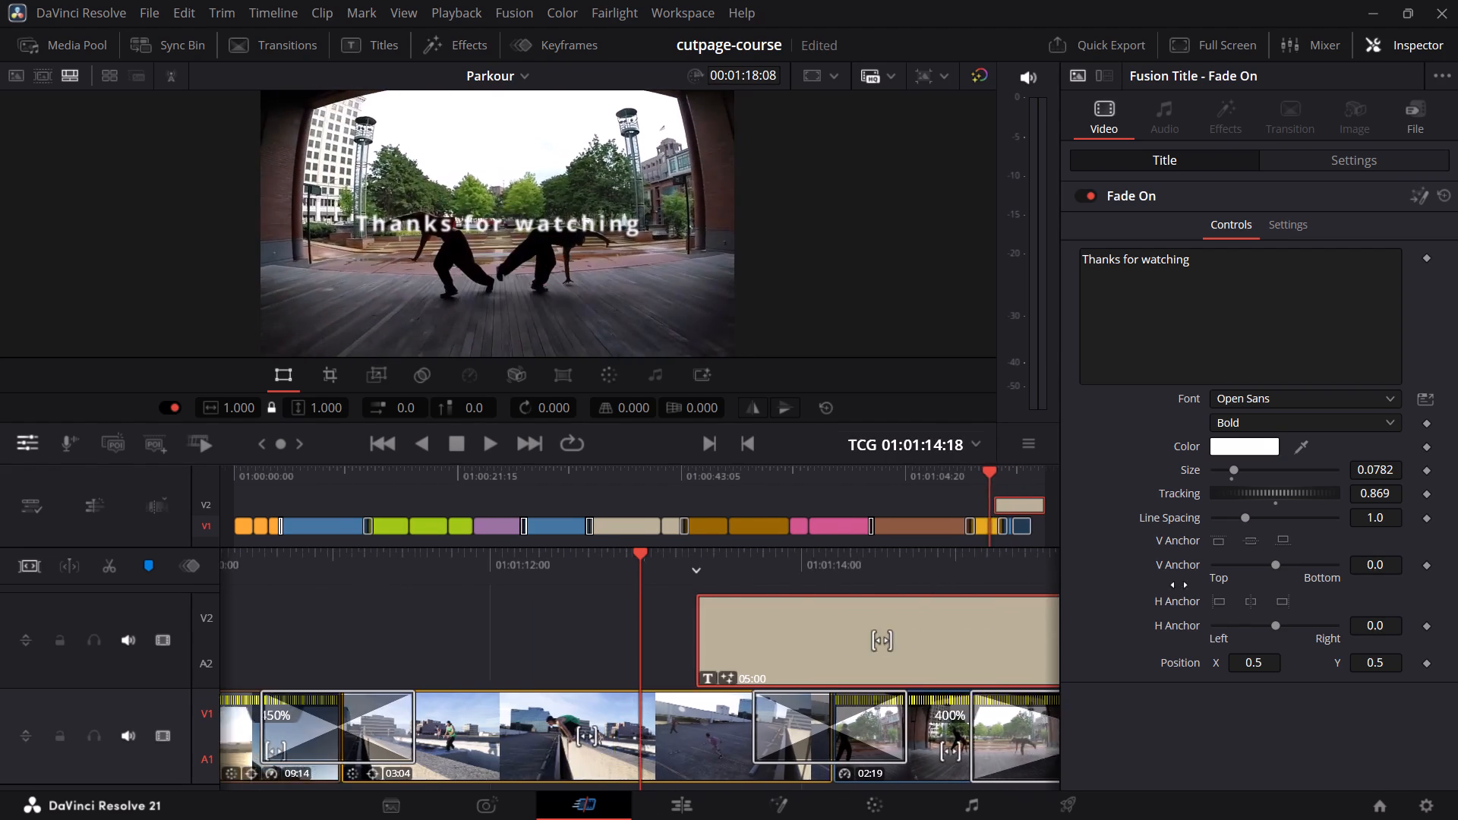
{"action": "left_click_drag", "start_coordinate": [1179, 585], "coordinate": [1014, 599]}
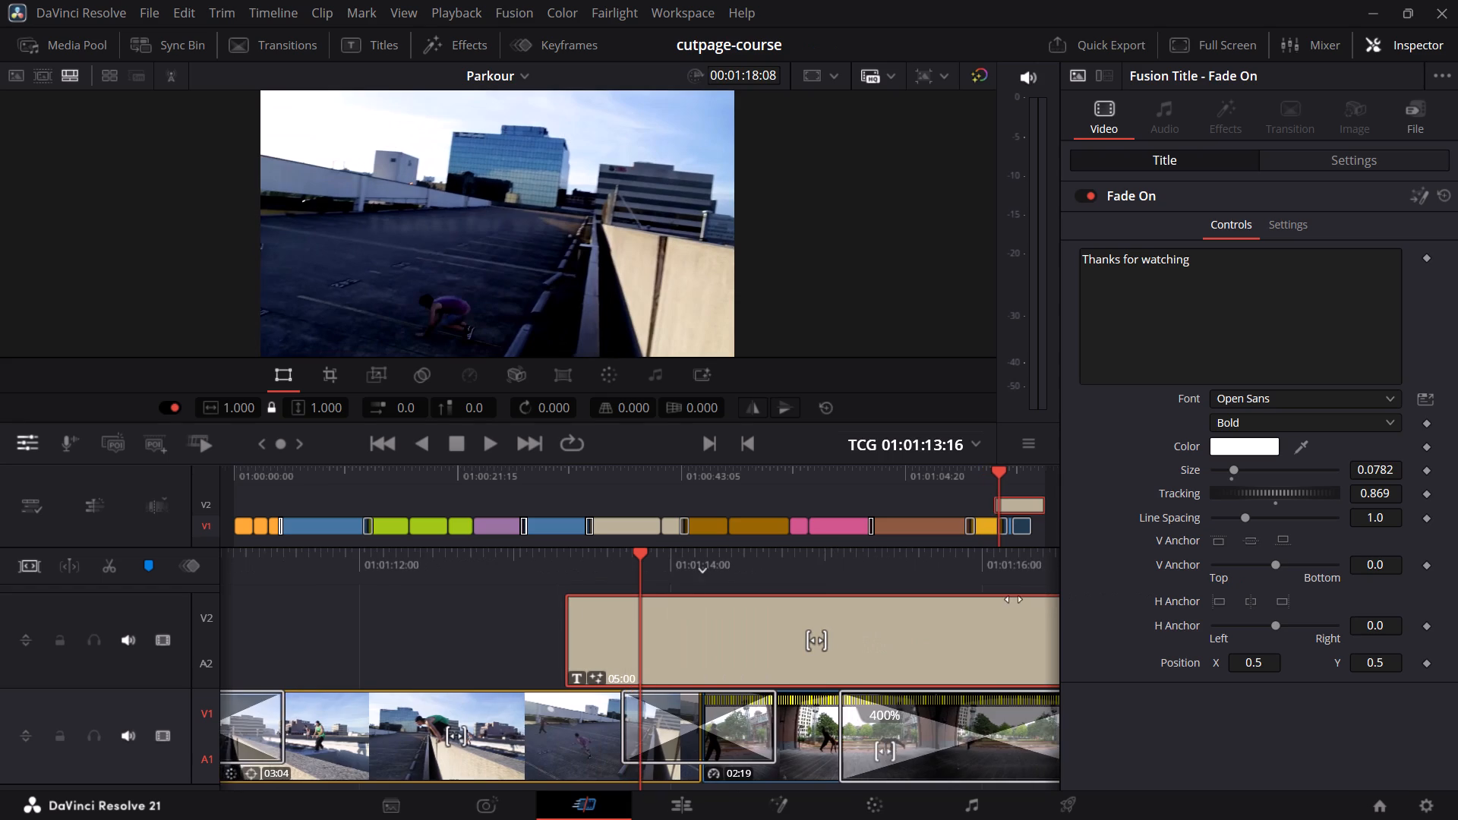
{"action": "left_click_drag", "start_coordinate": [1014, 599], "coordinate": [740, 590]}
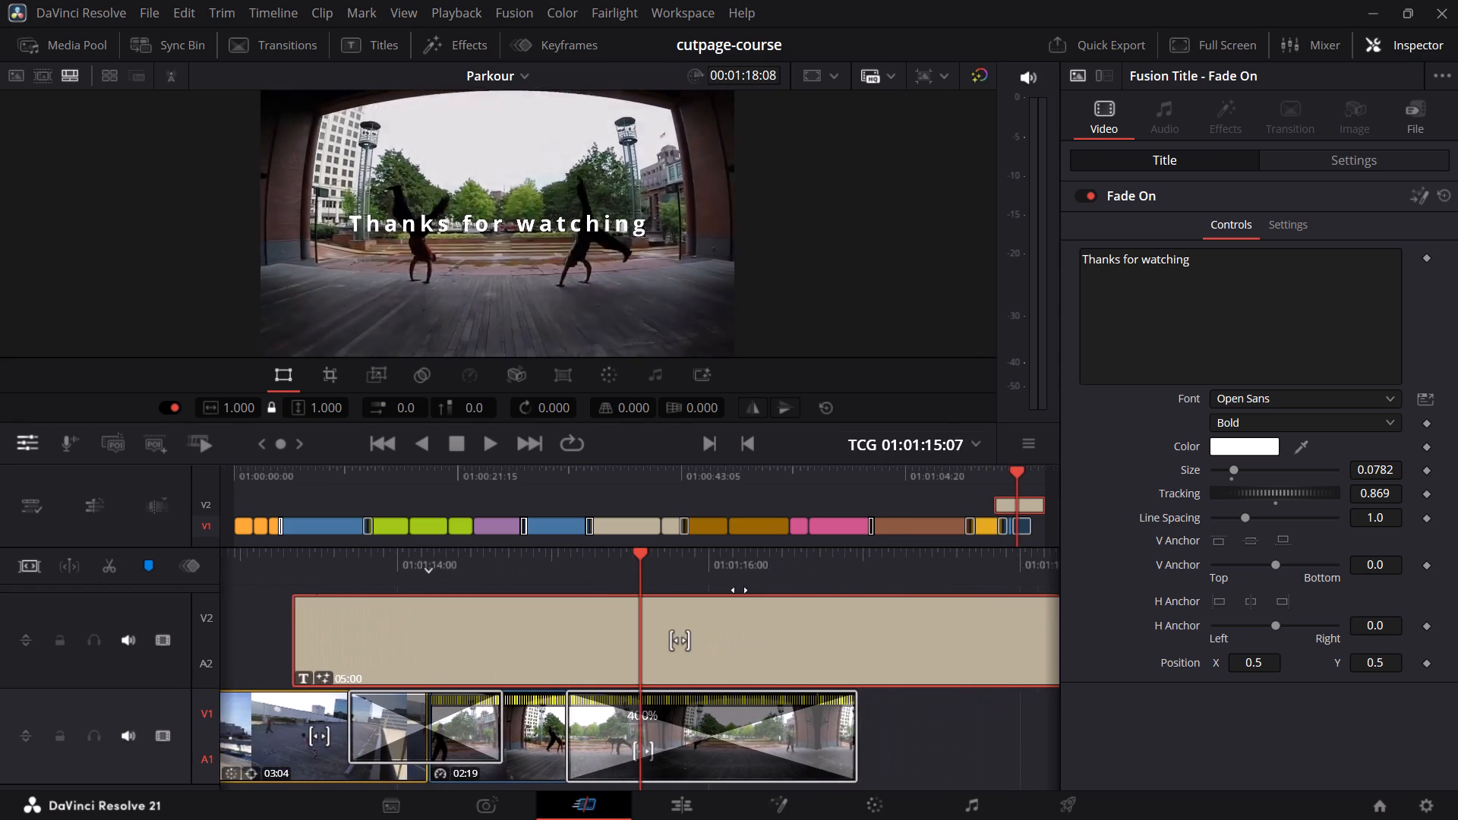
{"action": "left_click_drag", "start_coordinate": [740, 590], "coordinate": [531, 583]}
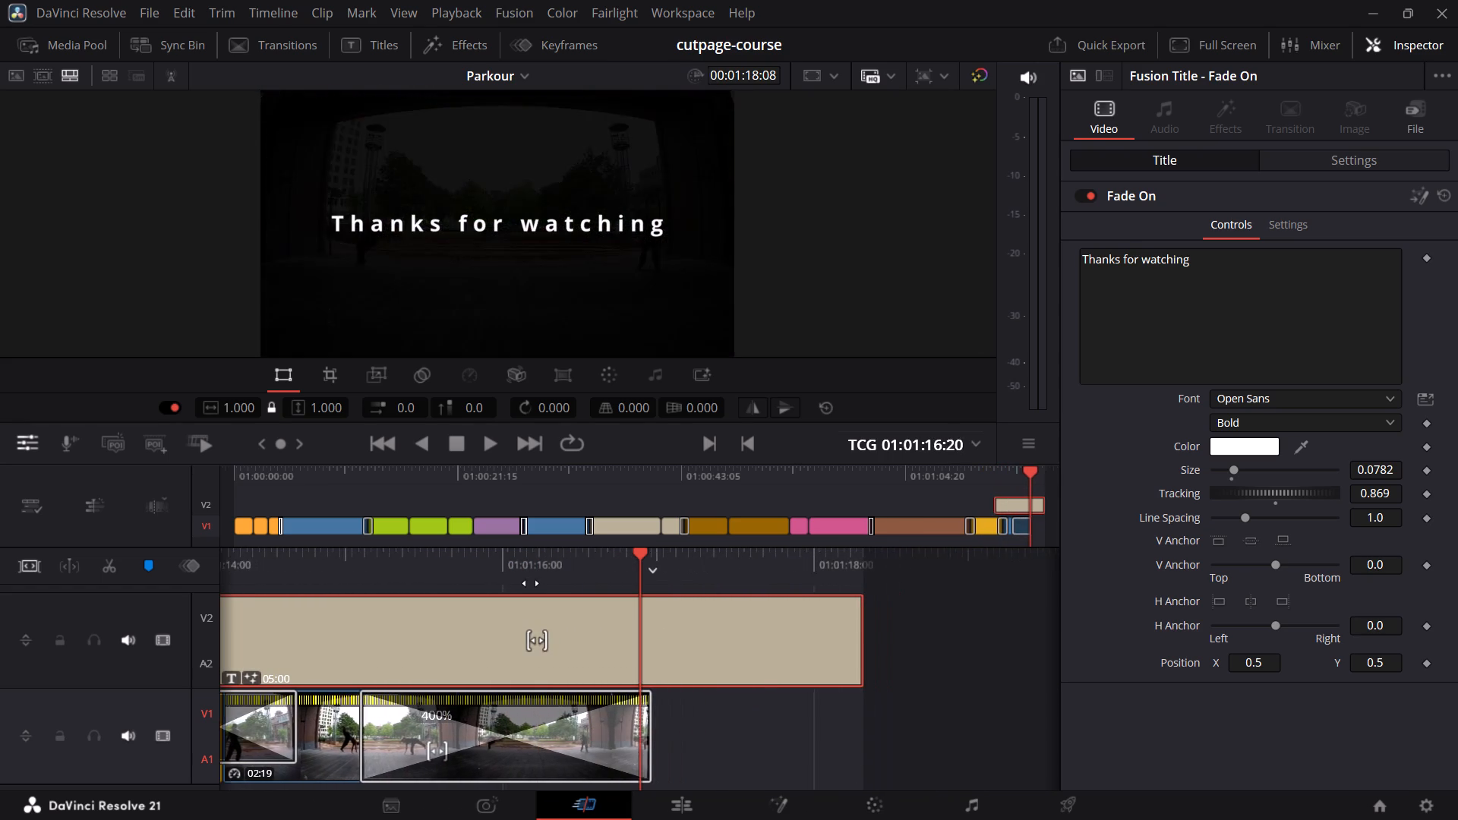
{"action": "left_click_drag", "start_coordinate": [531, 583], "coordinate": [717, 605]}
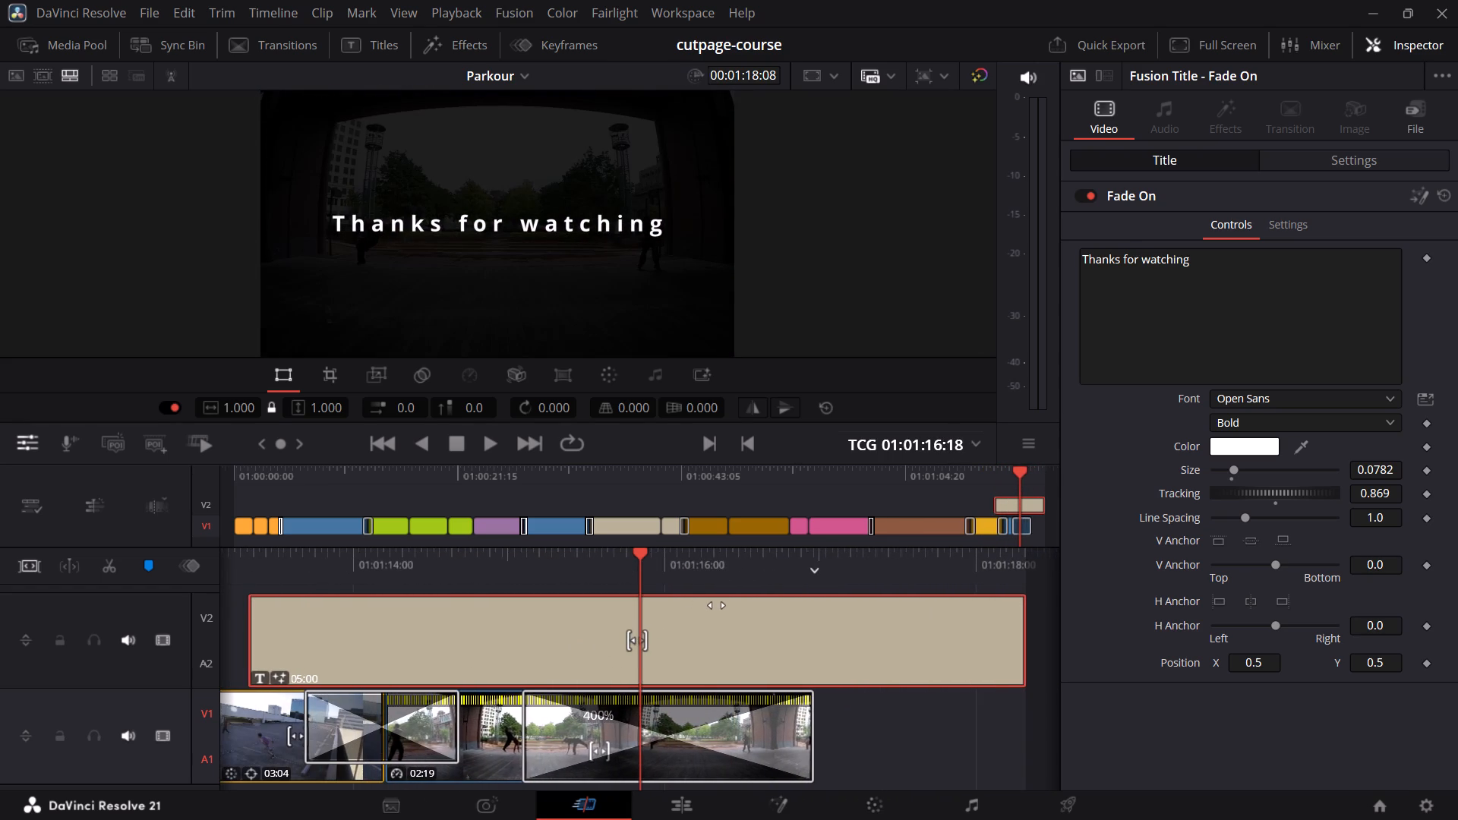
{"action": "left_click_drag", "start_coordinate": [717, 605], "coordinate": [1457, 622]}
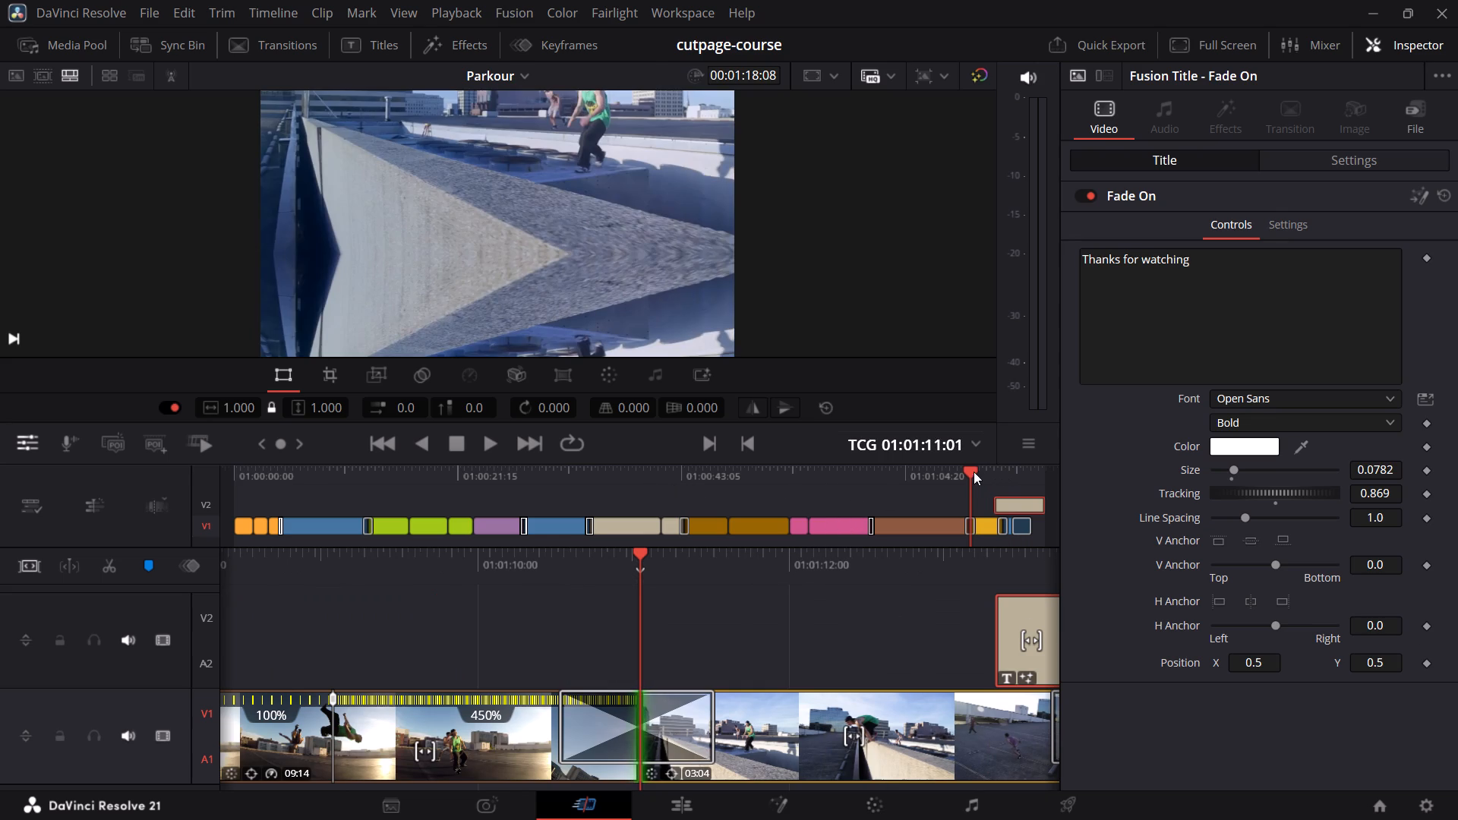
{"action": "left_click_drag", "start_coordinate": [970, 468], "coordinate": [226, 525]}
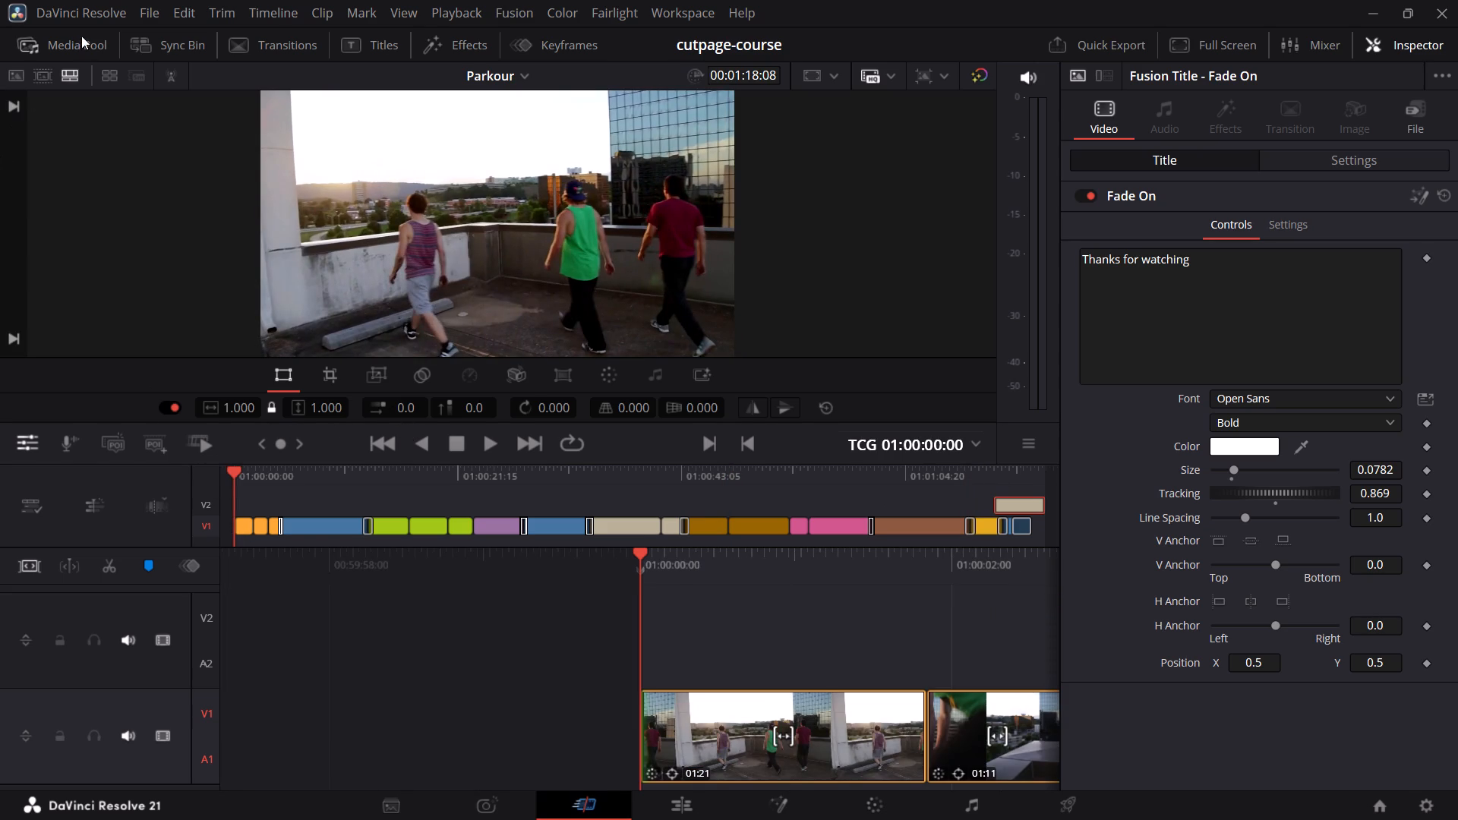
Open Summit Rush.mp3 from the media pool's Music bin in the source viewer.
{"action": "left_click", "coordinate": [79, 45]}
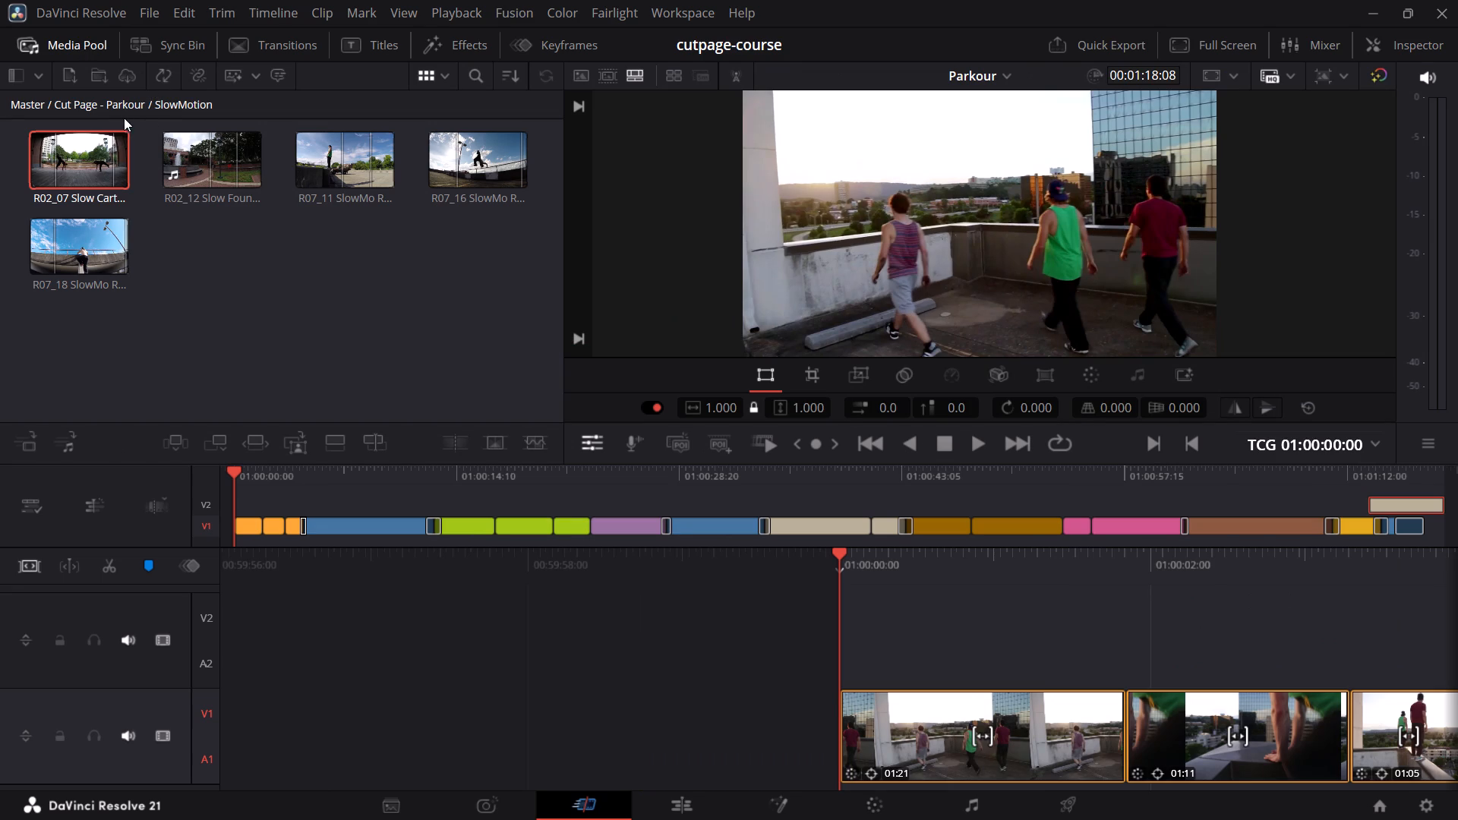
{"action": "left_click", "coordinate": [110, 111]}
{"action": "double_click", "coordinate": [336, 166]}
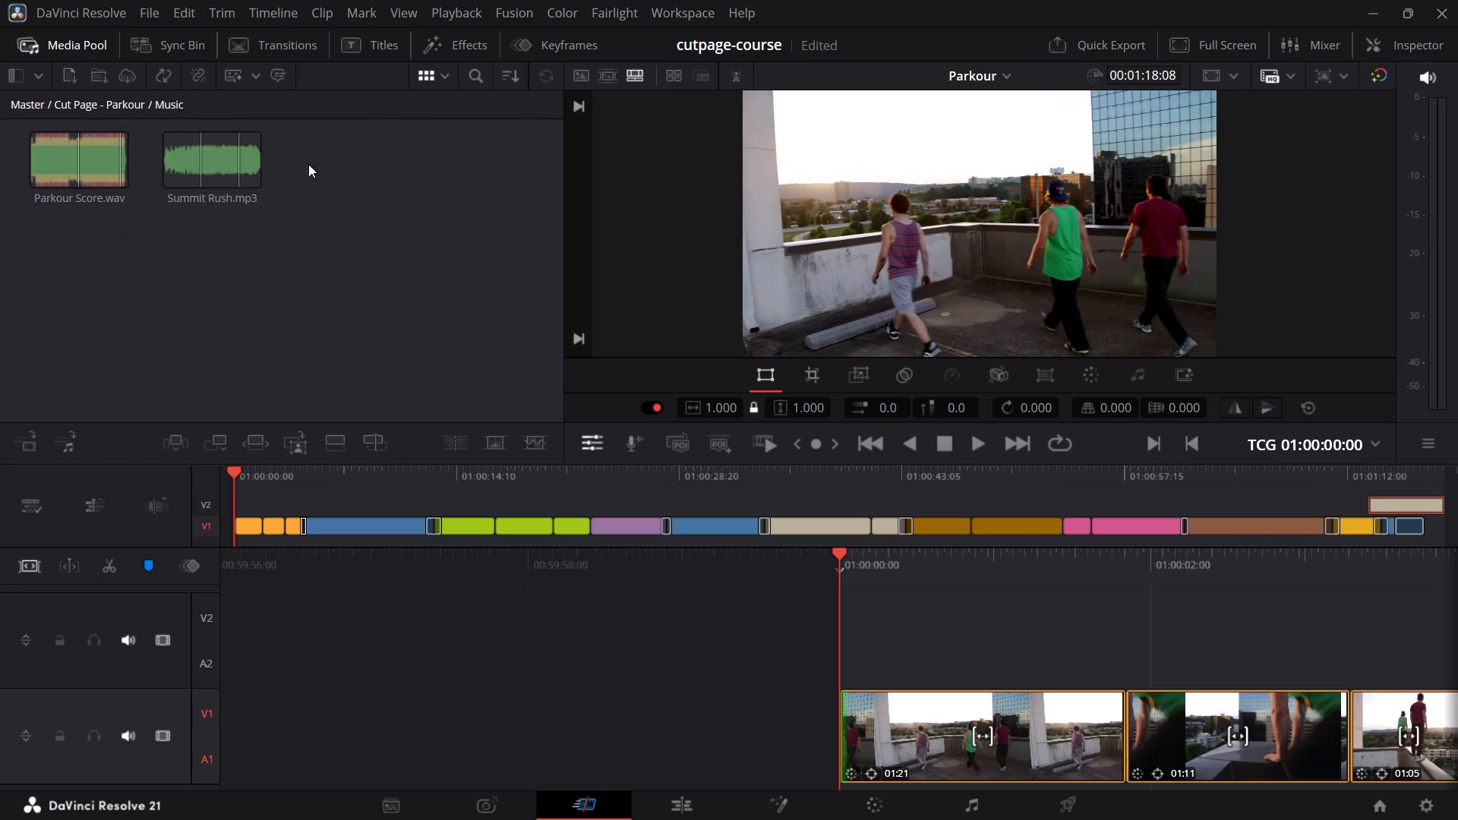
{"action": "double_click", "coordinate": [191, 160]}
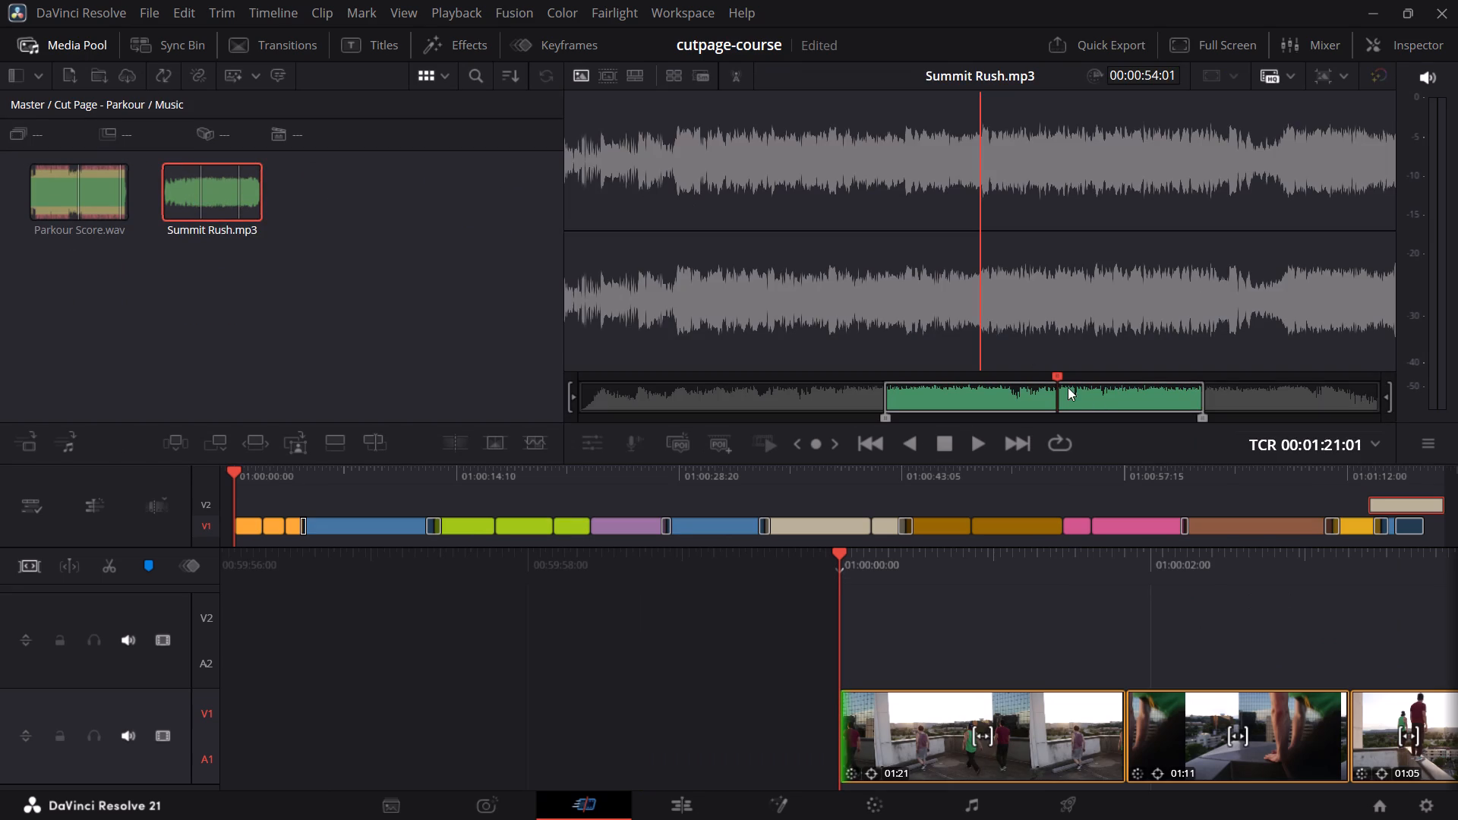
Scrub back through the marked section of Summit Rush.mp3 towards its In point to listen for a suitable start.
{"action": "left_click_drag", "start_coordinate": [1056, 375], "coordinate": [961, 386]}
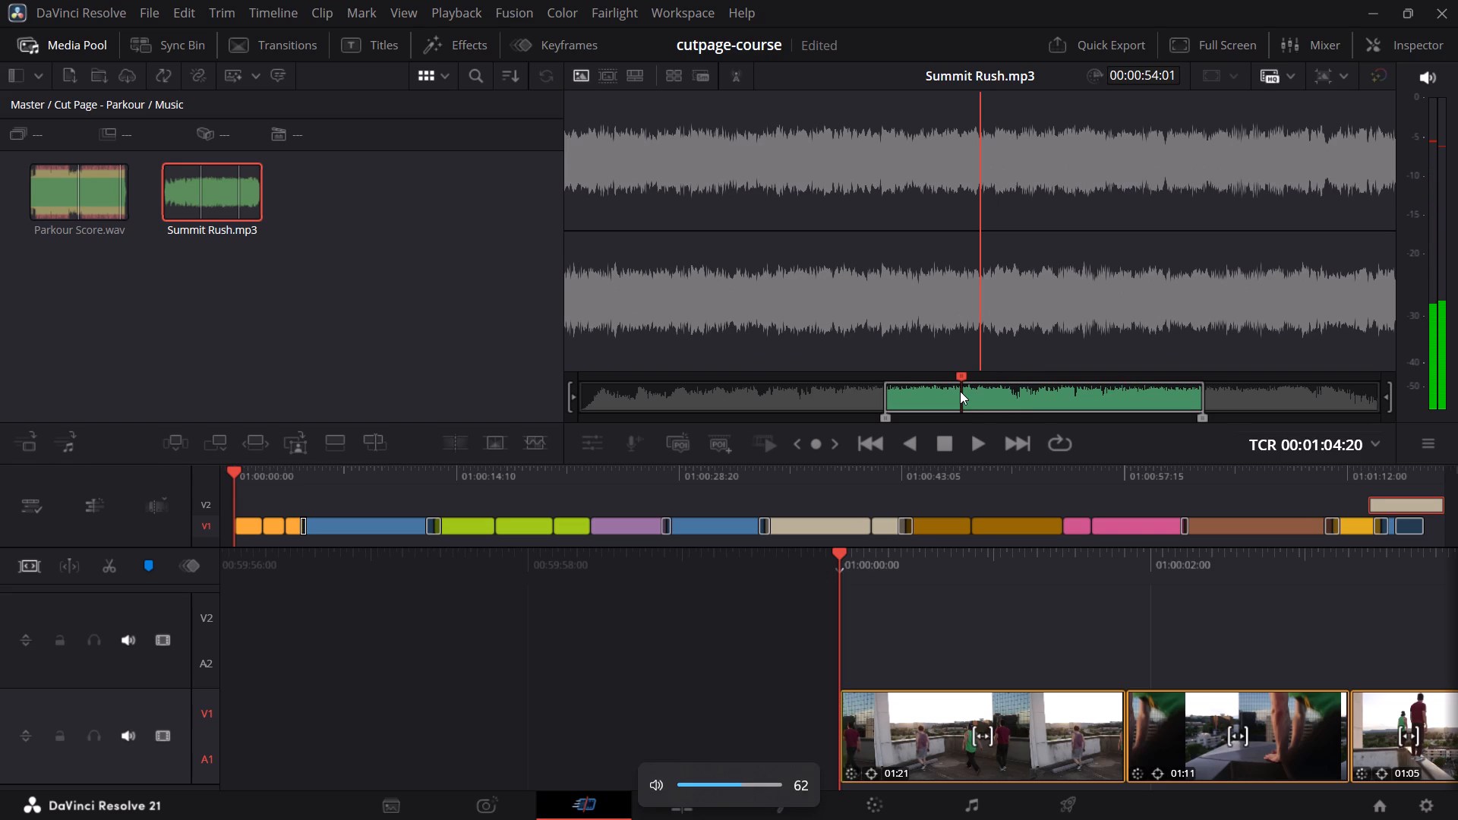
{"action": "left_click_drag", "start_coordinate": [967, 375], "coordinate": [954, 377]}
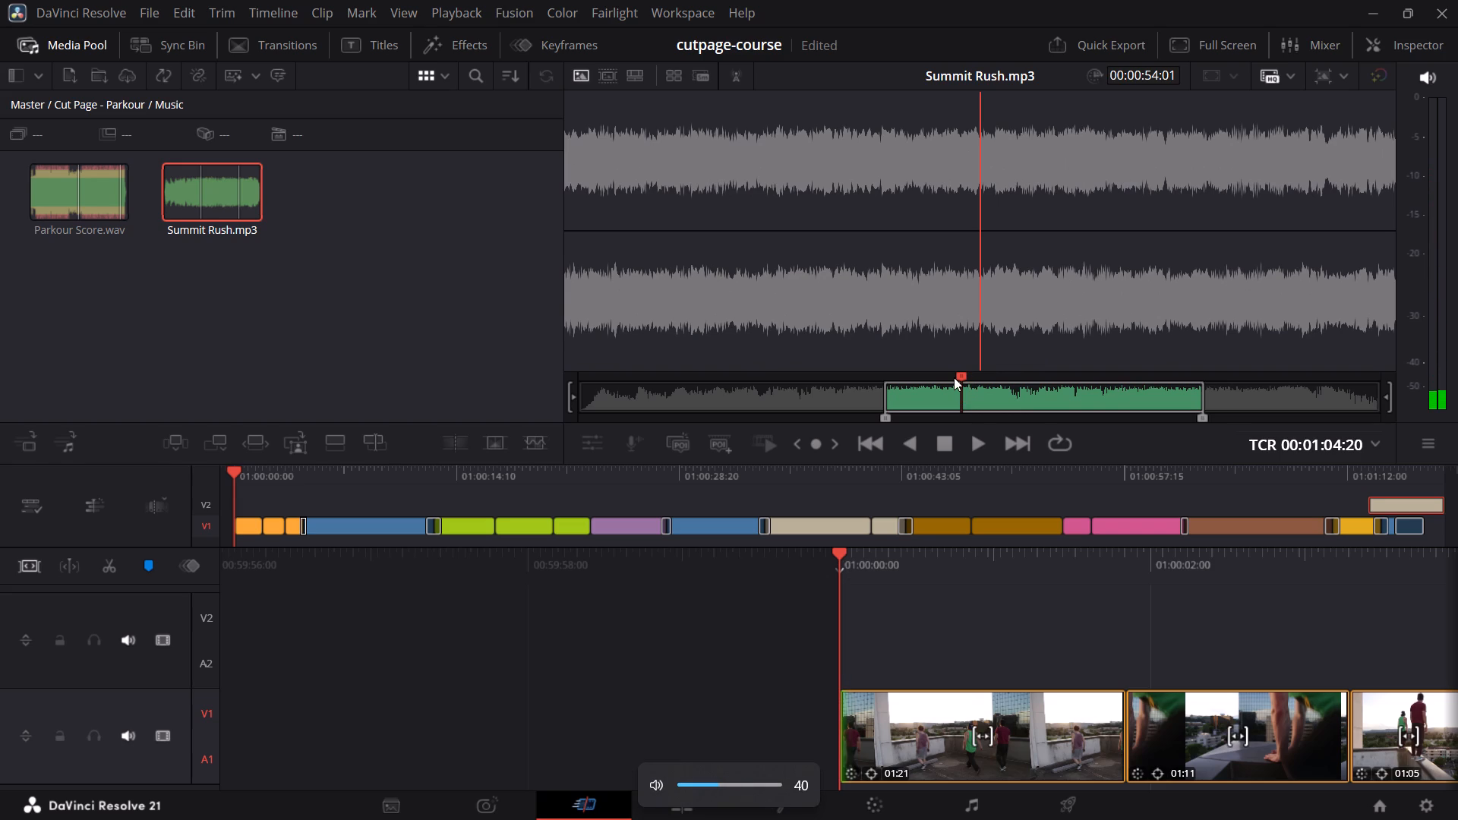
{"action": "left_click_drag", "start_coordinate": [954, 377], "coordinate": [939, 379]}
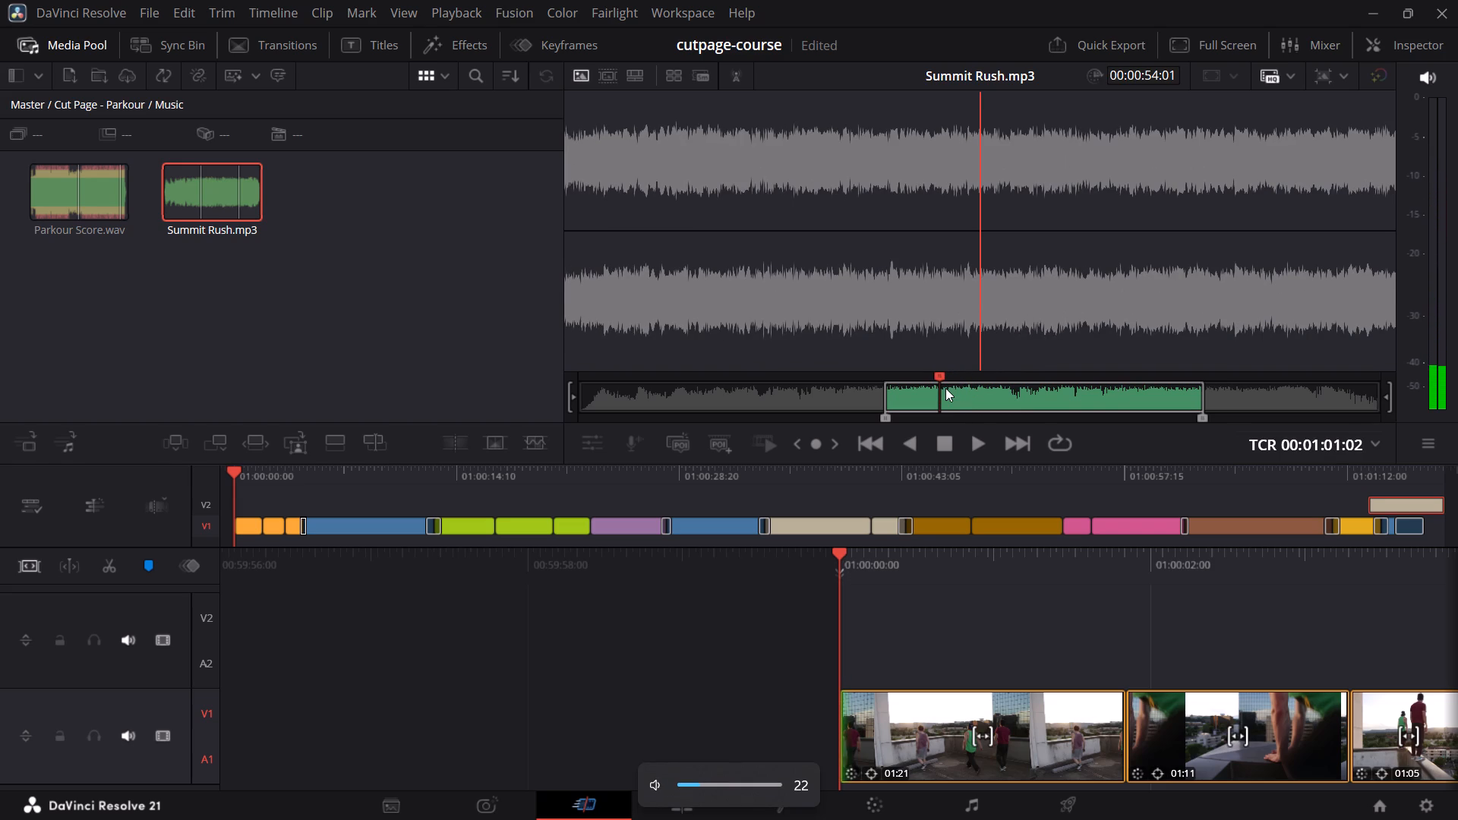
{"action": "left_click_drag", "start_coordinate": [945, 380], "coordinate": [951, 379]}
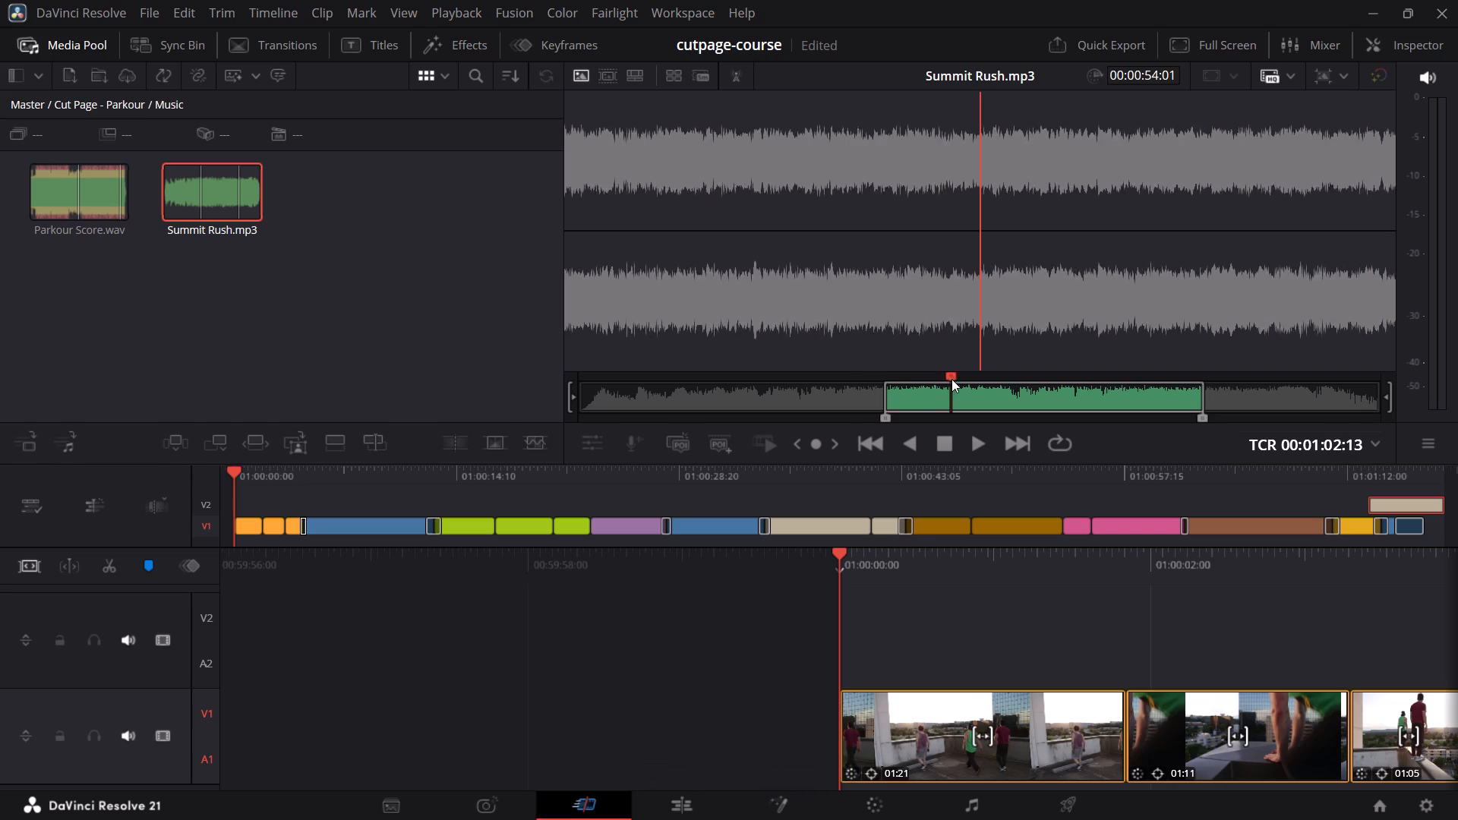
{"action": "left_click_drag", "start_coordinate": [951, 379], "coordinate": [940, 386]}
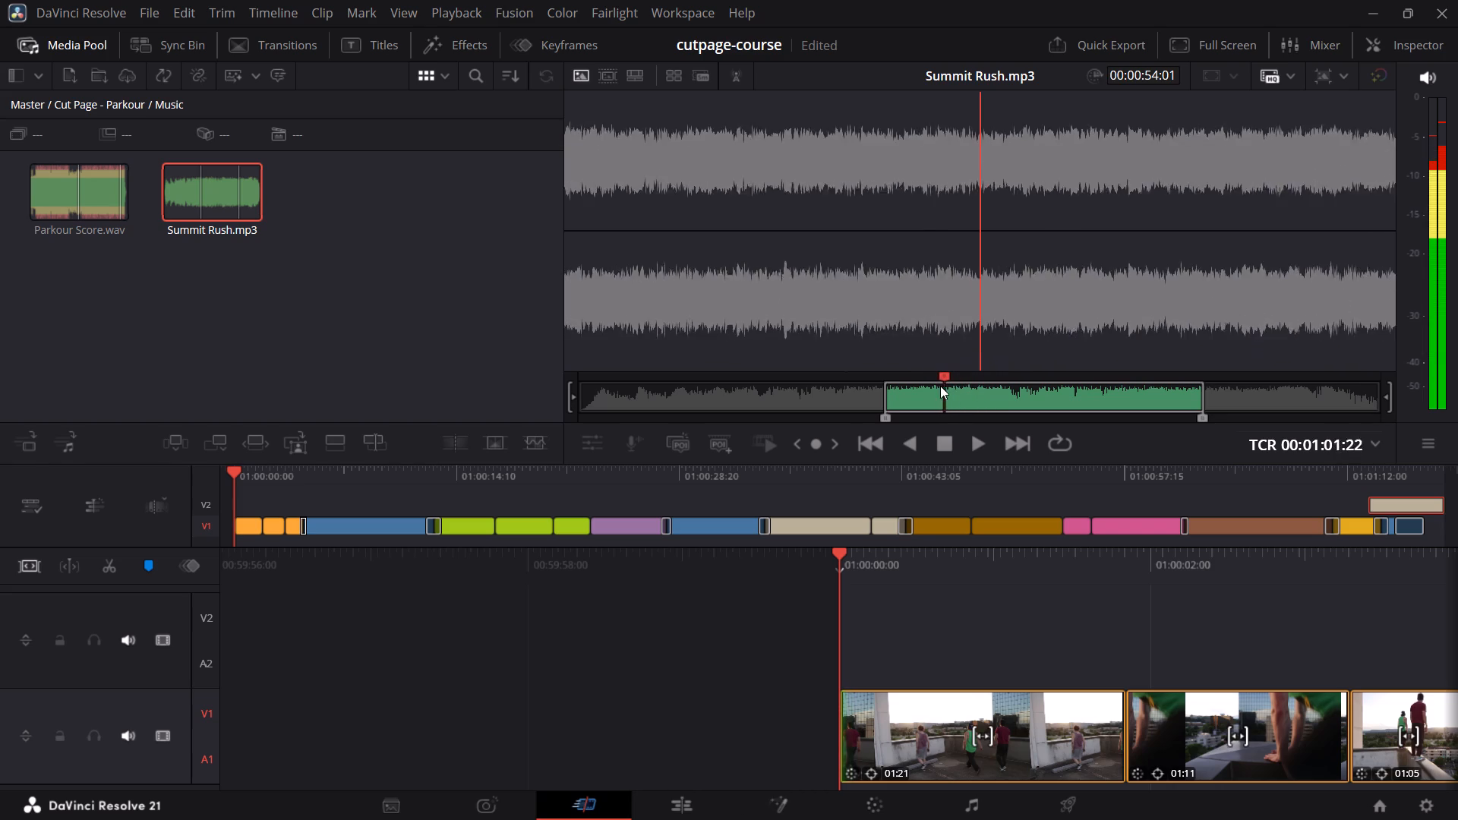
{"action": "left_click_drag", "start_coordinate": [940, 386], "coordinate": [898, 391]}
Scrub the Parkour timeline to the closing title and back to its first frame.
{"action": "left_click_drag", "start_coordinate": [946, 473], "coordinate": [1381, 503]}
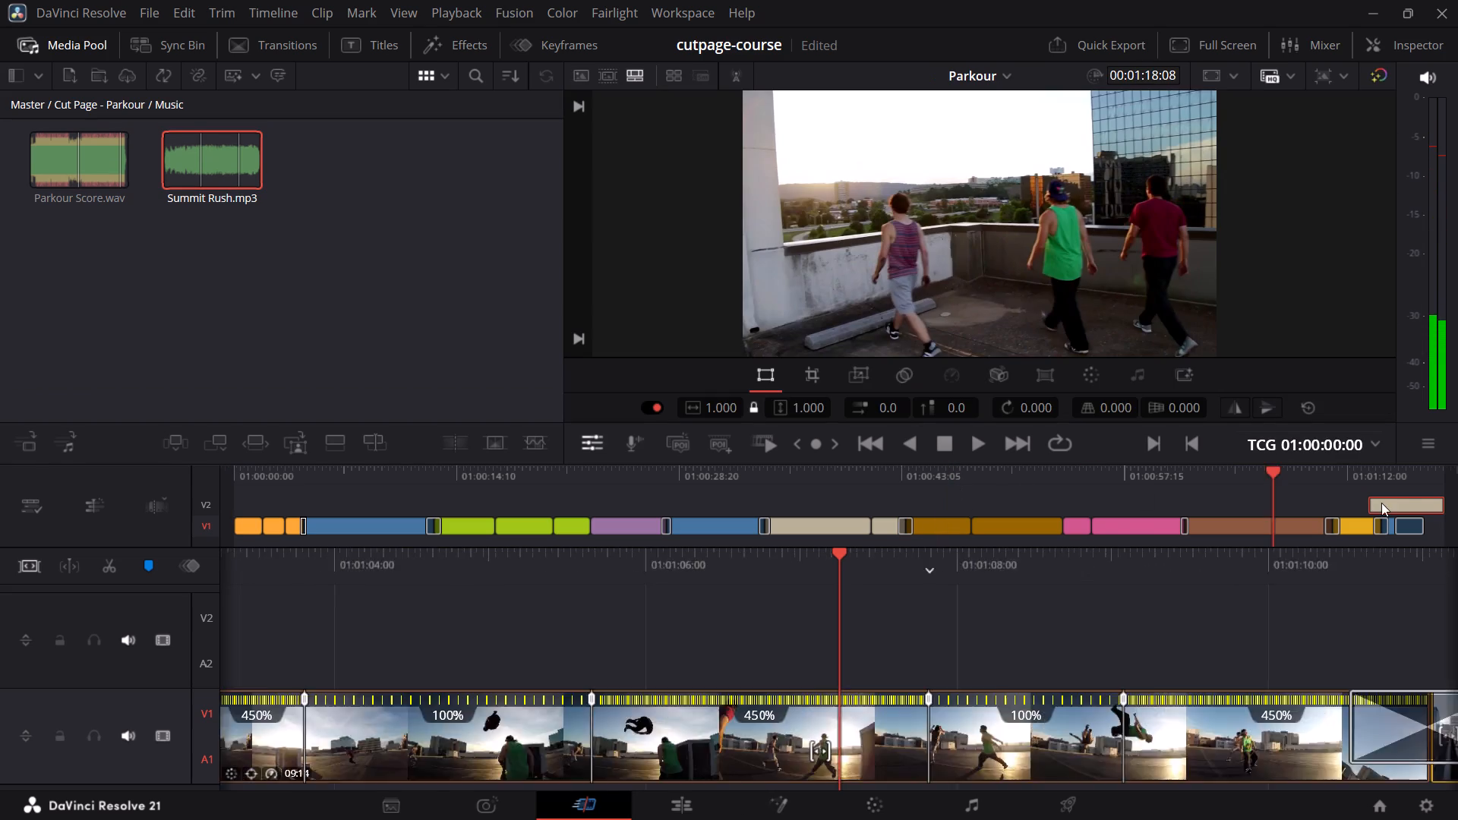
{"action": "left_click_drag", "start_coordinate": [1381, 503], "coordinate": [231, 523]}
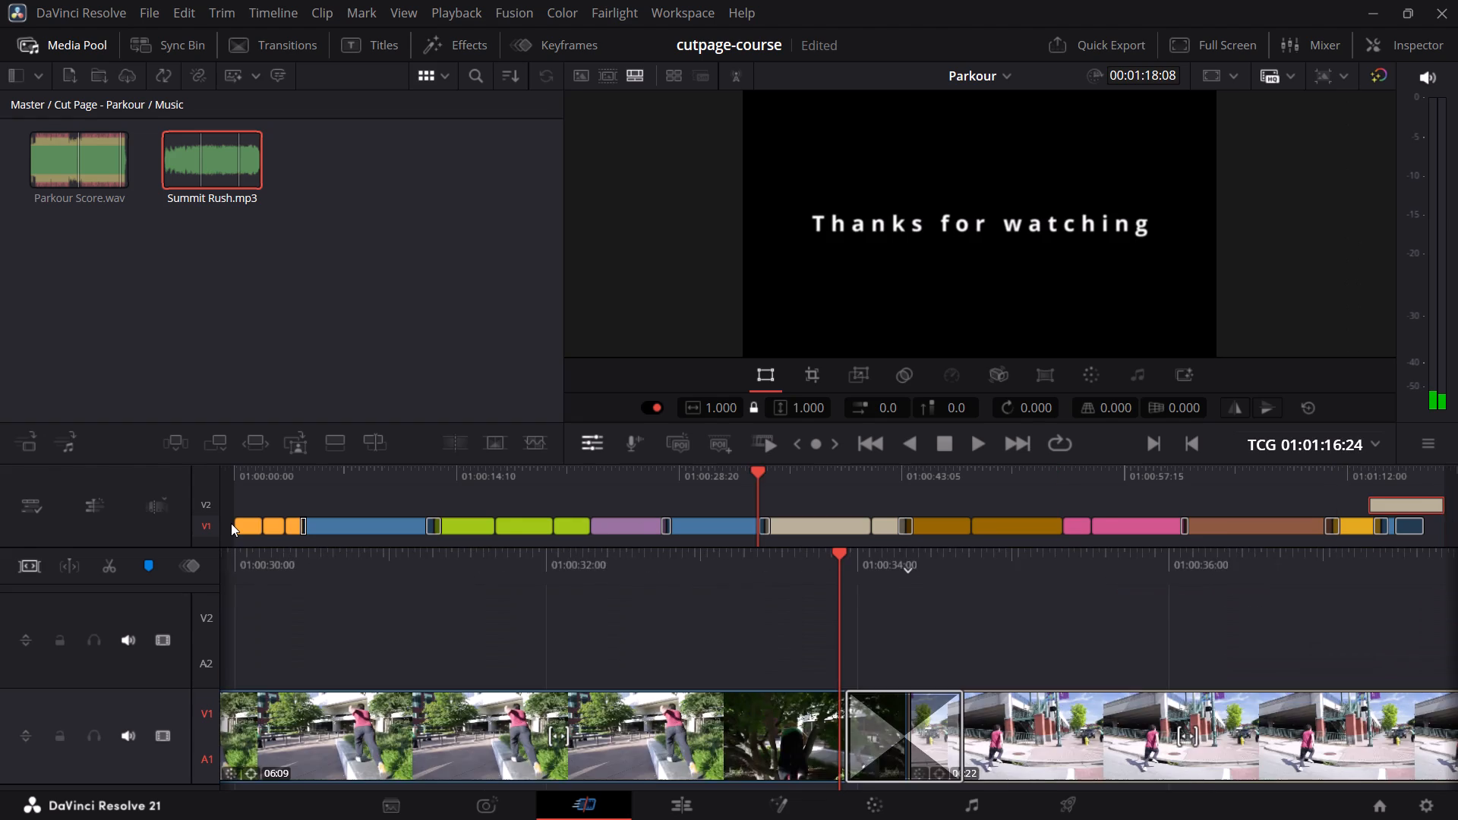
{"action": "left_click_drag", "start_coordinate": [231, 523], "coordinate": [229, 524]}
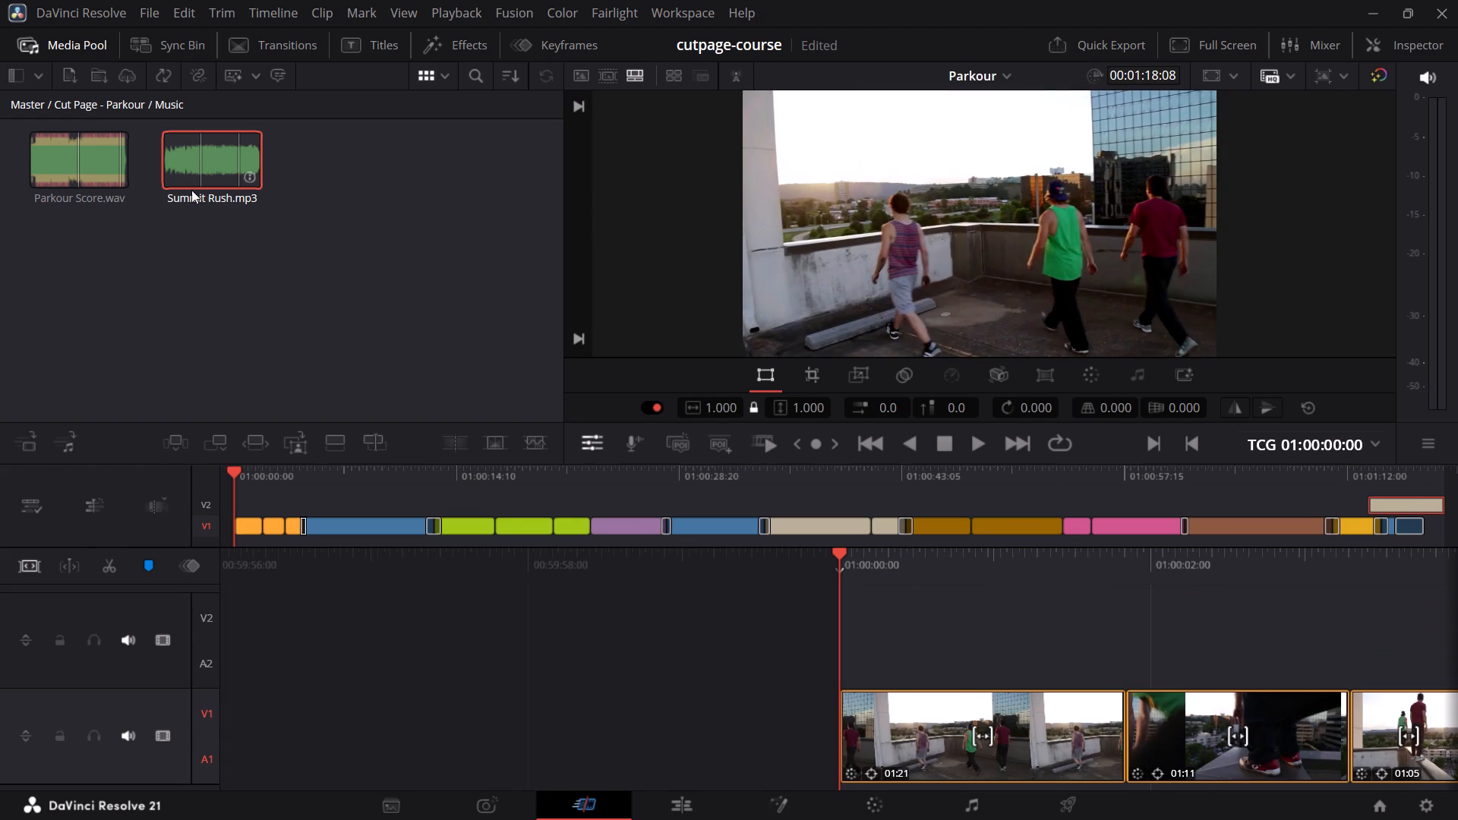
Reopen Summit Rush.mp3, sample its earlier passages, and mark the In point at the track's very beginning, 00:00:00:00.
{"action": "left_click", "coordinate": [194, 171]}
{"action": "left_click", "coordinate": [197, 169]}
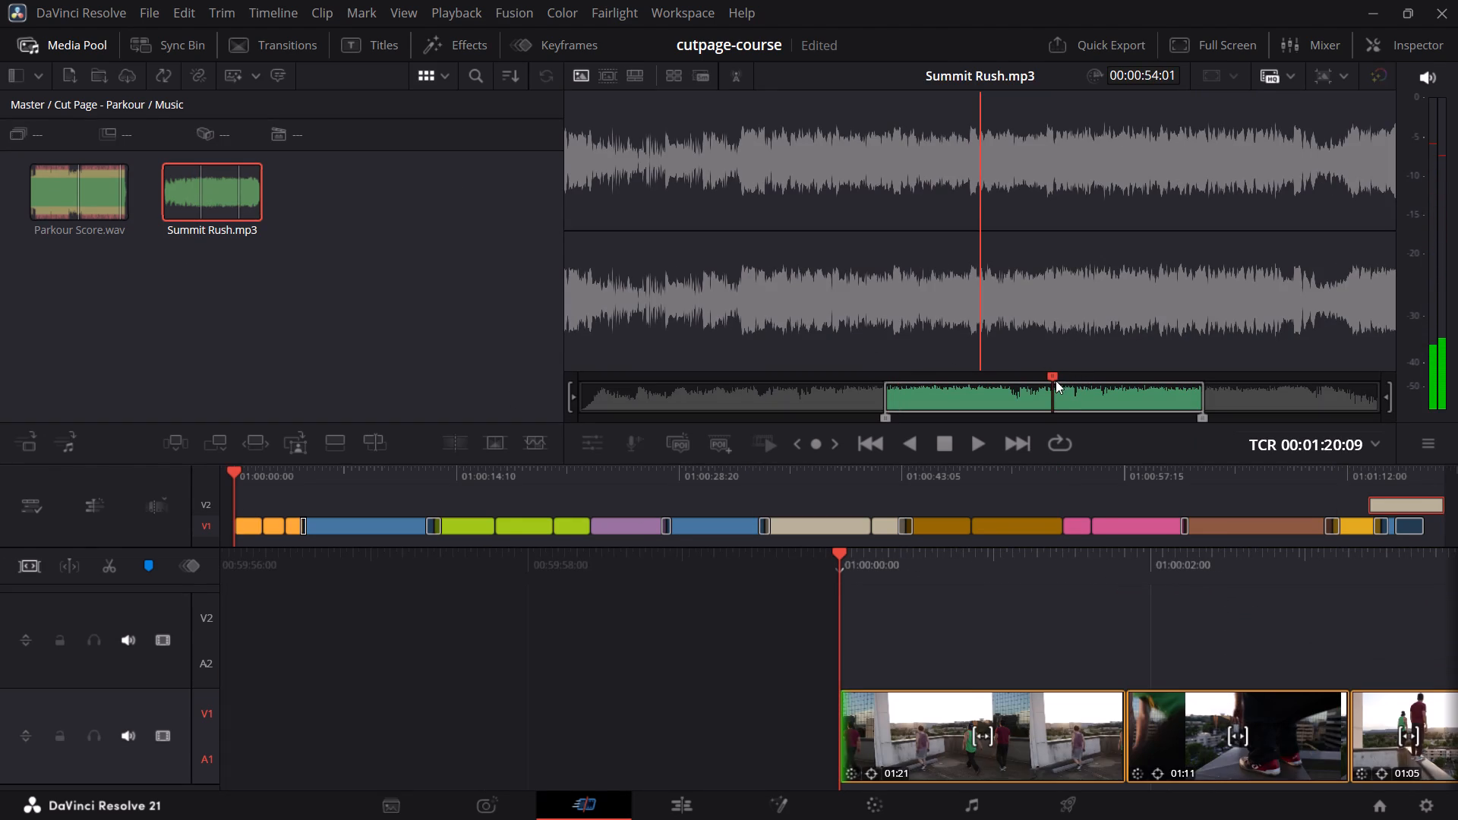
{"action": "left_click_drag", "start_coordinate": [1049, 376], "coordinate": [901, 393]}
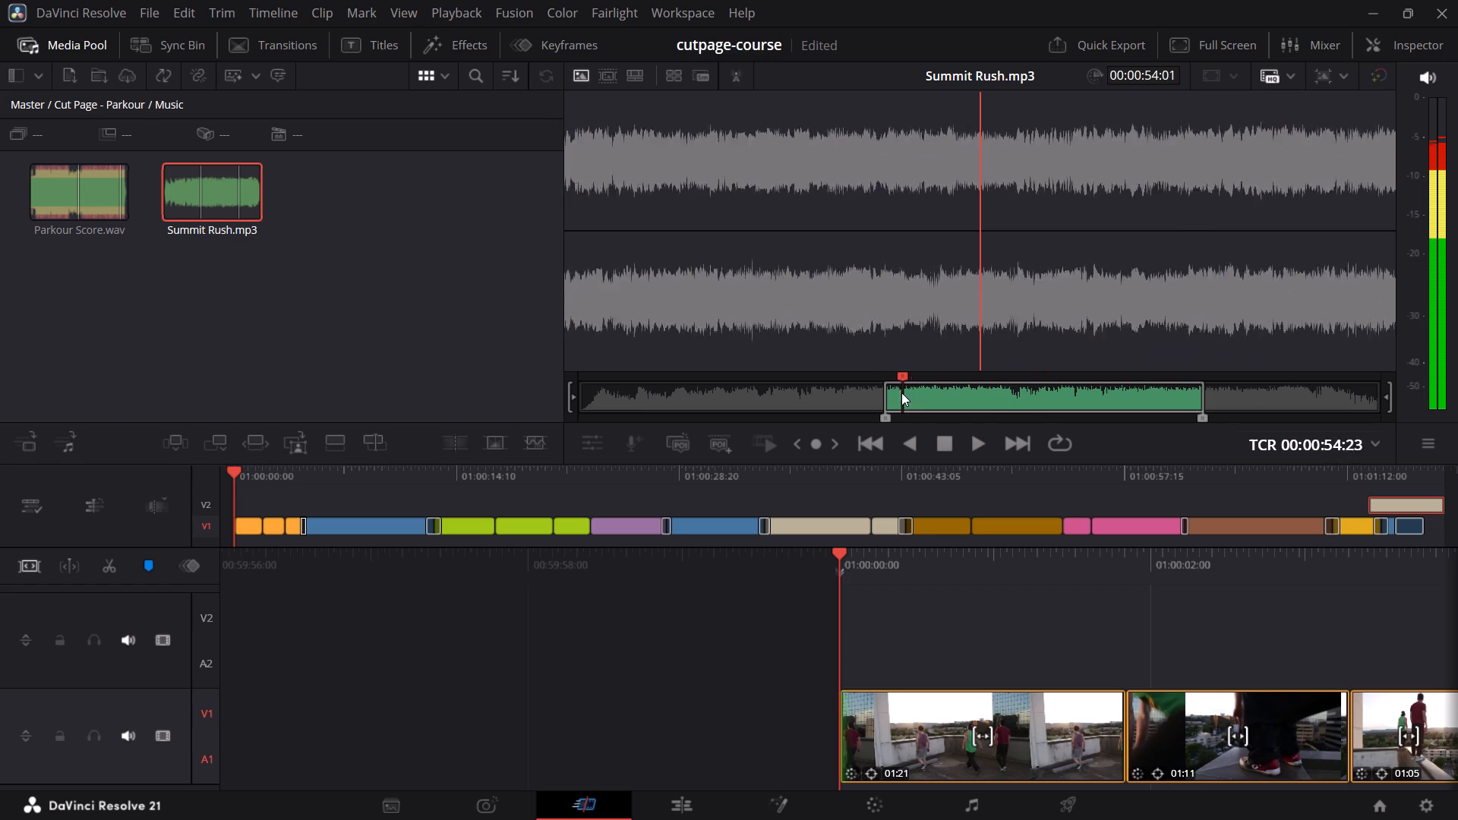
{"action": "left_click_drag", "start_coordinate": [901, 393], "coordinate": [879, 391]}
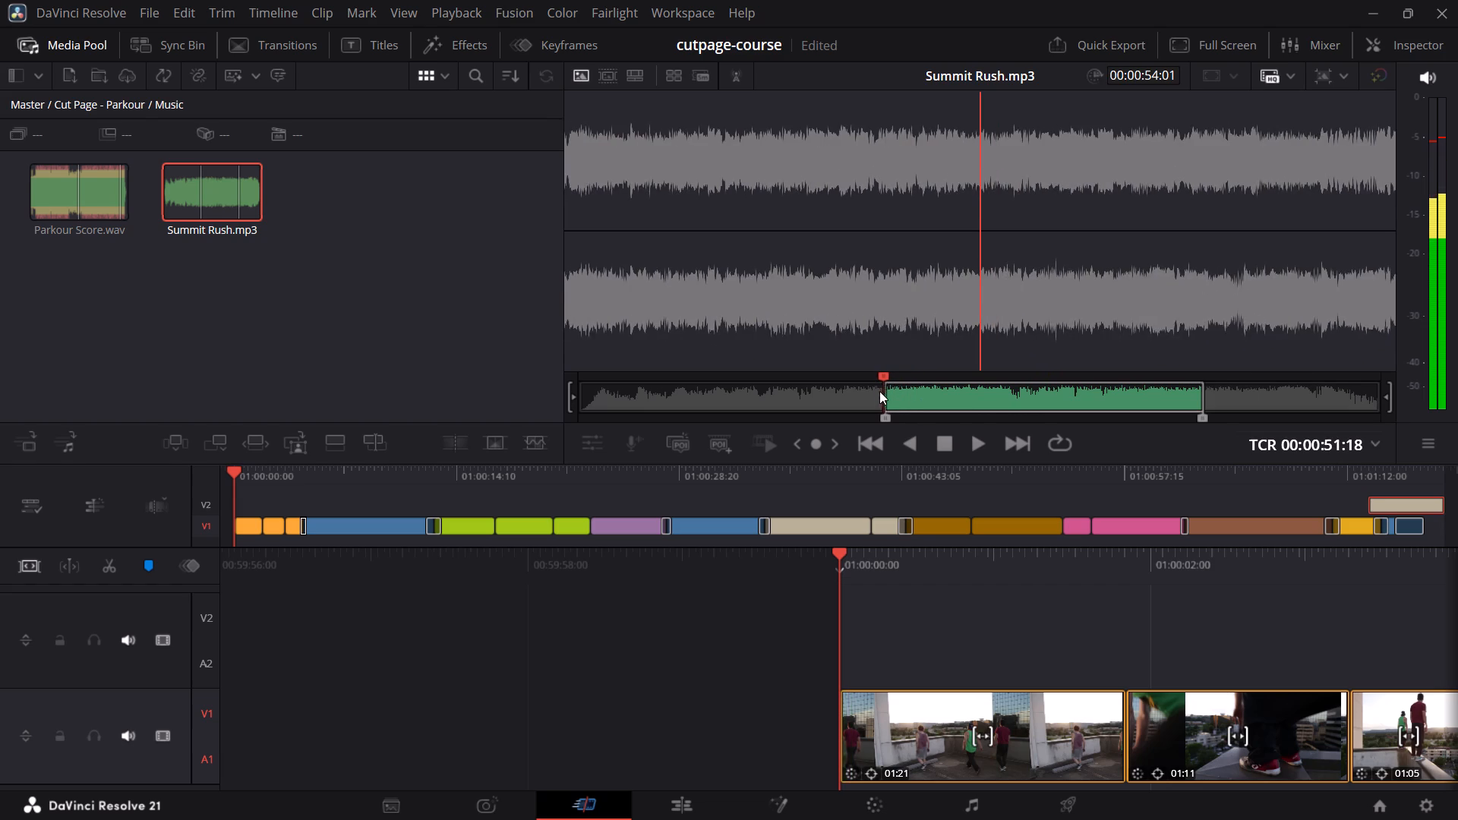
{"action": "left_click_drag", "start_coordinate": [879, 391], "coordinate": [708, 393]}
{"action": "key", "text": "space"}
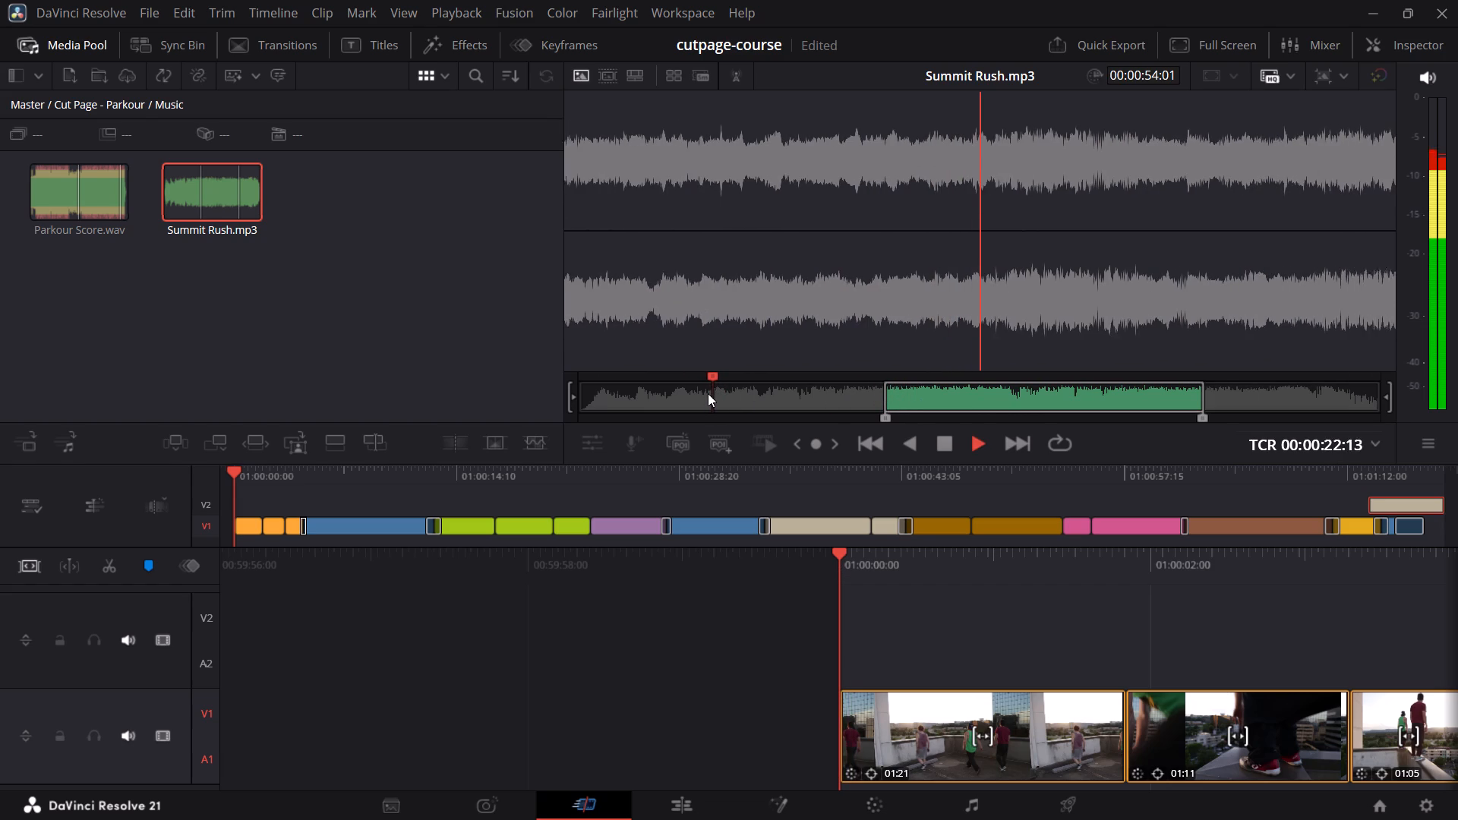
{"action": "key", "text": "space"}
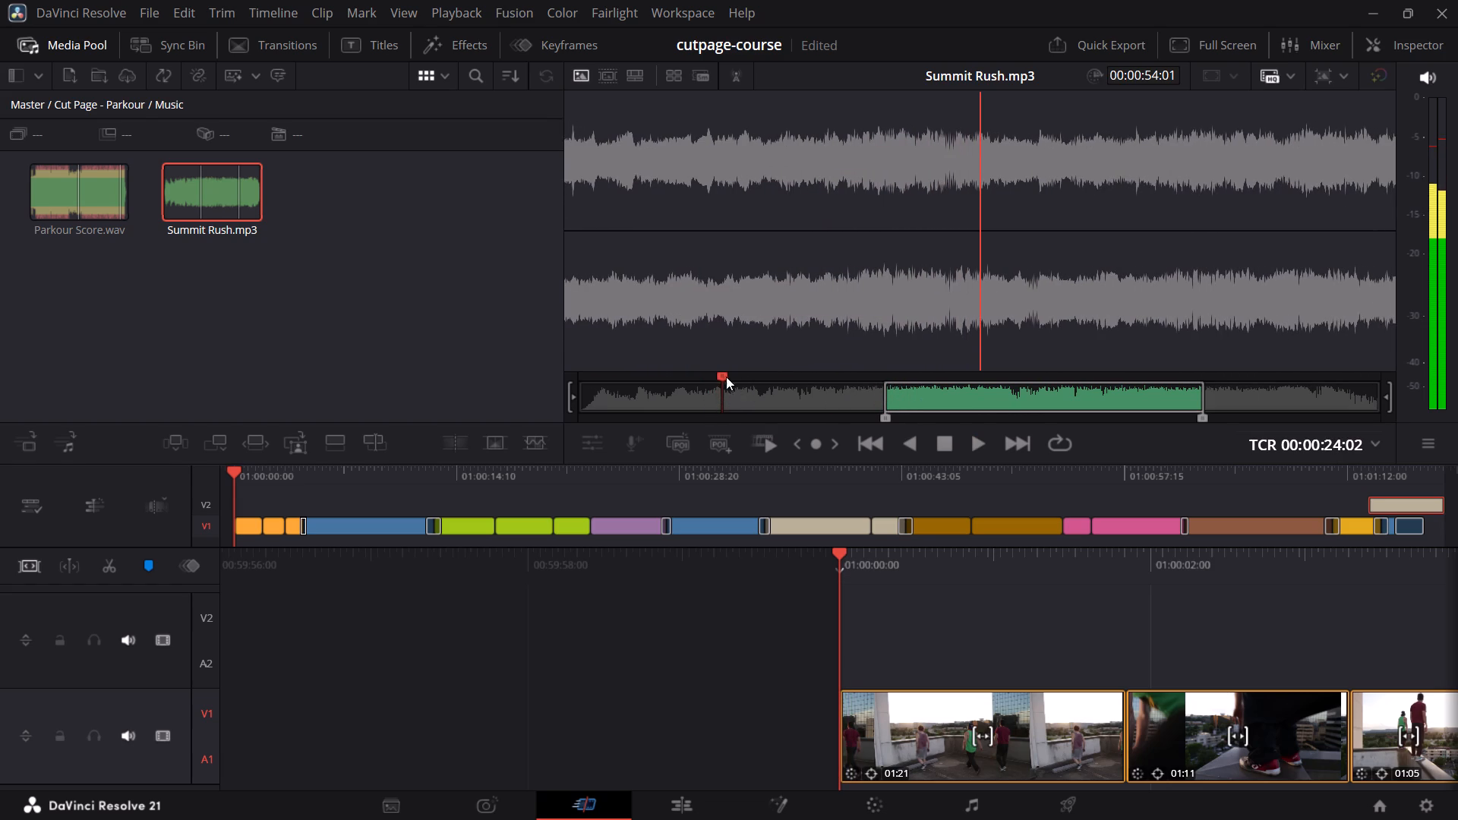
{"action": "left_click_drag", "start_coordinate": [723, 375], "coordinate": [576, 410]}
{"action": "key", "text": "space"}
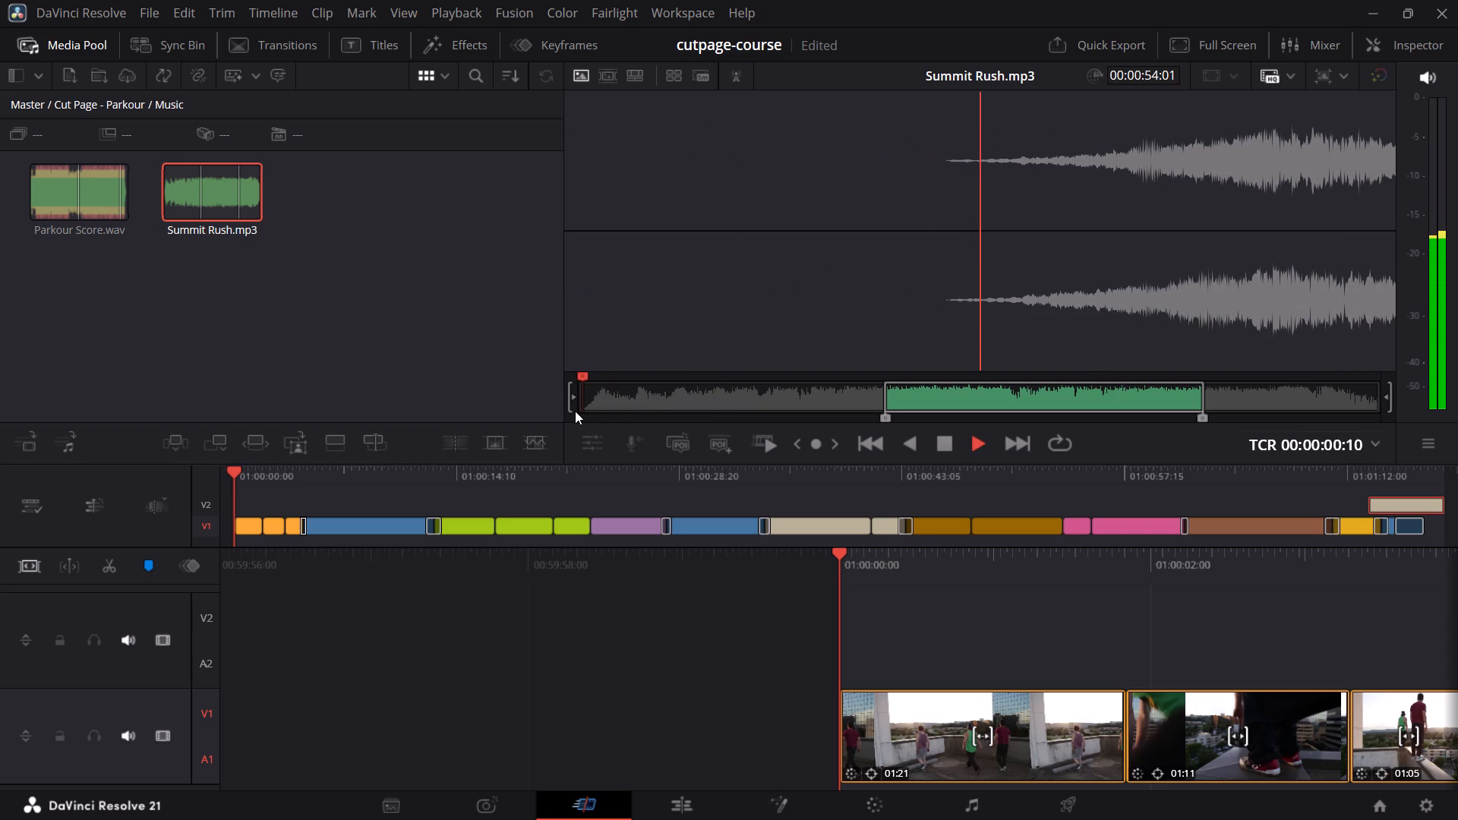
{"action": "key", "text": "space"}
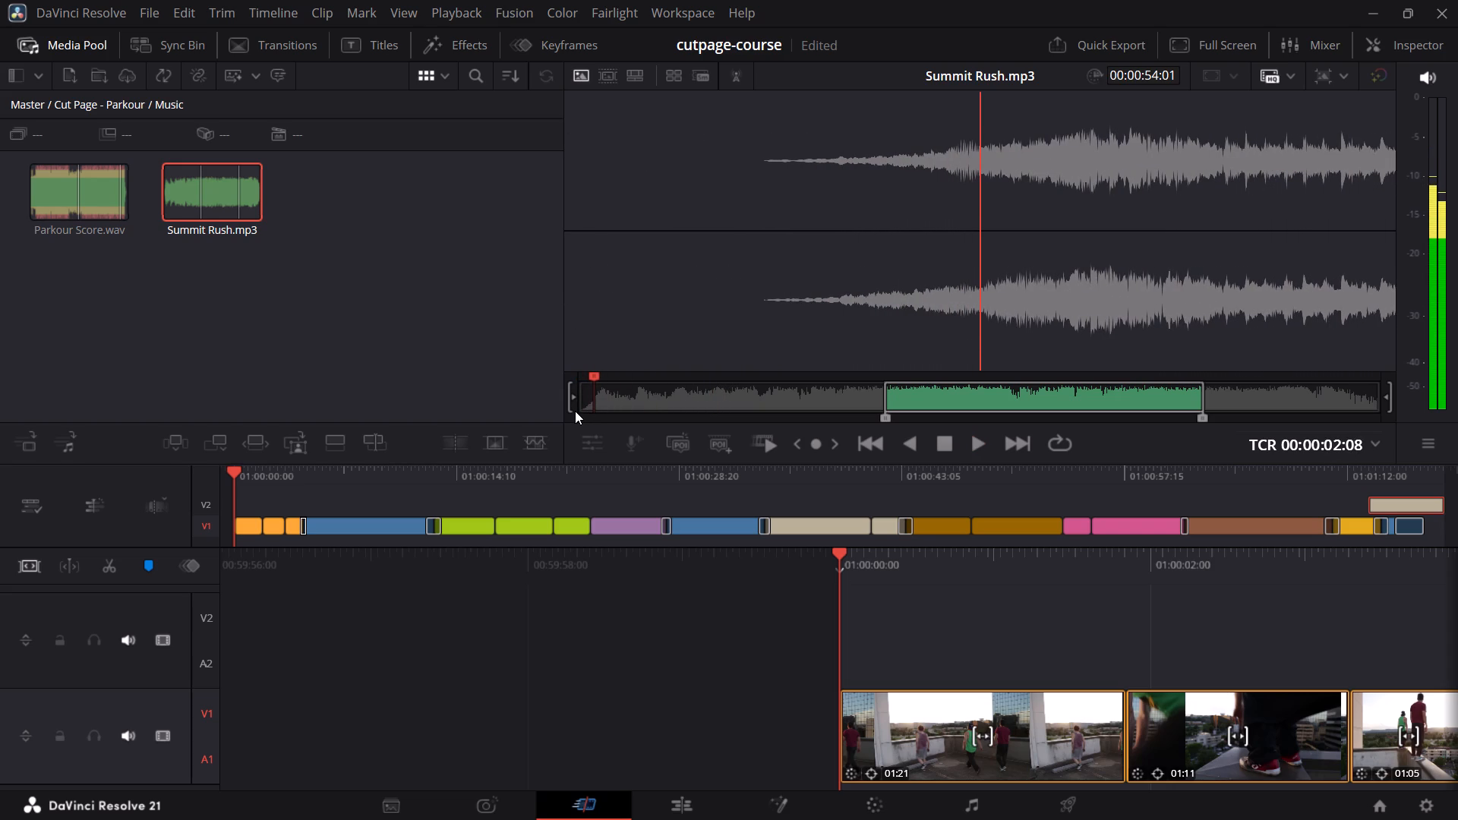
{"action": "left_click_drag", "start_coordinate": [589, 379], "coordinate": [577, 383]}
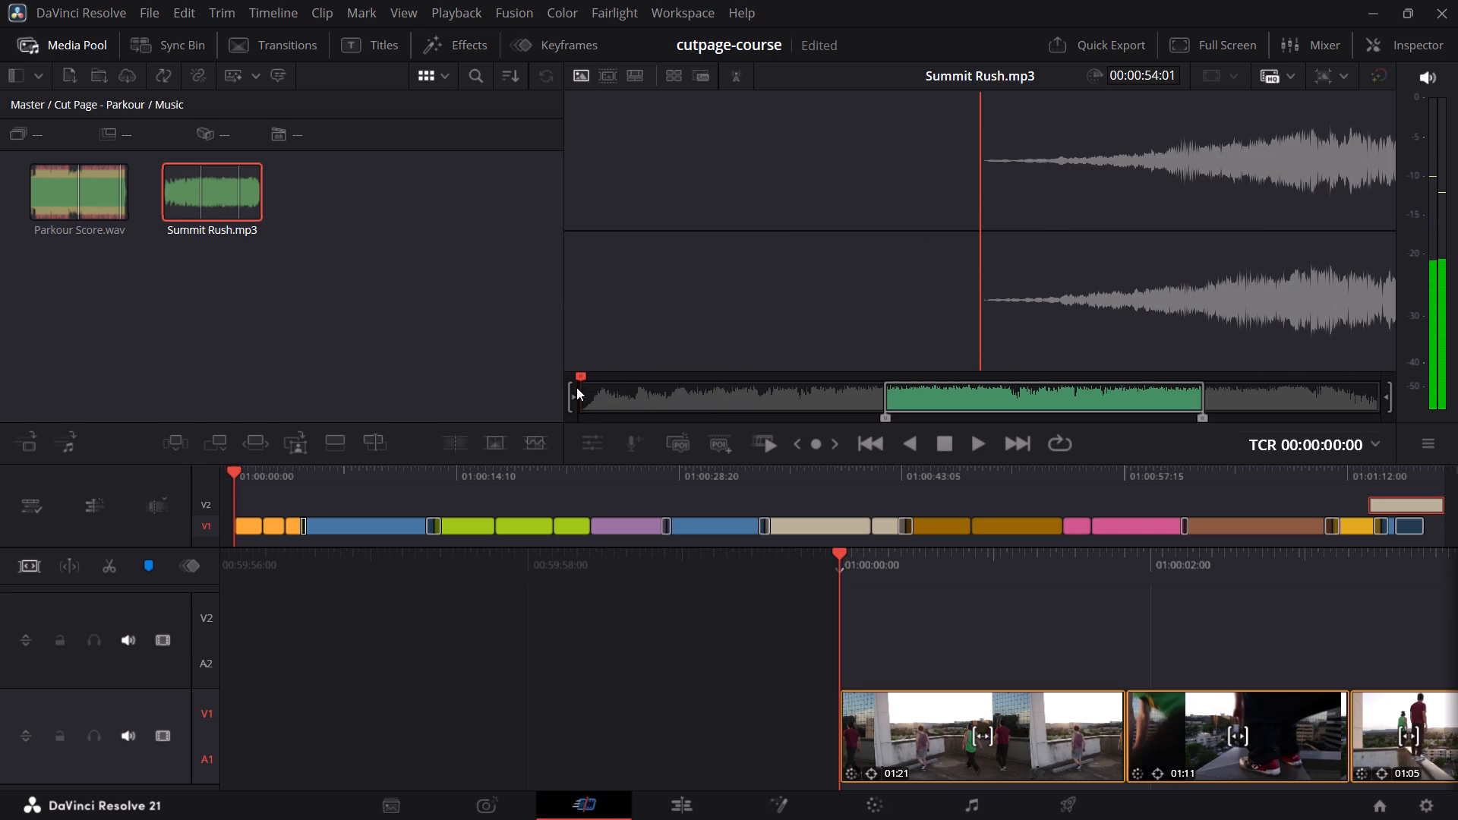
{"action": "key", "text": "i"}
Play Summit Rush.mp3 from its beginning for about ten seconds to check the opening.
{"action": "key", "text": "space"}
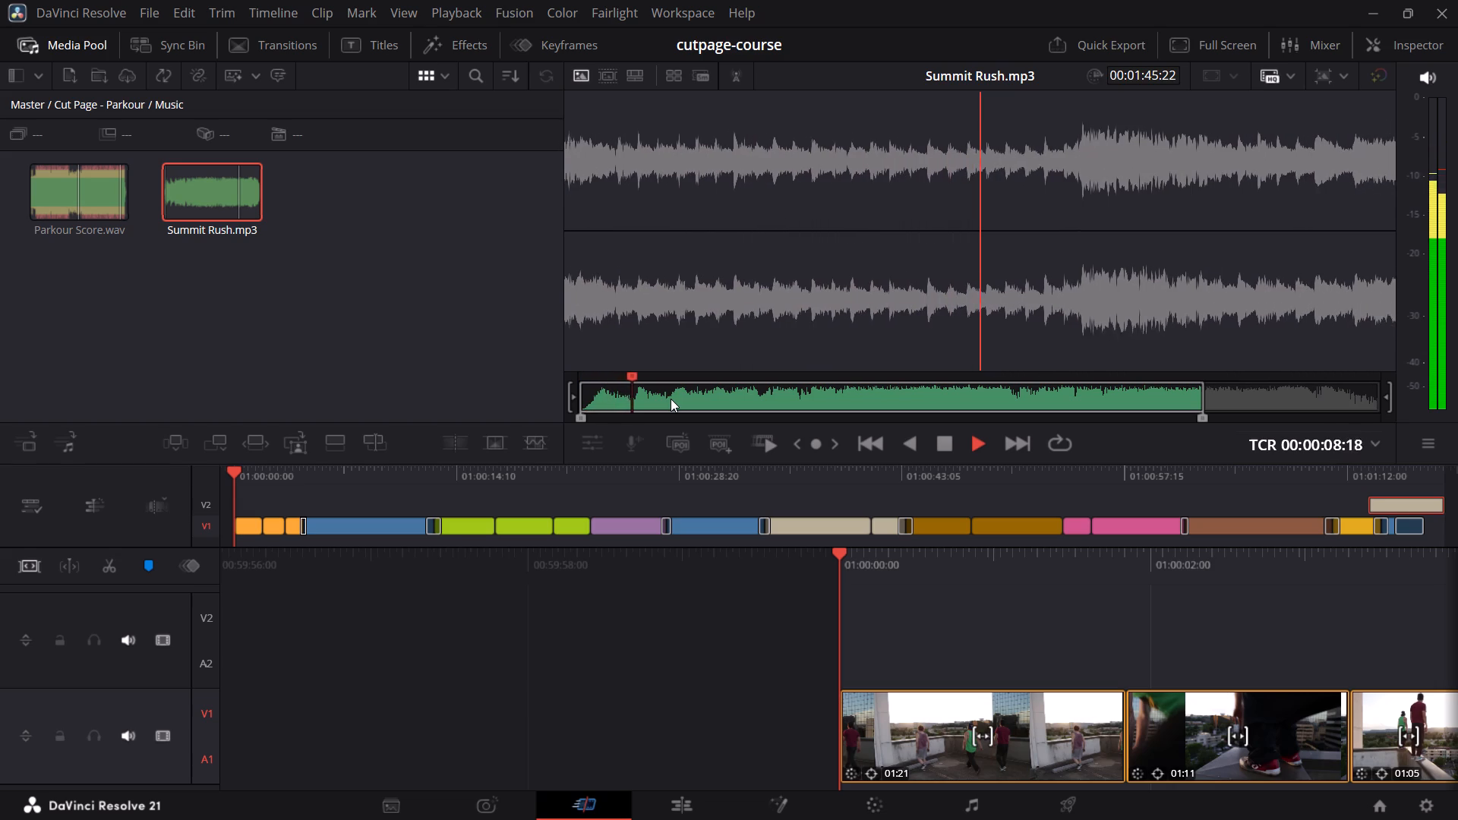
{"action": "key", "text": "space"}
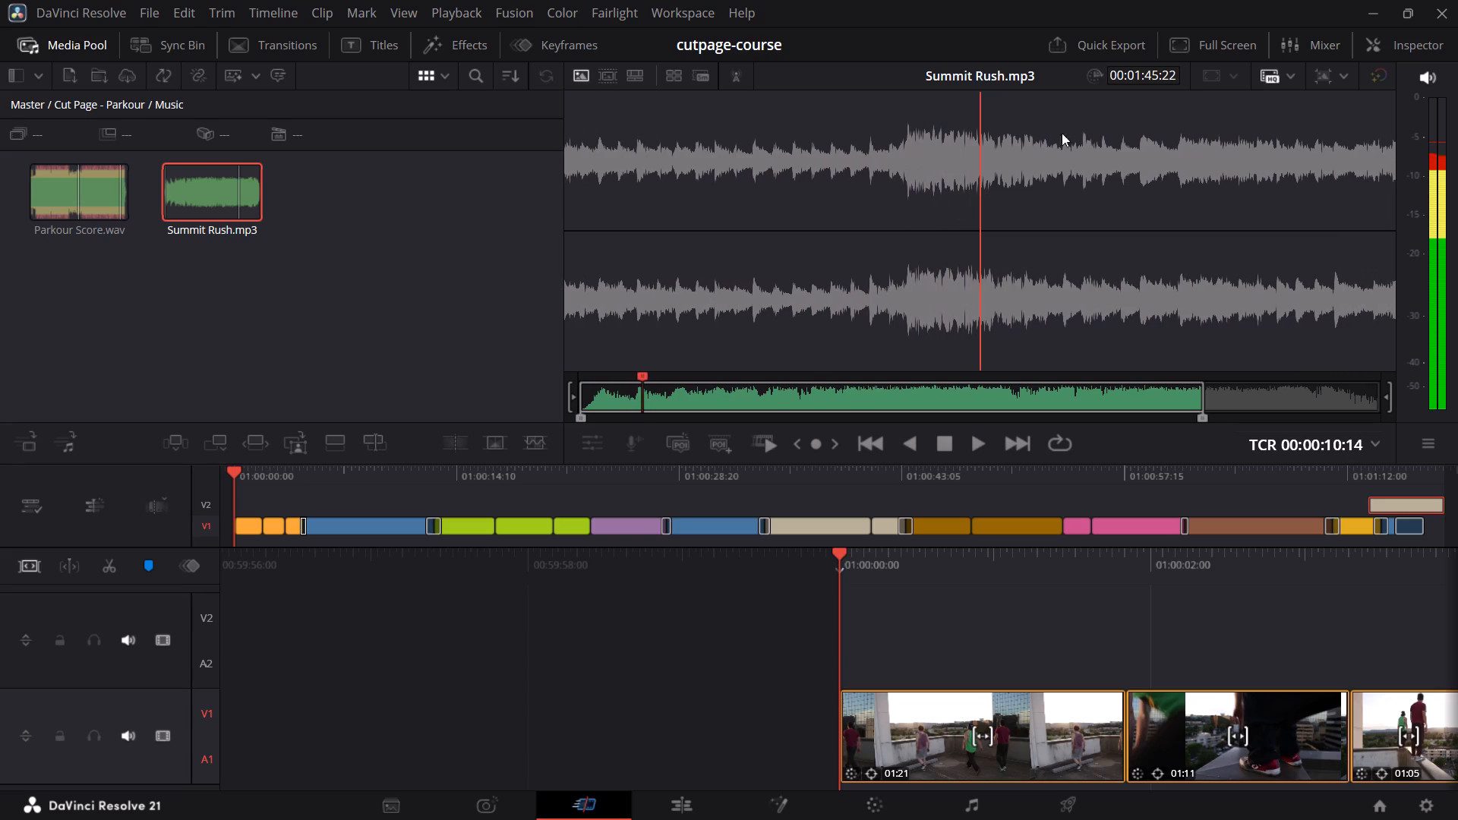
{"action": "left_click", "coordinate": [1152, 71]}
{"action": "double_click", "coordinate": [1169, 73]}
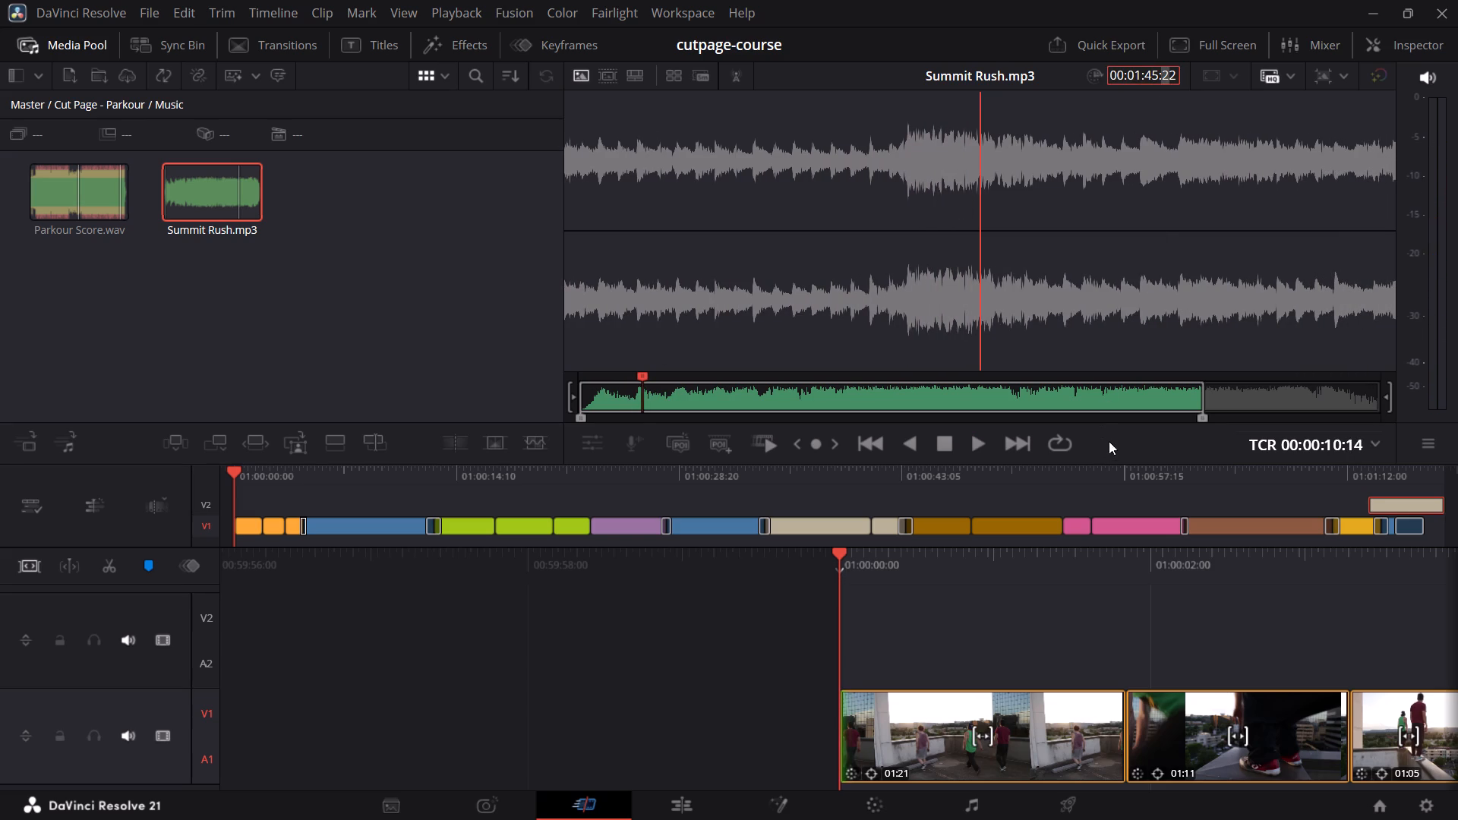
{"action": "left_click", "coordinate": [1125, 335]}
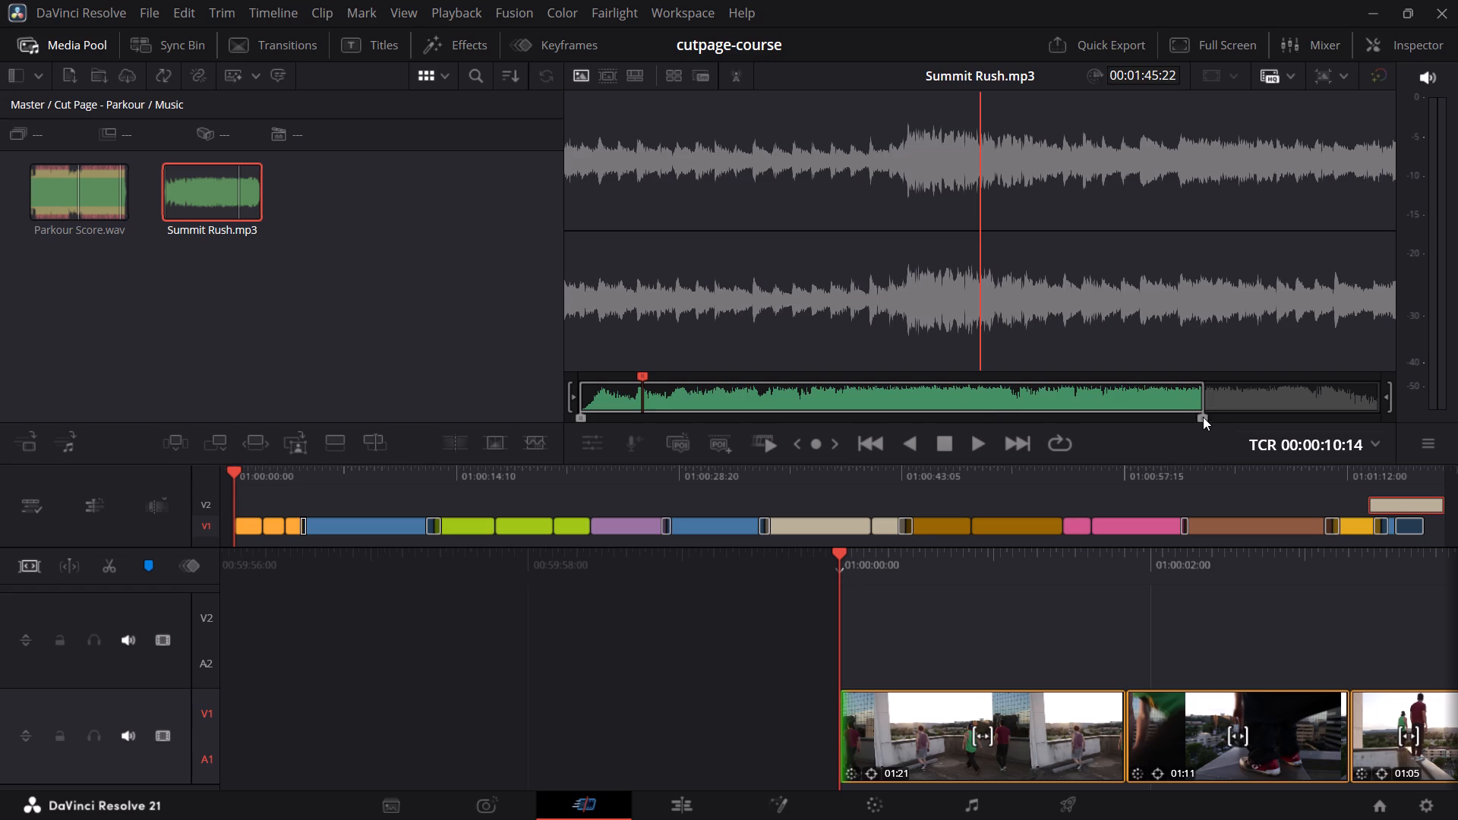
Move the Out point of Summit Rush.mp3 to about 00:01:21:07, keeping the In point at the track's beginning.
{"action": "left_click_drag", "start_coordinate": [1200, 415], "coordinate": [904, 445]}
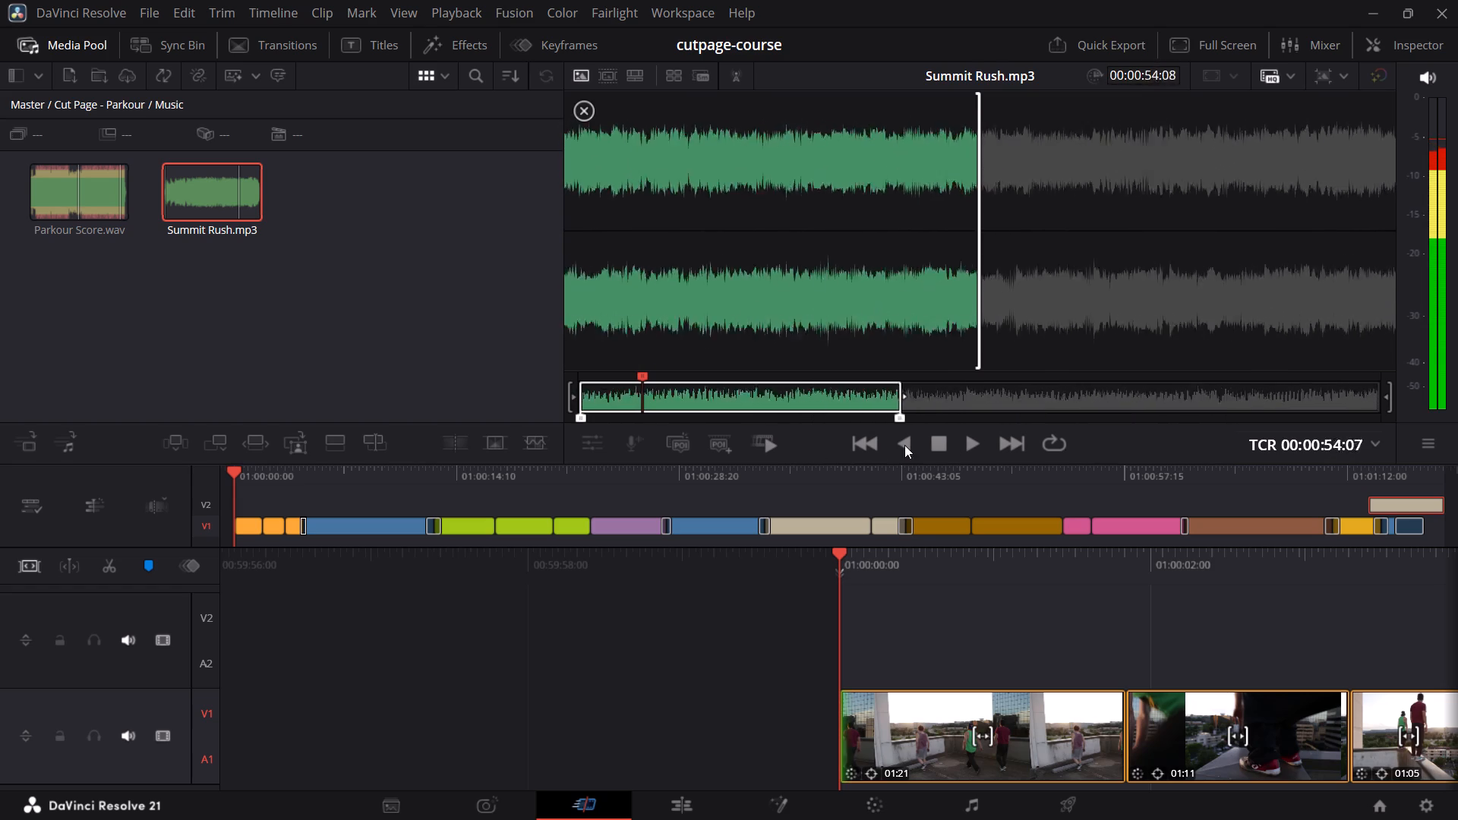
{"action": "left_click_drag", "start_coordinate": [904, 445], "coordinate": [1043, 438]}
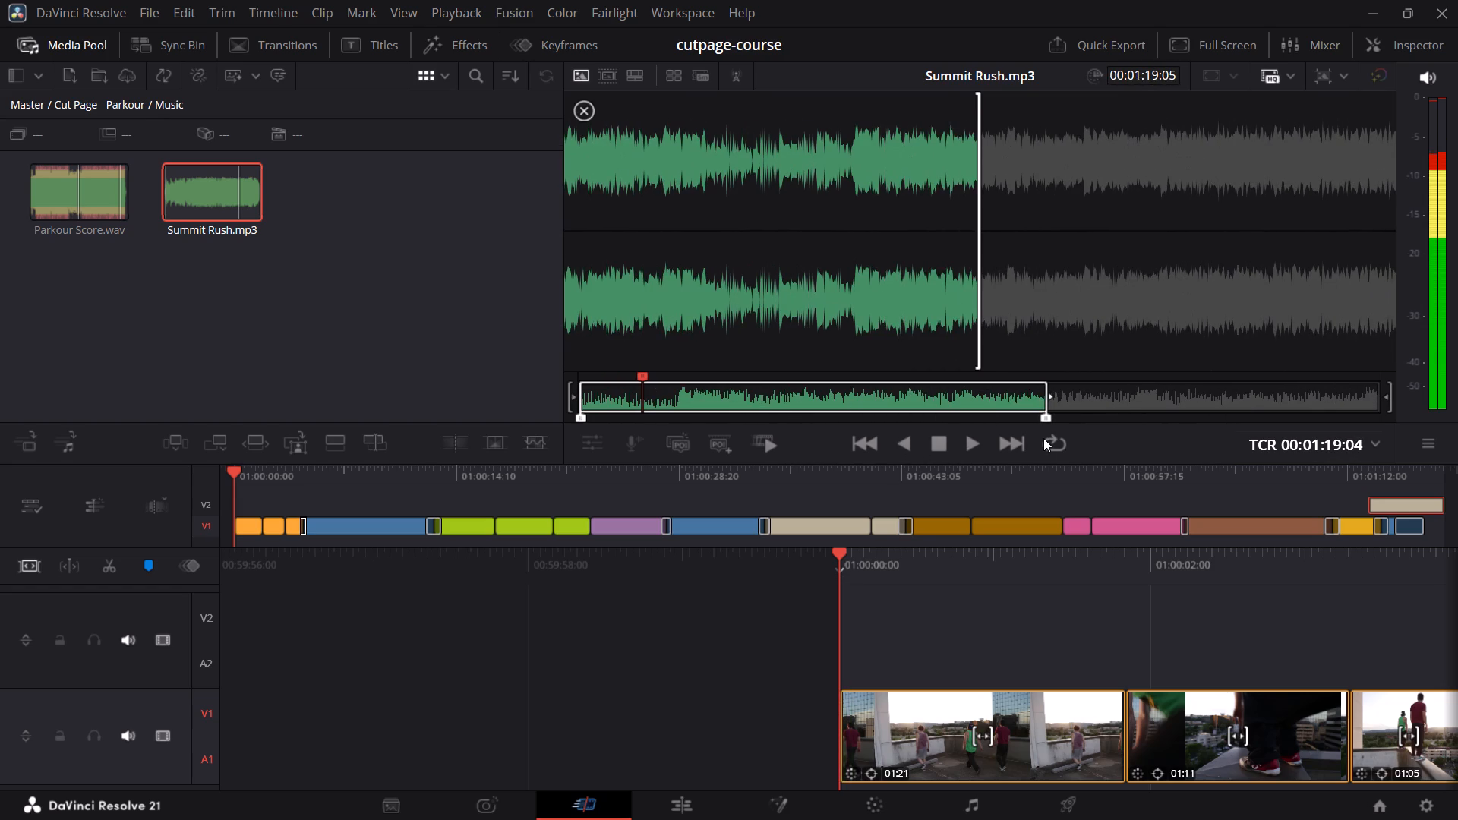
{"action": "left_click_drag", "start_coordinate": [1043, 438], "coordinate": [1049, 438]}
{"action": "key", "text": "o"}
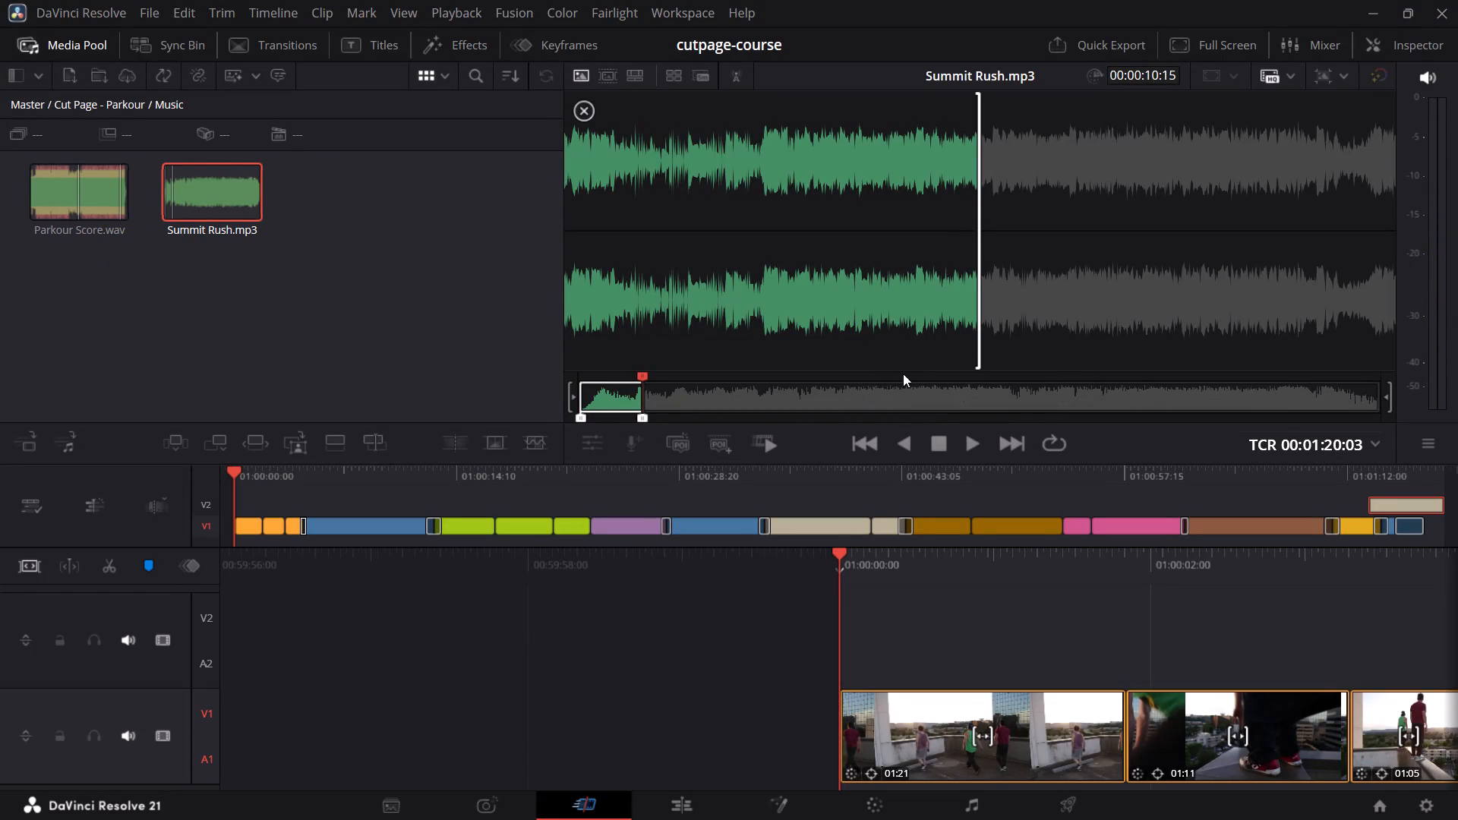
{"action": "left_click_drag", "start_coordinate": [642, 418], "coordinate": [675, 417]}
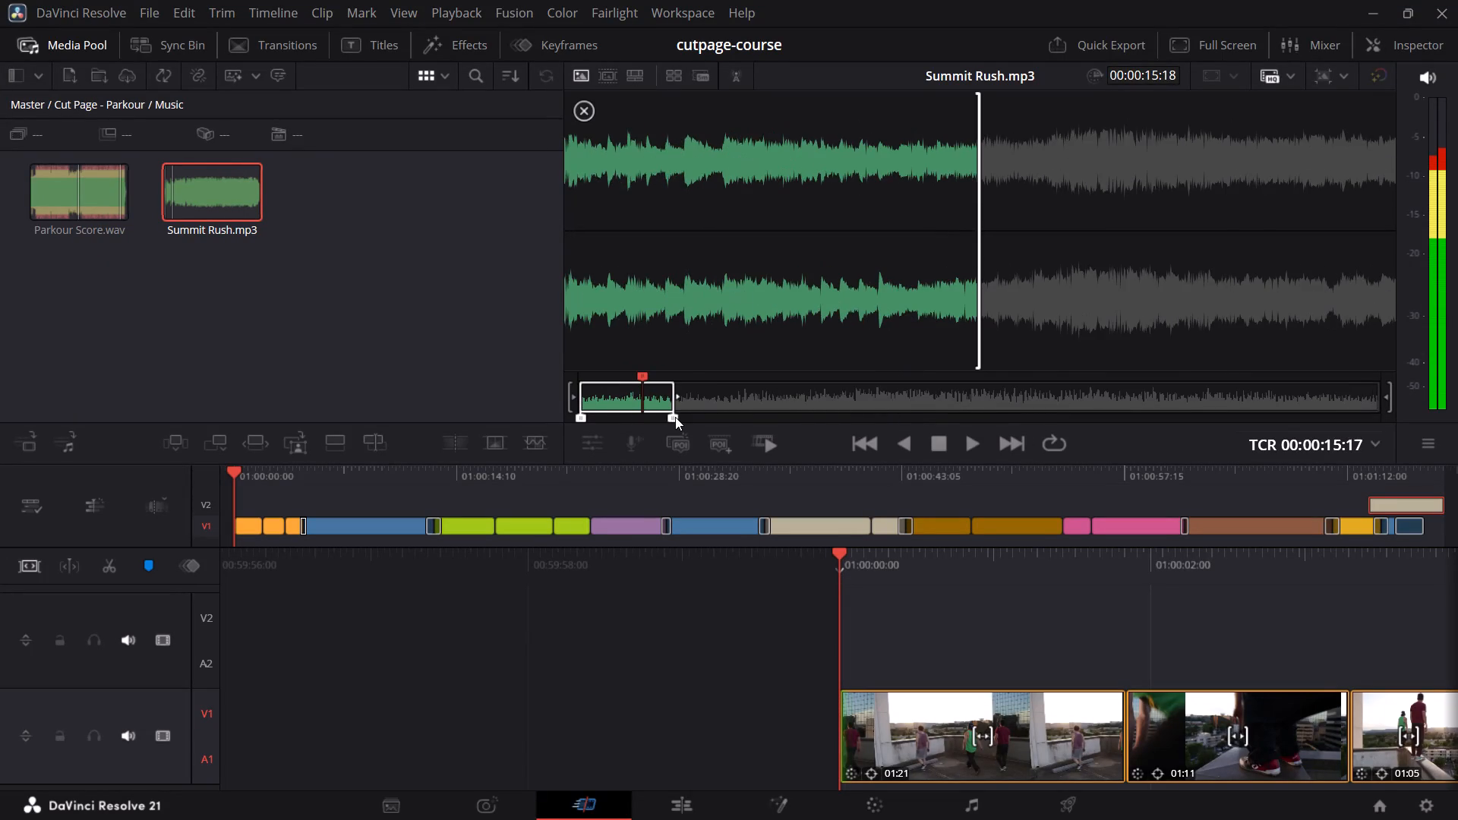
{"action": "left_click_drag", "start_coordinate": [675, 417], "coordinate": [985, 426]}
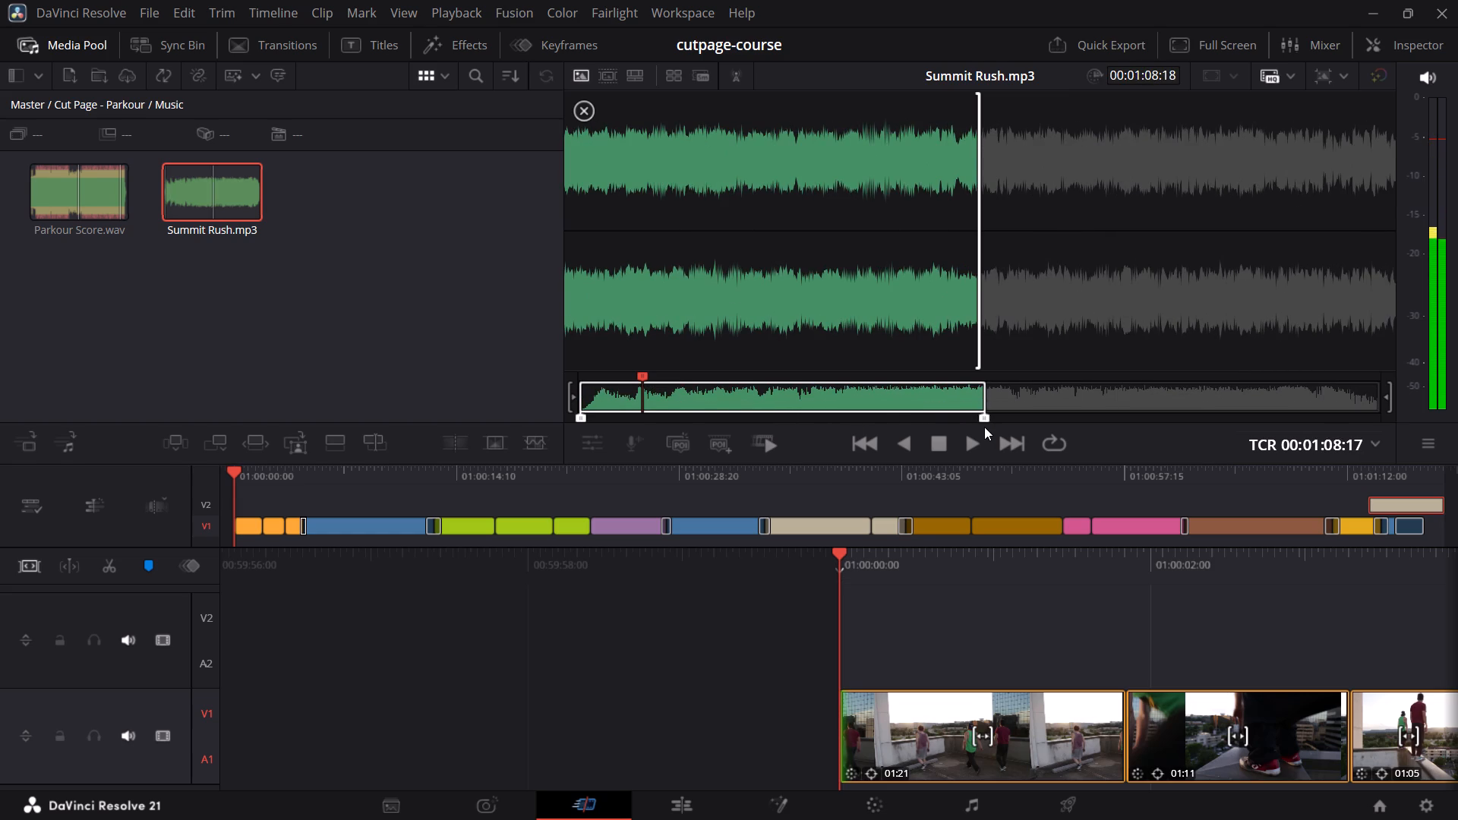
{"action": "left_click_drag", "start_coordinate": [986, 408], "coordinate": [1018, 410]}
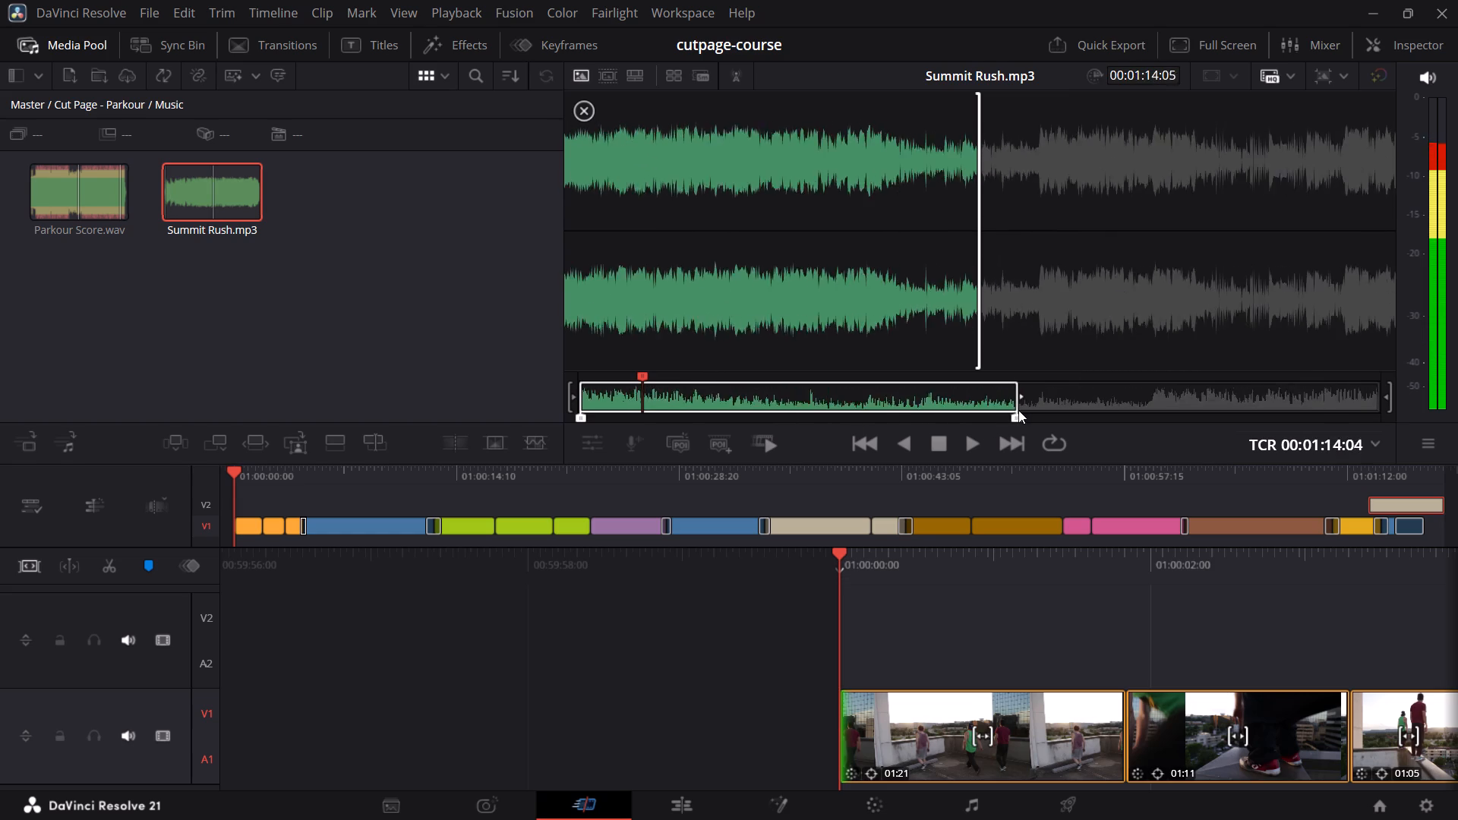
{"action": "left_click_drag", "start_coordinate": [1018, 410], "coordinate": [1057, 420]}
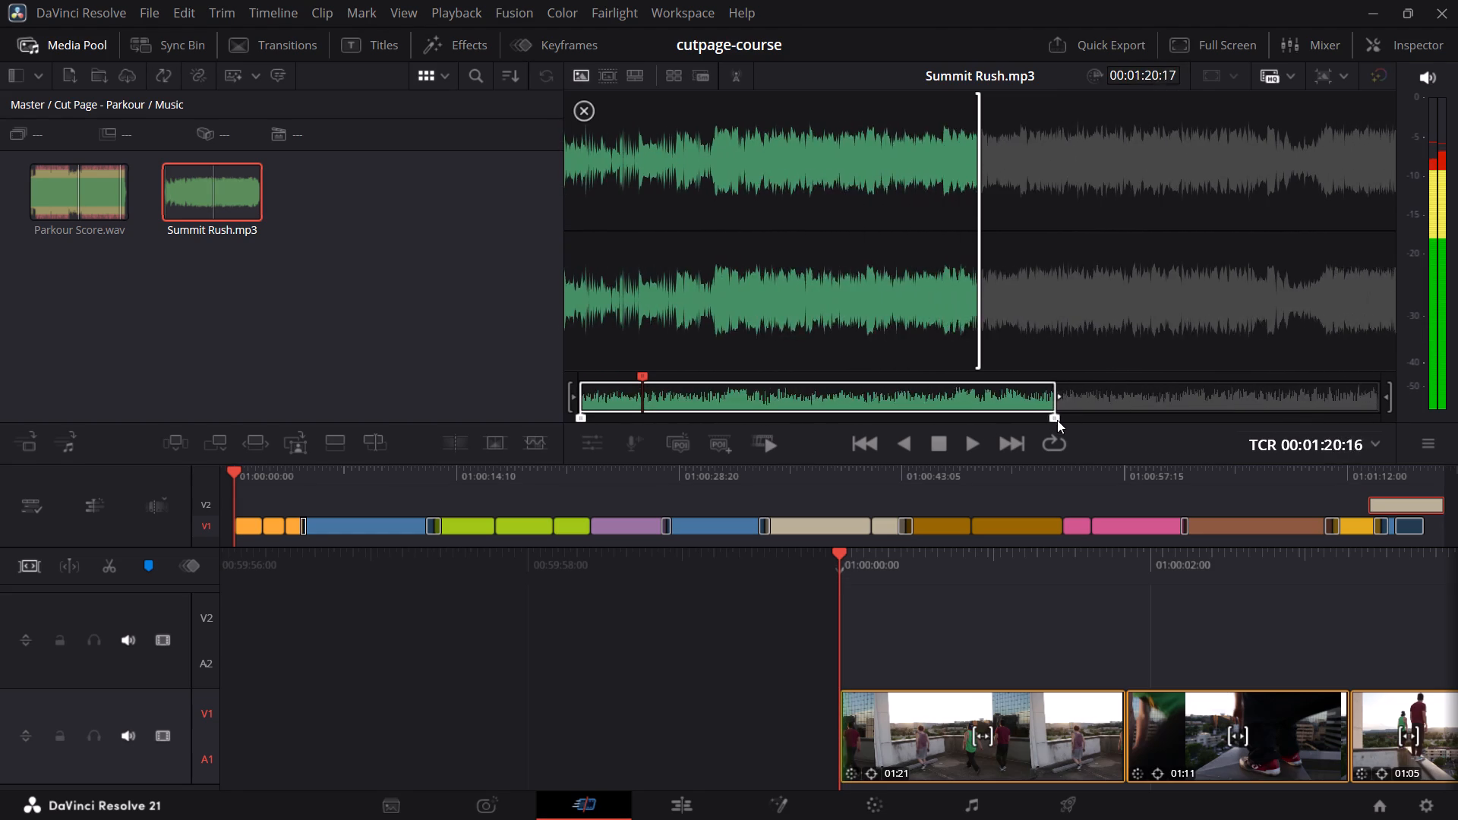
{"action": "left_click_drag", "start_coordinate": [1057, 420], "coordinate": [1060, 421]}
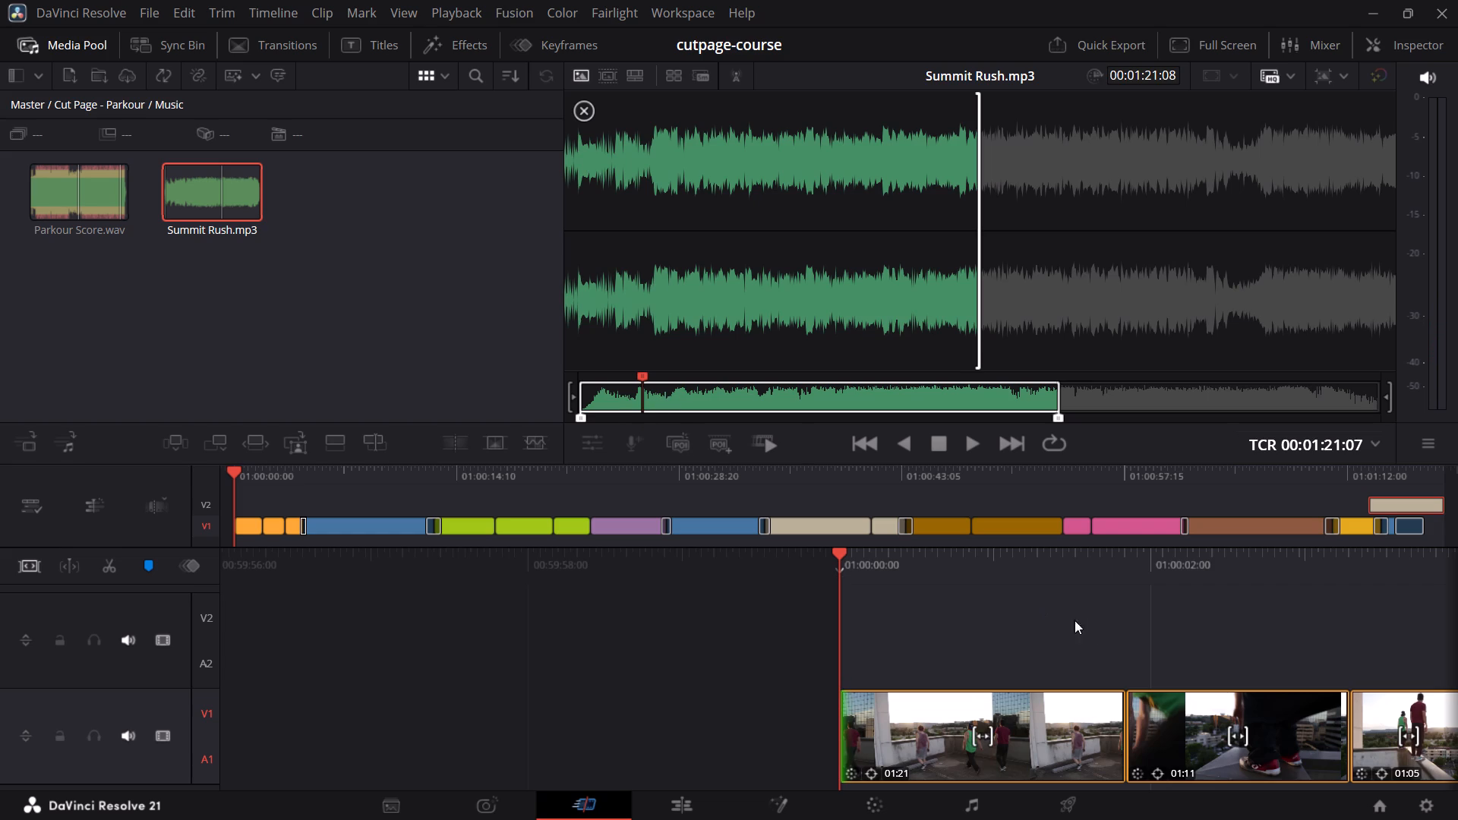
Scrub the Parkour timeline from its first frame to about 01:00:11:21, reviewing the rooftop and brick-arcade shots.
{"action": "left_click_drag", "start_coordinate": [1096, 570], "coordinate": [816, 588]}
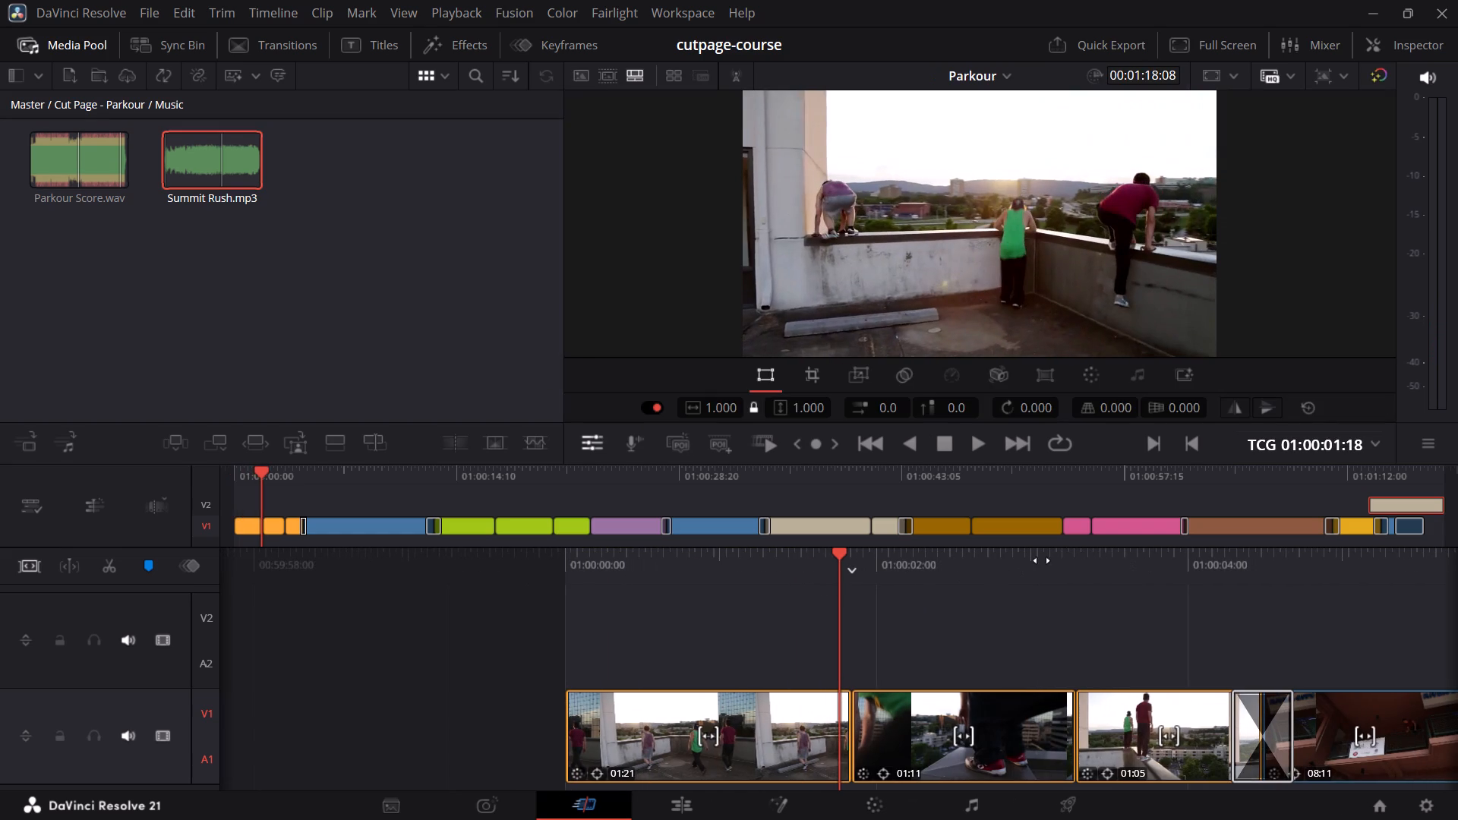
{"action": "left_click_drag", "start_coordinate": [1167, 579], "coordinate": [856, 607]}
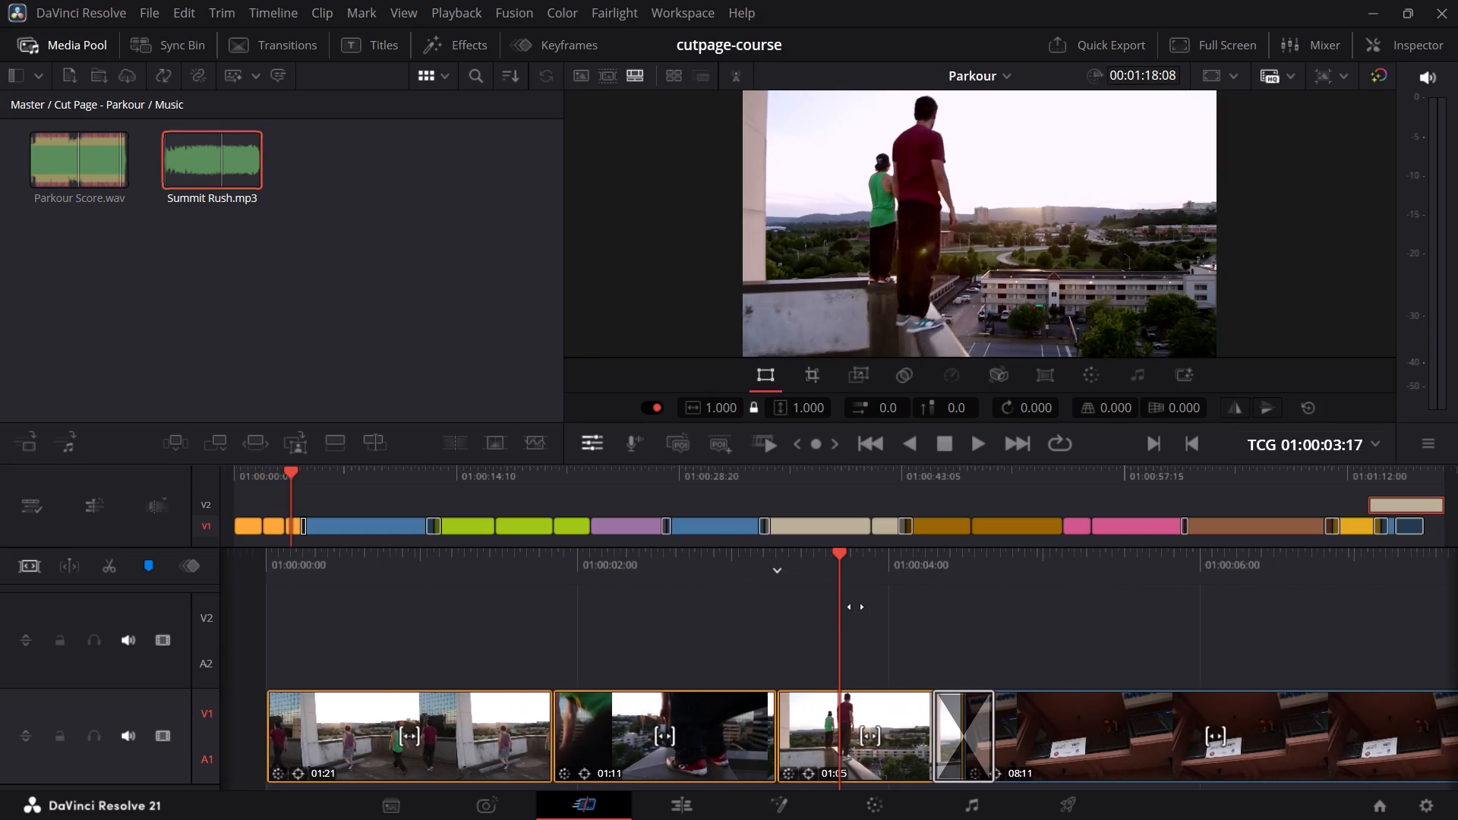
{"action": "left_click_drag", "start_coordinate": [856, 607], "coordinate": [811, 607]}
{"action": "left_click_drag", "start_coordinate": [1083, 583], "coordinate": [852, 588]}
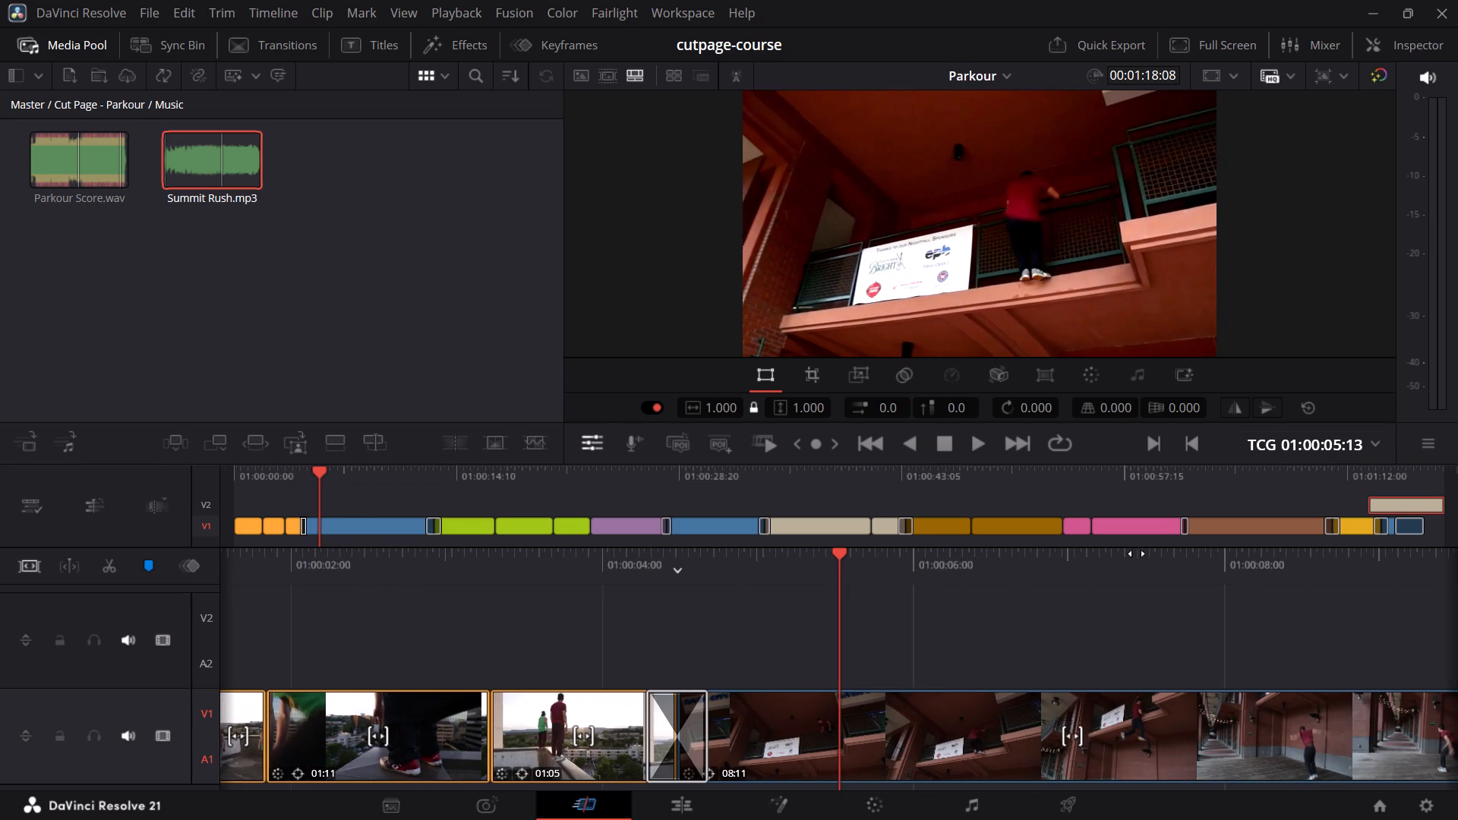
{"action": "left_click_drag", "start_coordinate": [1230, 572], "coordinate": [892, 593]}
{"action": "left_click_drag", "start_coordinate": [1170, 560], "coordinate": [923, 597]}
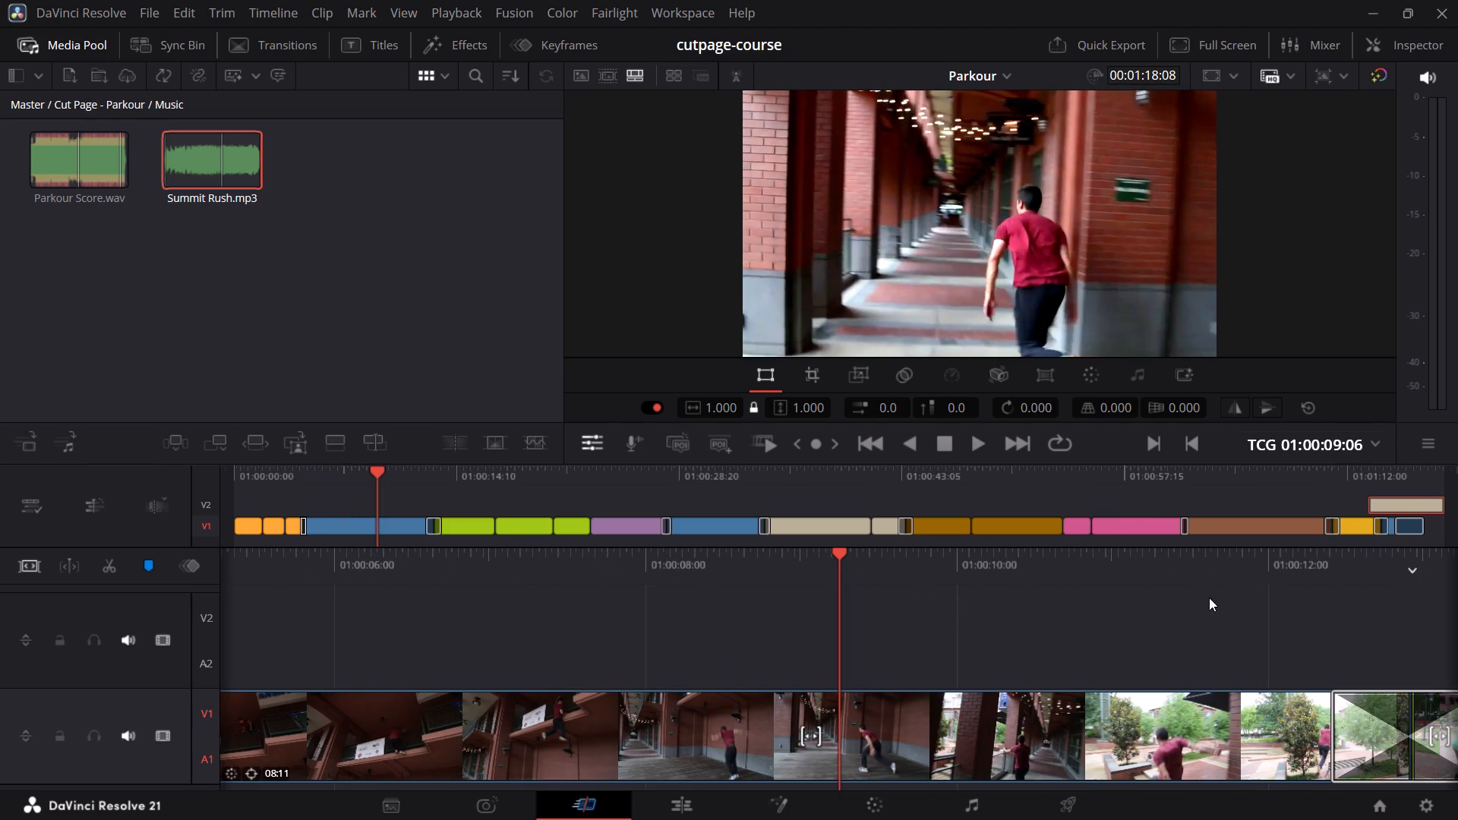
{"action": "left_click_drag", "start_coordinate": [1209, 598], "coordinate": [992, 610]}
{"action": "left_click_drag", "start_coordinate": [1127, 569], "coordinate": [907, 585]}
{"action": "left_click_drag", "start_coordinate": [1241, 563], "coordinate": [1049, 578]}
{"action": "left_click_drag", "start_coordinate": [1294, 541], "coordinate": [1081, 566]}
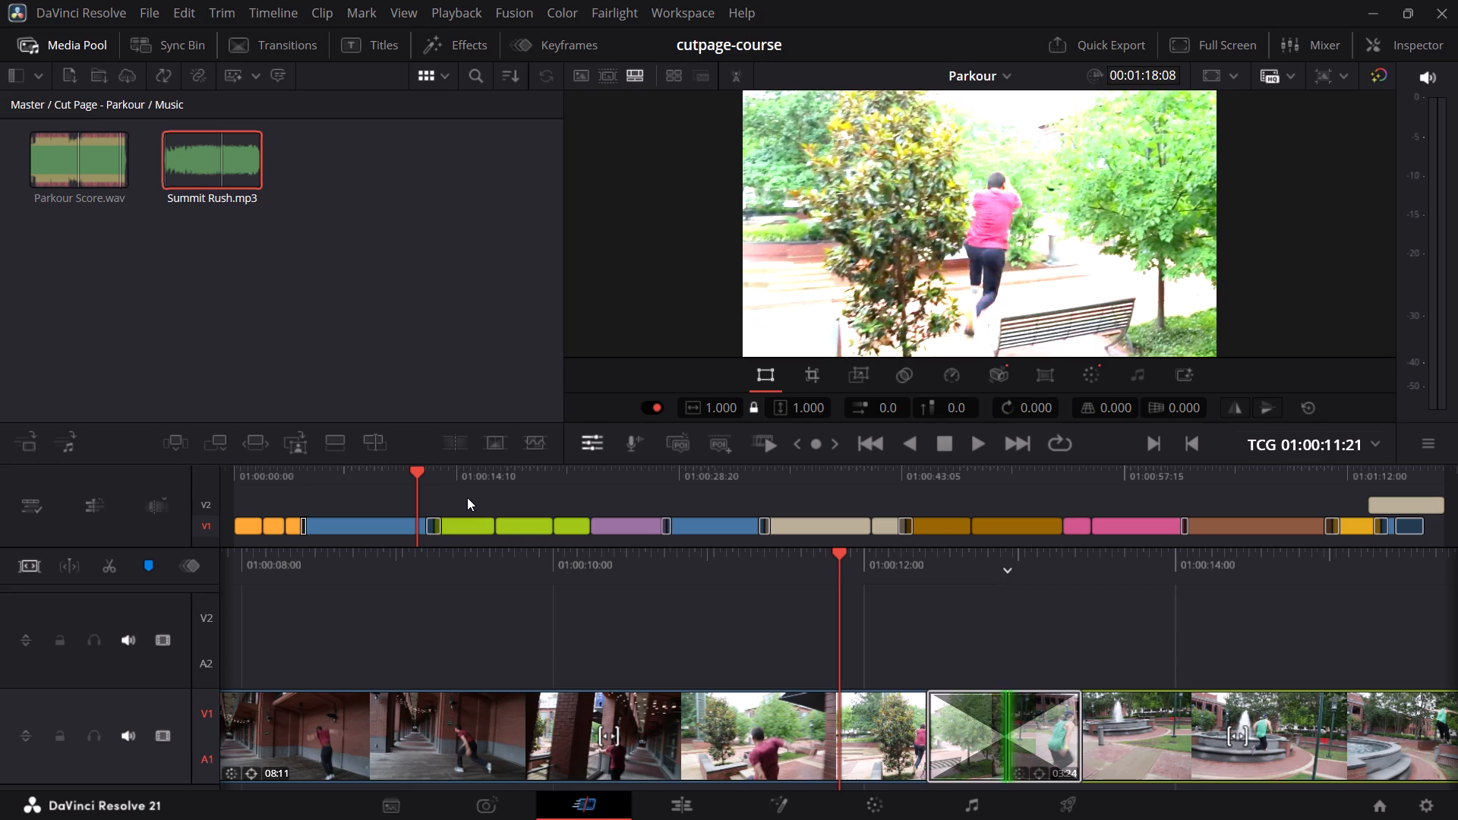
Apply two-sided easing to the speed point between the 450% and 100% sections of the park wall-jump clip.
{"action": "key", "text": "Down"}
{"action": "key", "text": "Down"}
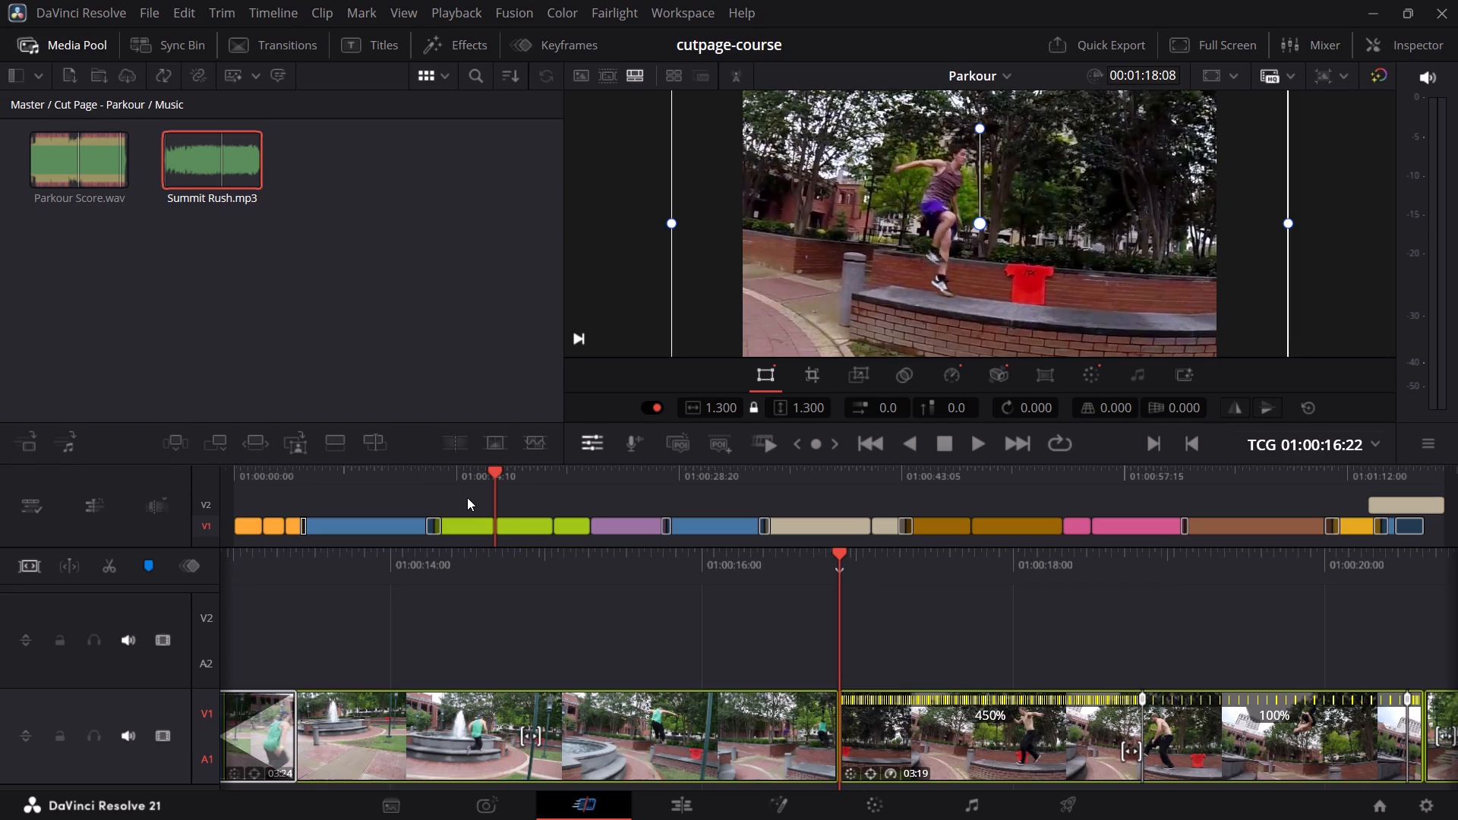
{"action": "left_click_drag", "start_coordinate": [1179, 557], "coordinate": [1001, 599]}
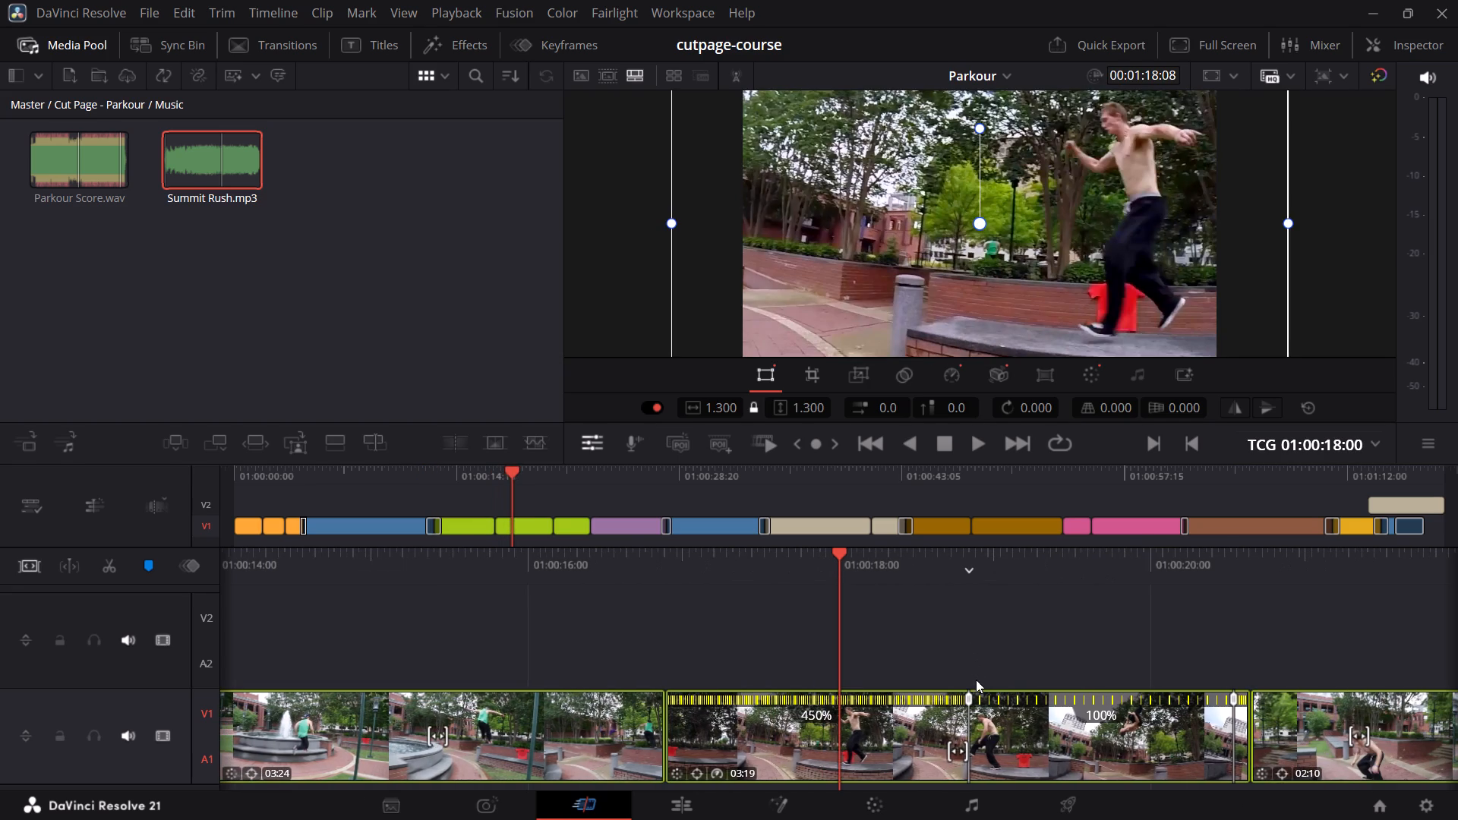
{"action": "right_click", "coordinate": [968, 698]}
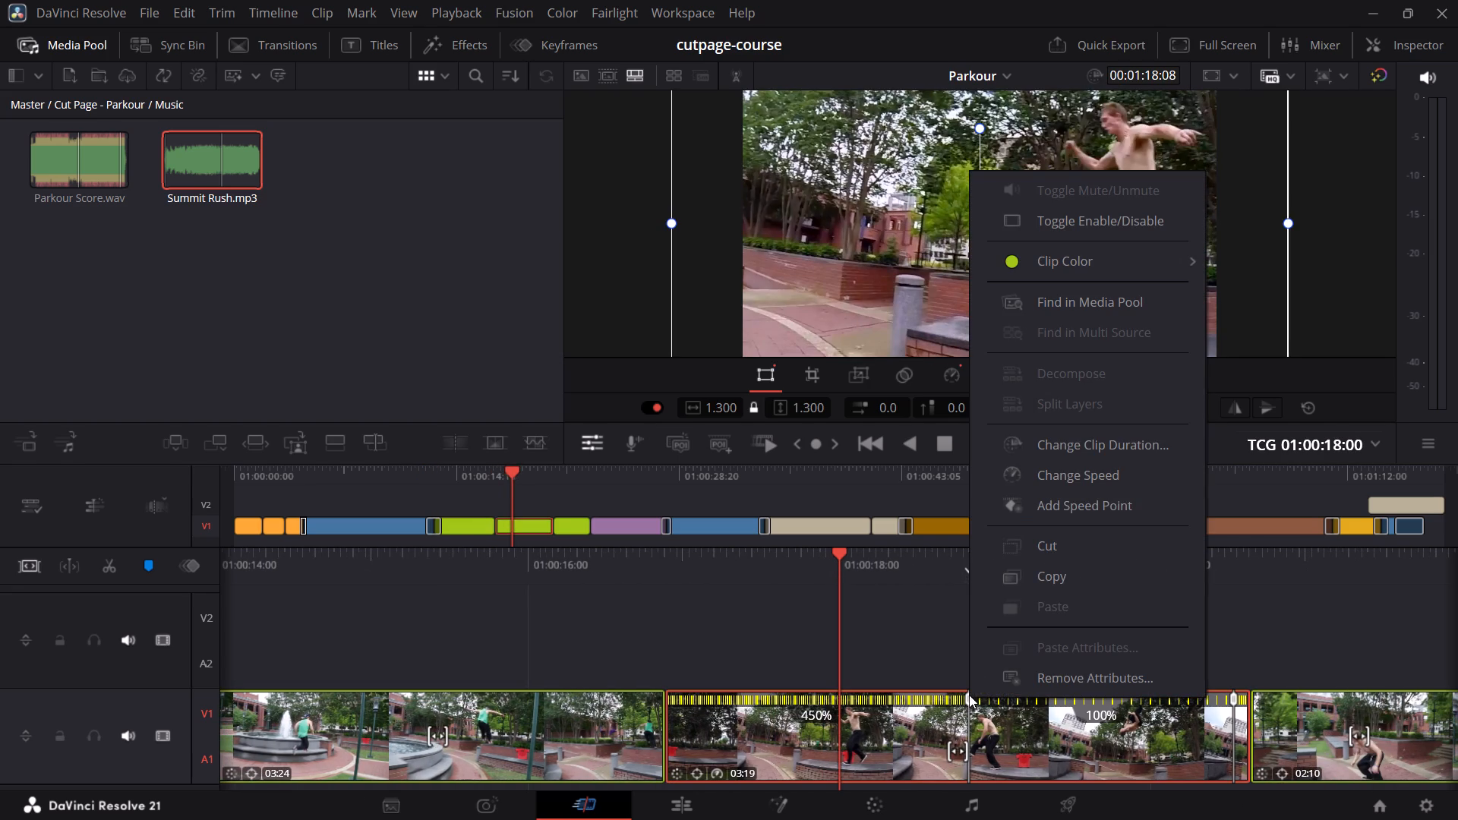
{"action": "left_click", "coordinate": [950, 651]}
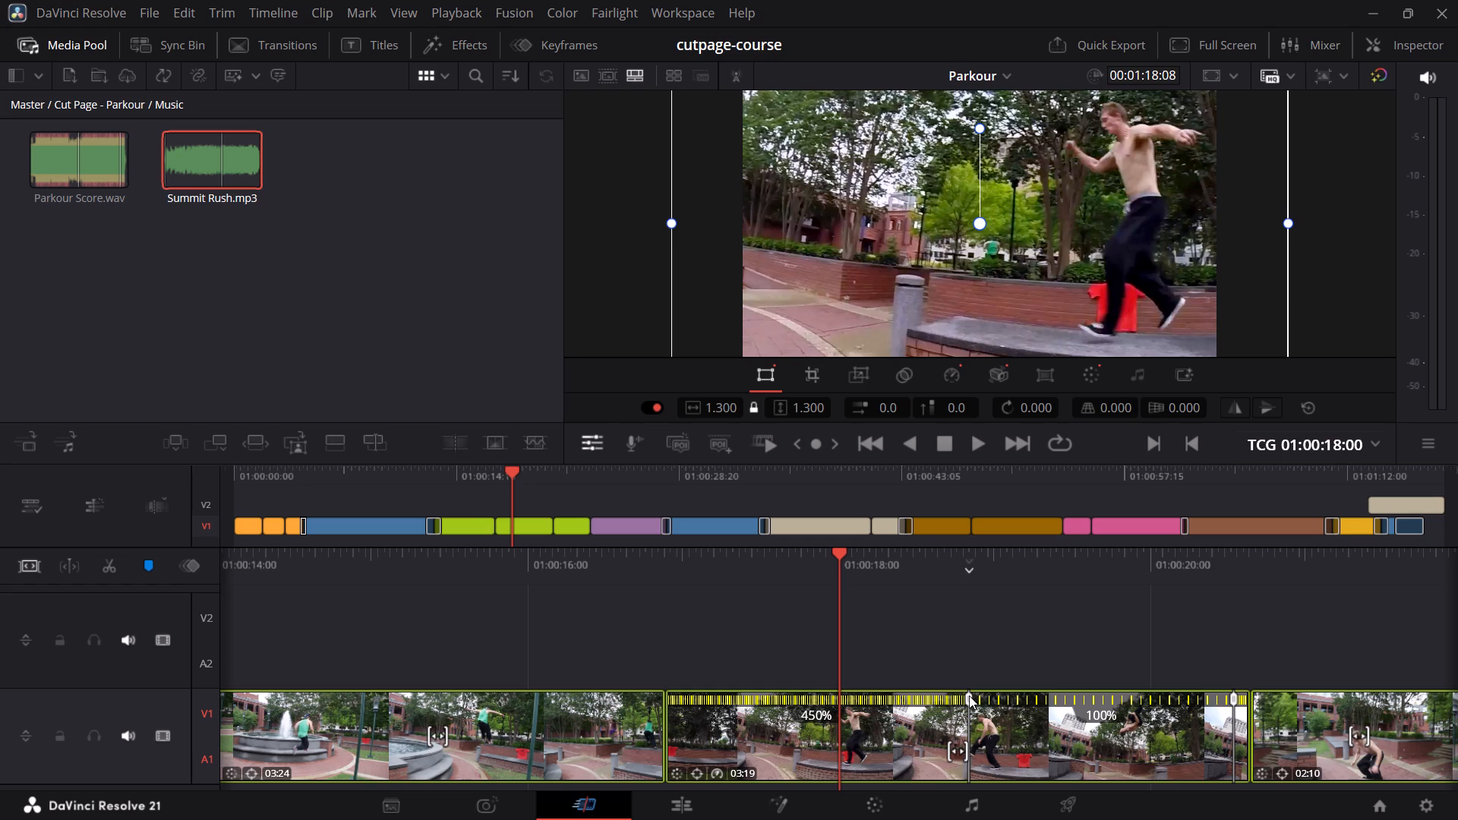
{"action": "left_click", "coordinate": [969, 695]}
{"action": "left_click", "coordinate": [1012, 658]}
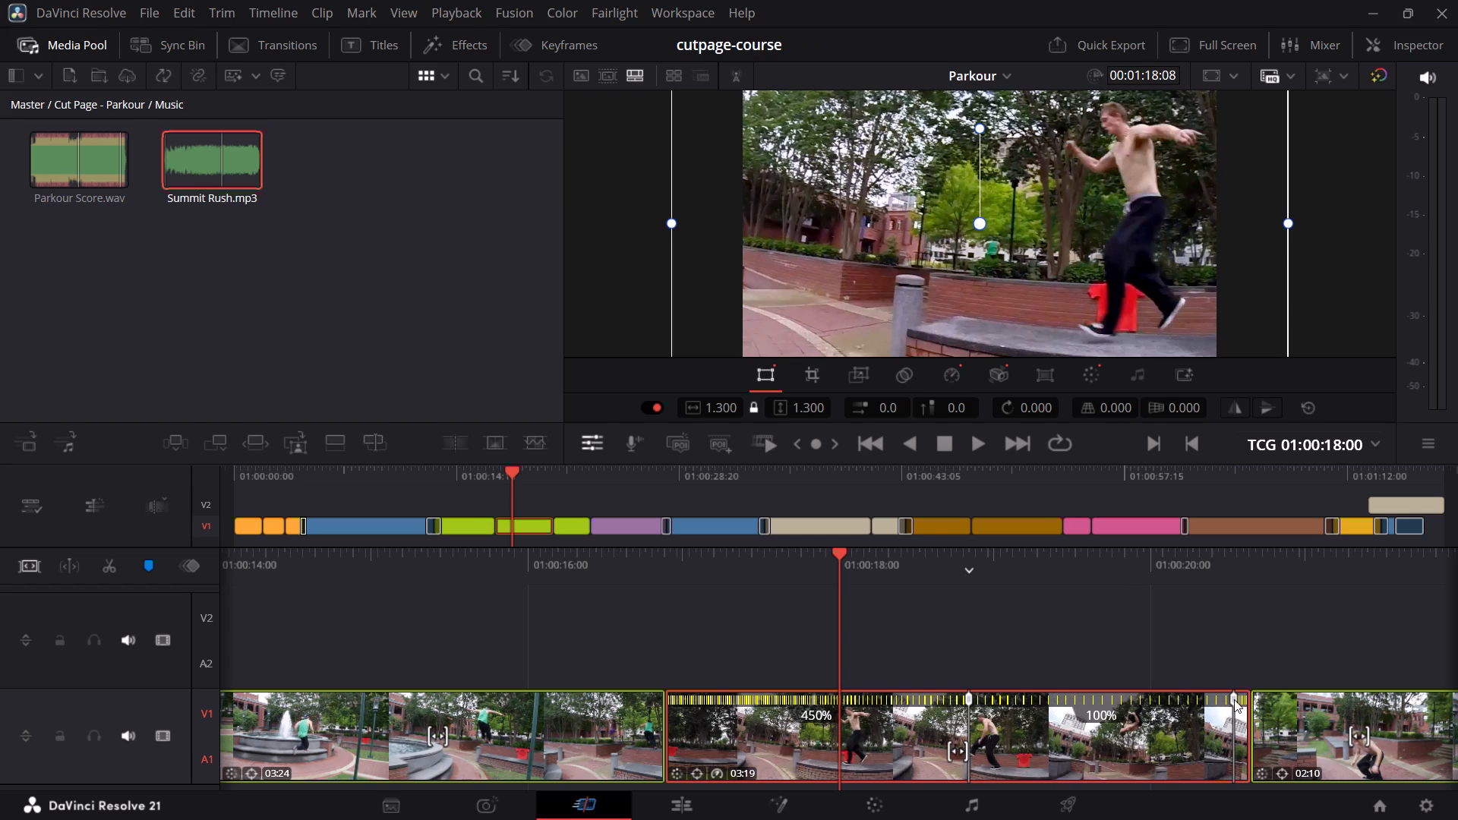
Apply two-sided easing to the speed point ending the 100% section of the same park clip.
{"action": "left_click_drag", "start_coordinate": [1114, 561], "coordinate": [1171, 557]}
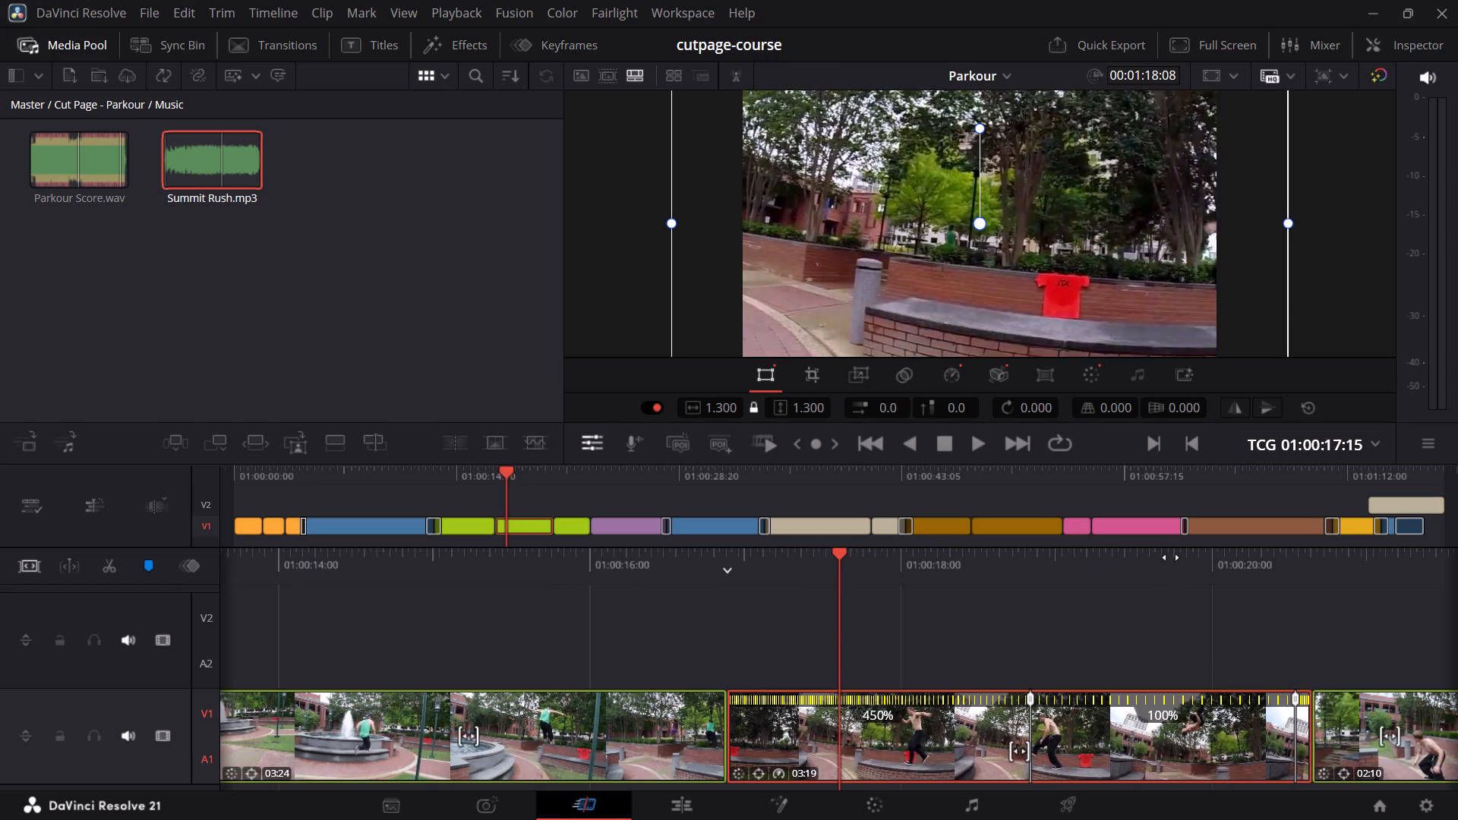
{"action": "left_click_drag", "start_coordinate": [1171, 557], "coordinate": [841, 563]}
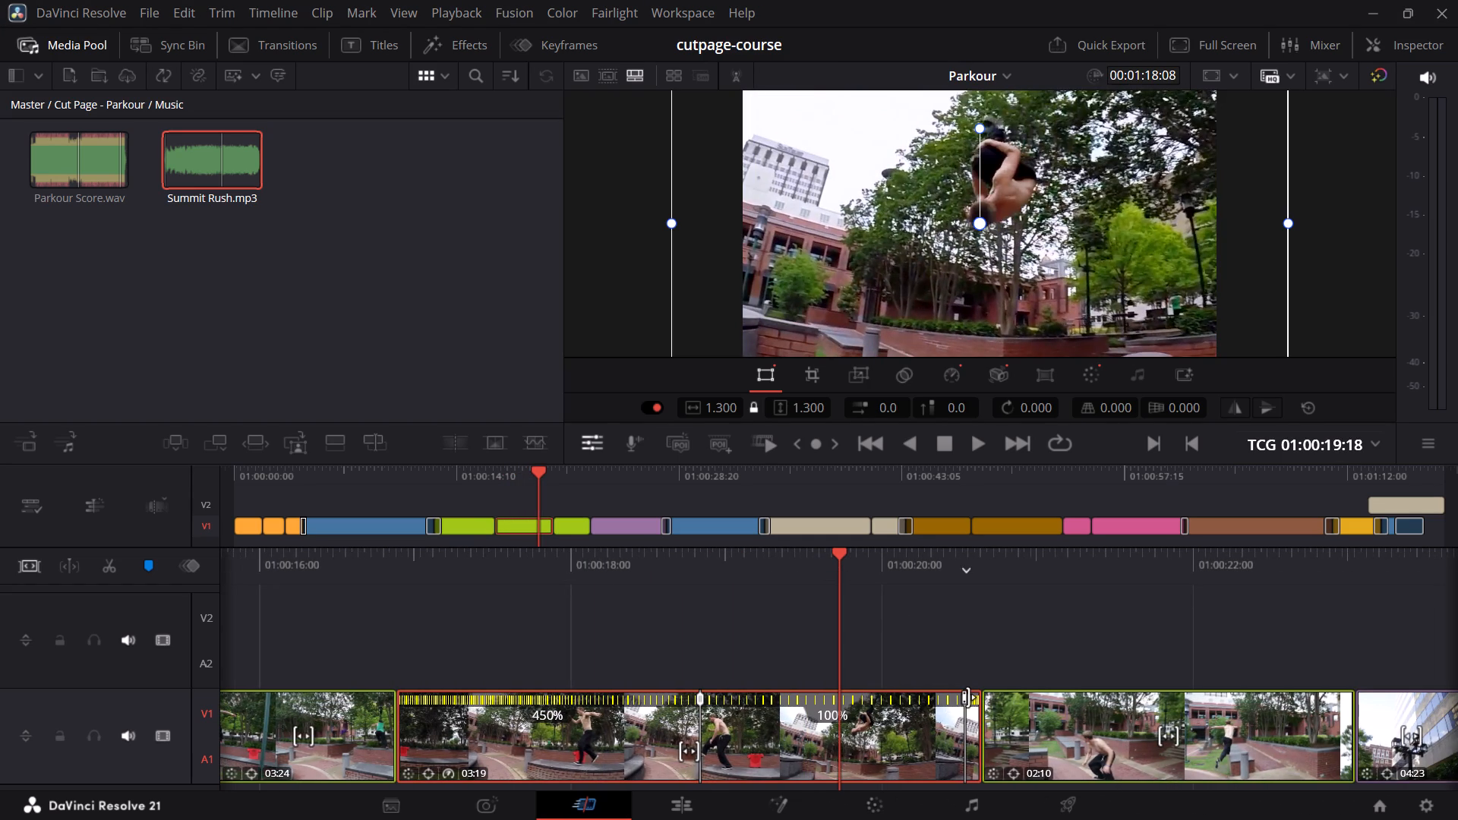
{"action": "left_click", "coordinate": [962, 701]}
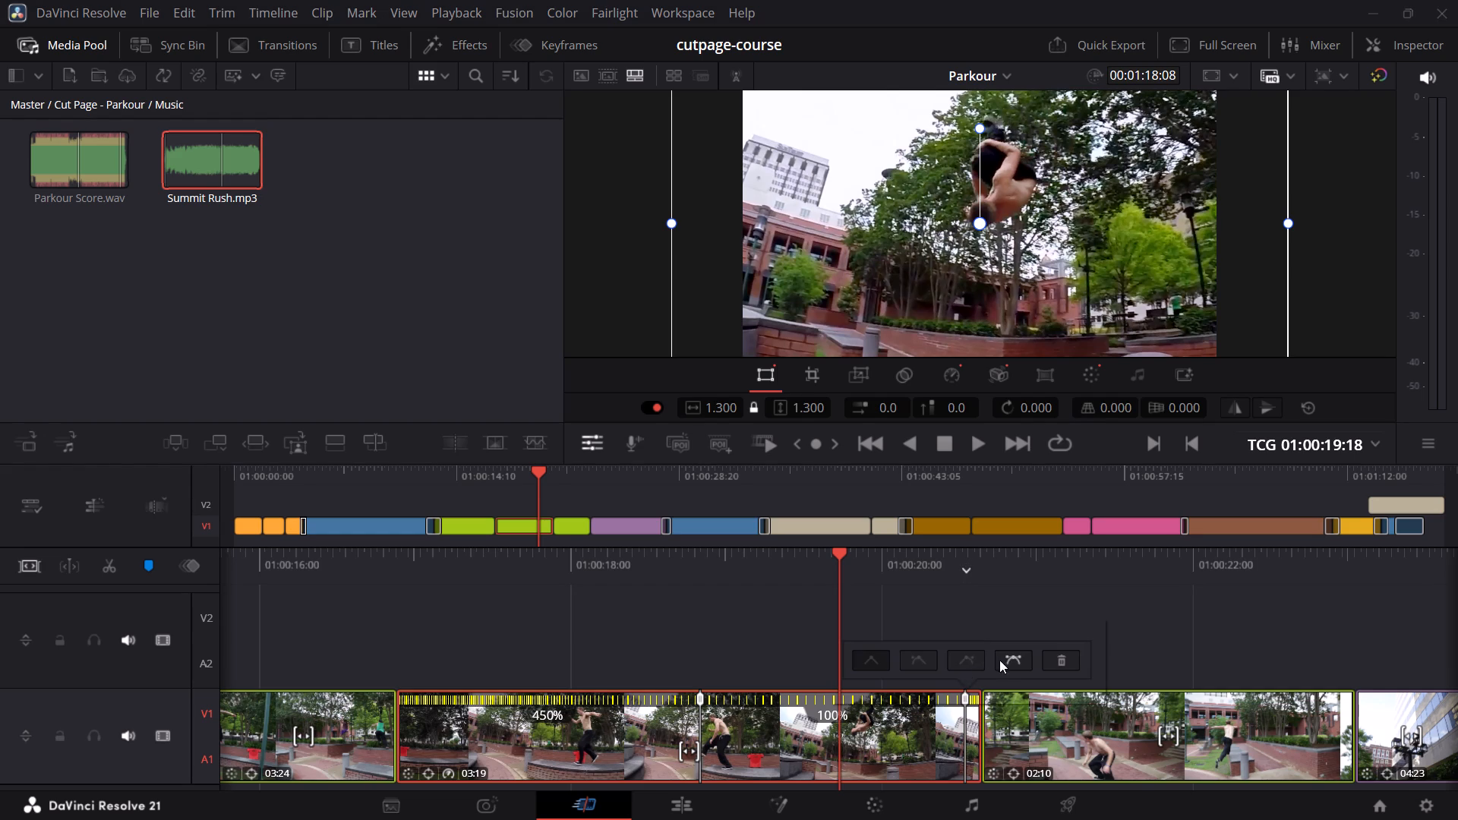
{"action": "left_click", "coordinate": [1003, 661]}
Step through the Parkour timeline's following clips to check them for speed changes, up to the 400% clip at 01:00:55:11.
{"action": "left_click_drag", "start_coordinate": [1176, 568], "coordinate": [844, 595]}
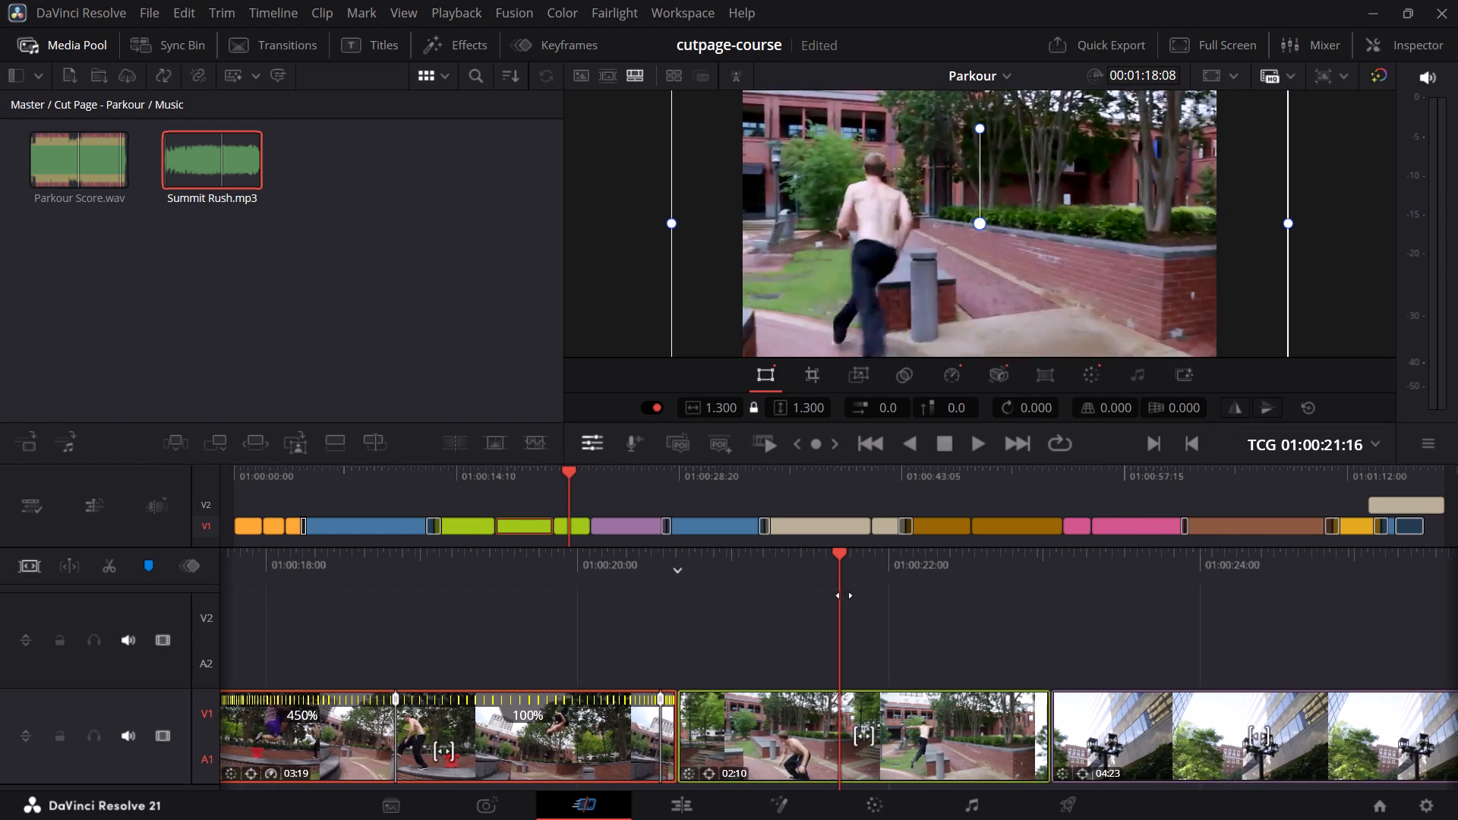
{"action": "left_click_drag", "start_coordinate": [844, 595], "coordinate": [841, 596]}
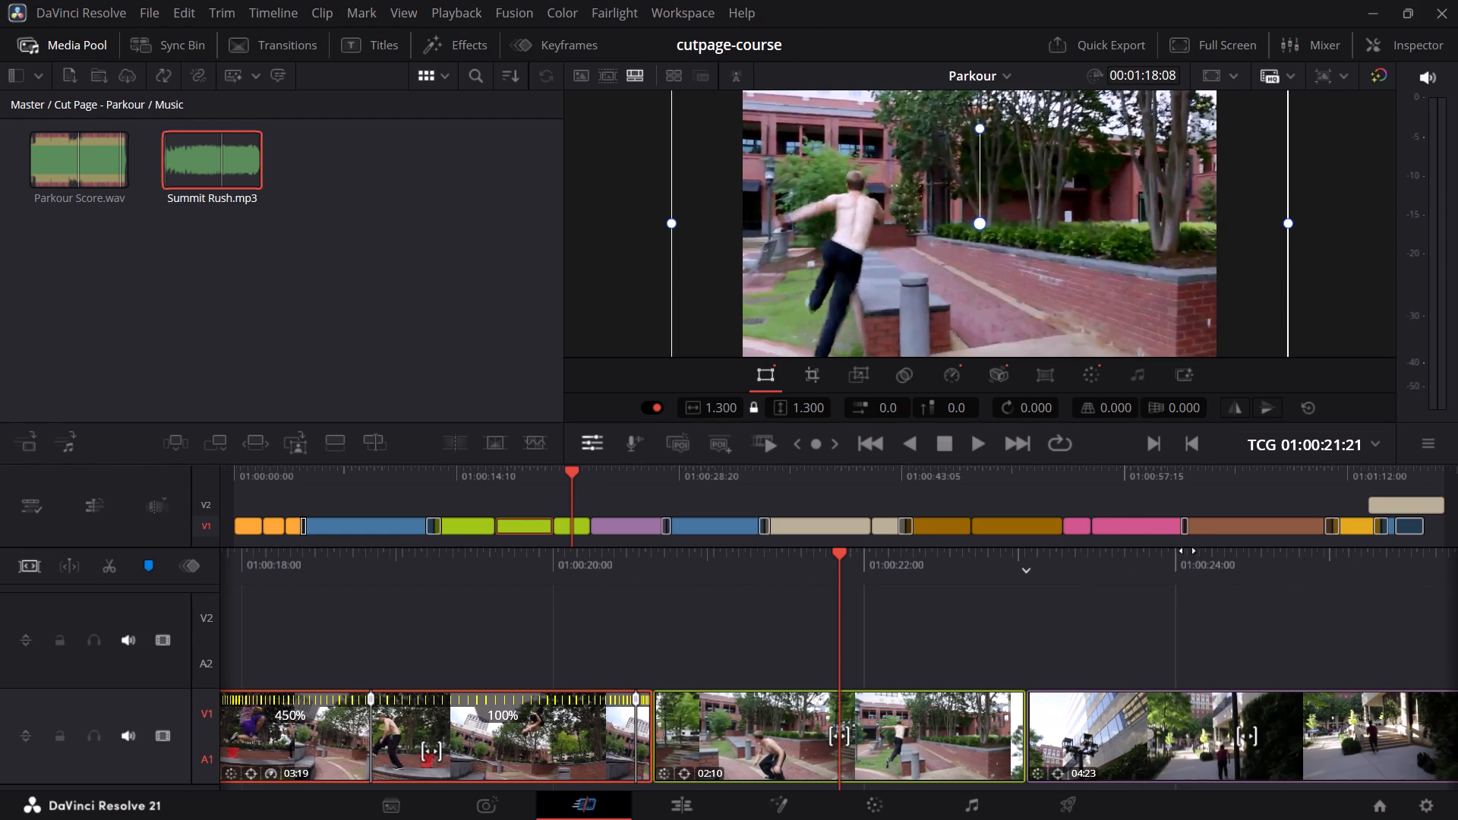
{"action": "key", "text": "Down"}
{"action": "key", "text": "Down"}
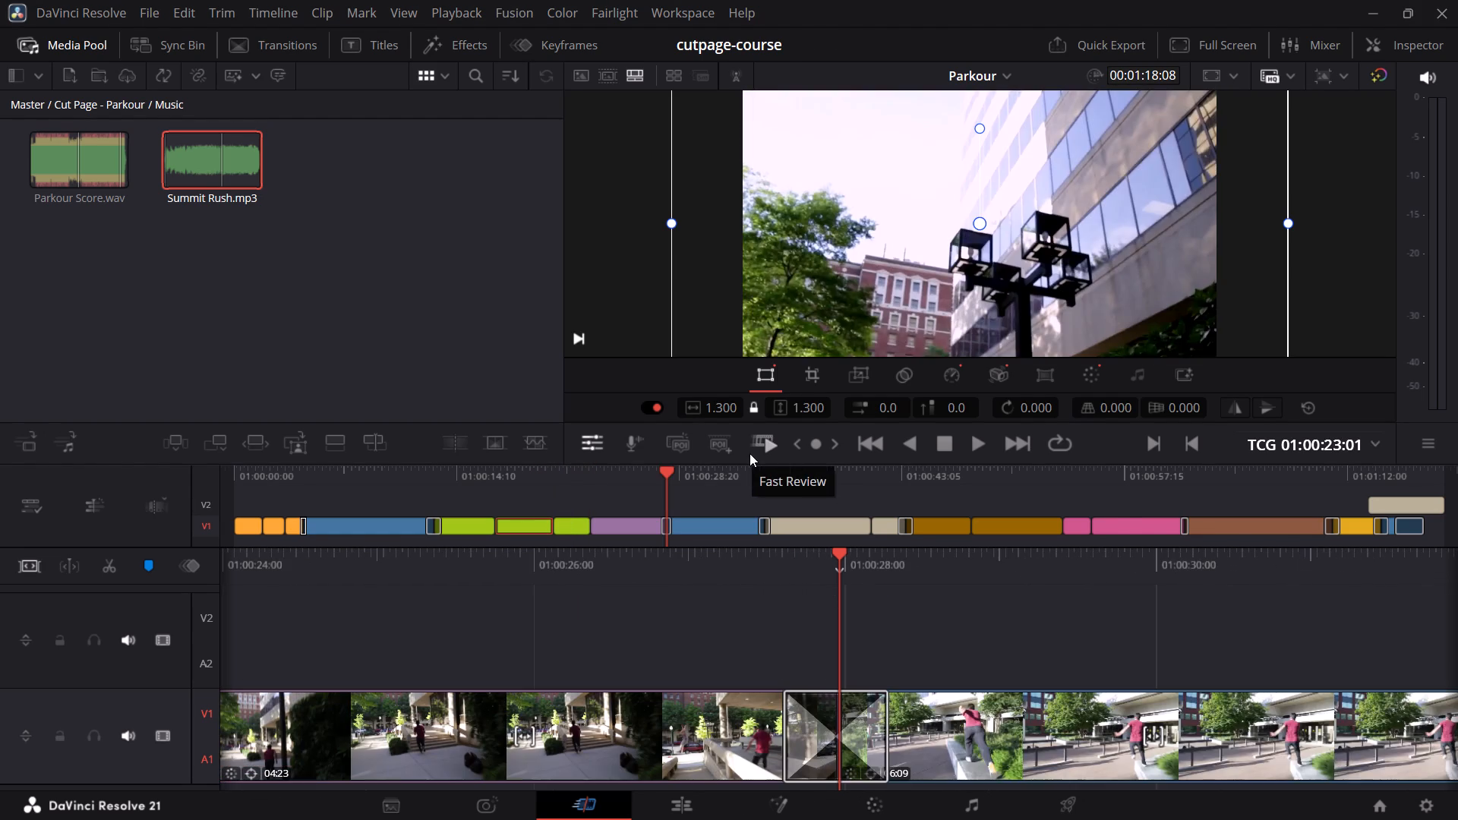
{"action": "key", "text": "Down"}
{"action": "key", "text": "Down"}
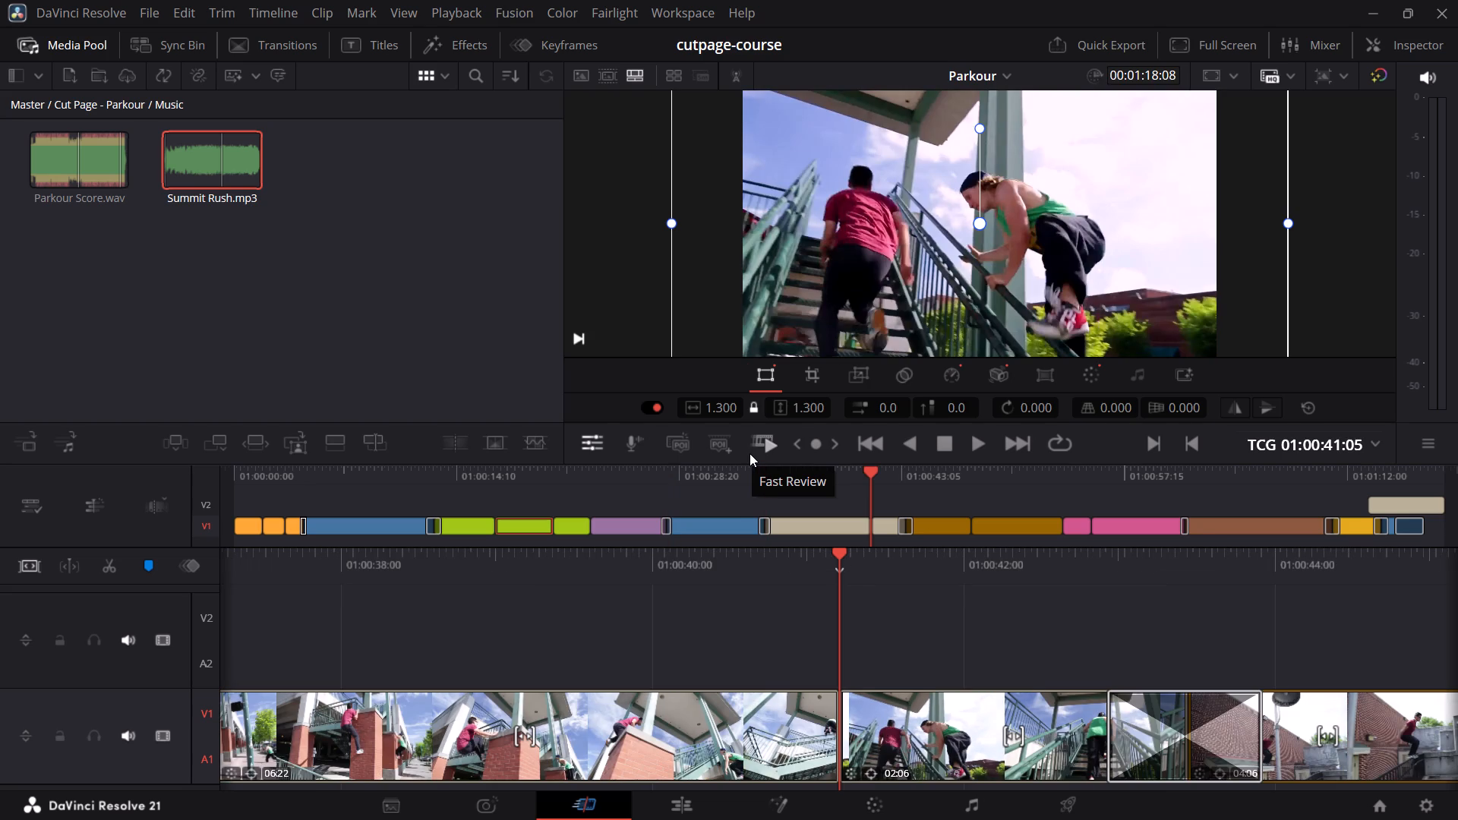
{"action": "key", "text": "Down"}
{"action": "key", "text": "Down"}
{"action": "key", "text": "Down"}
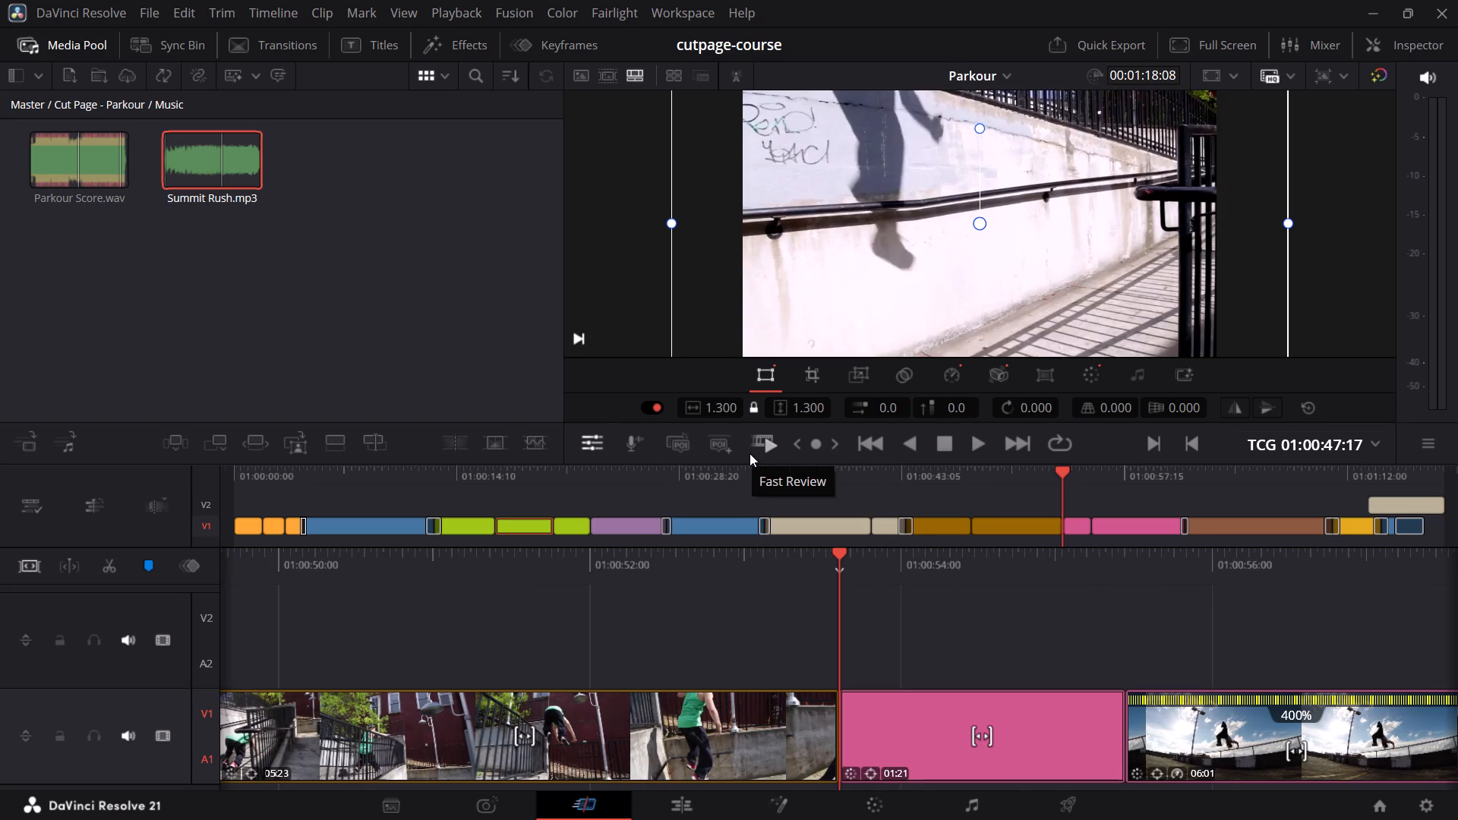
{"action": "key", "text": "Up"}
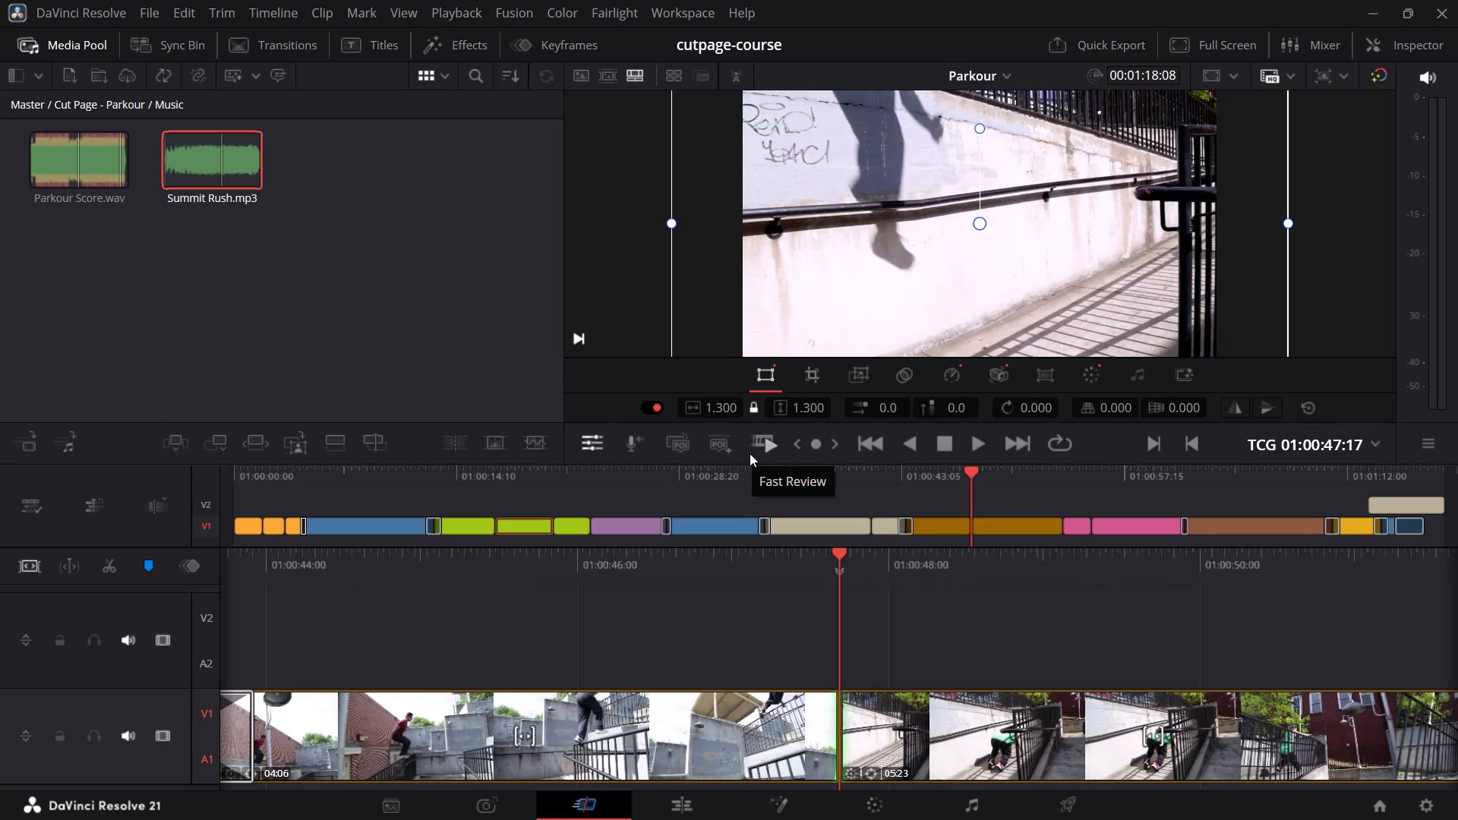
{"action": "key", "text": "Down"}
{"action": "key", "text": "Down"}
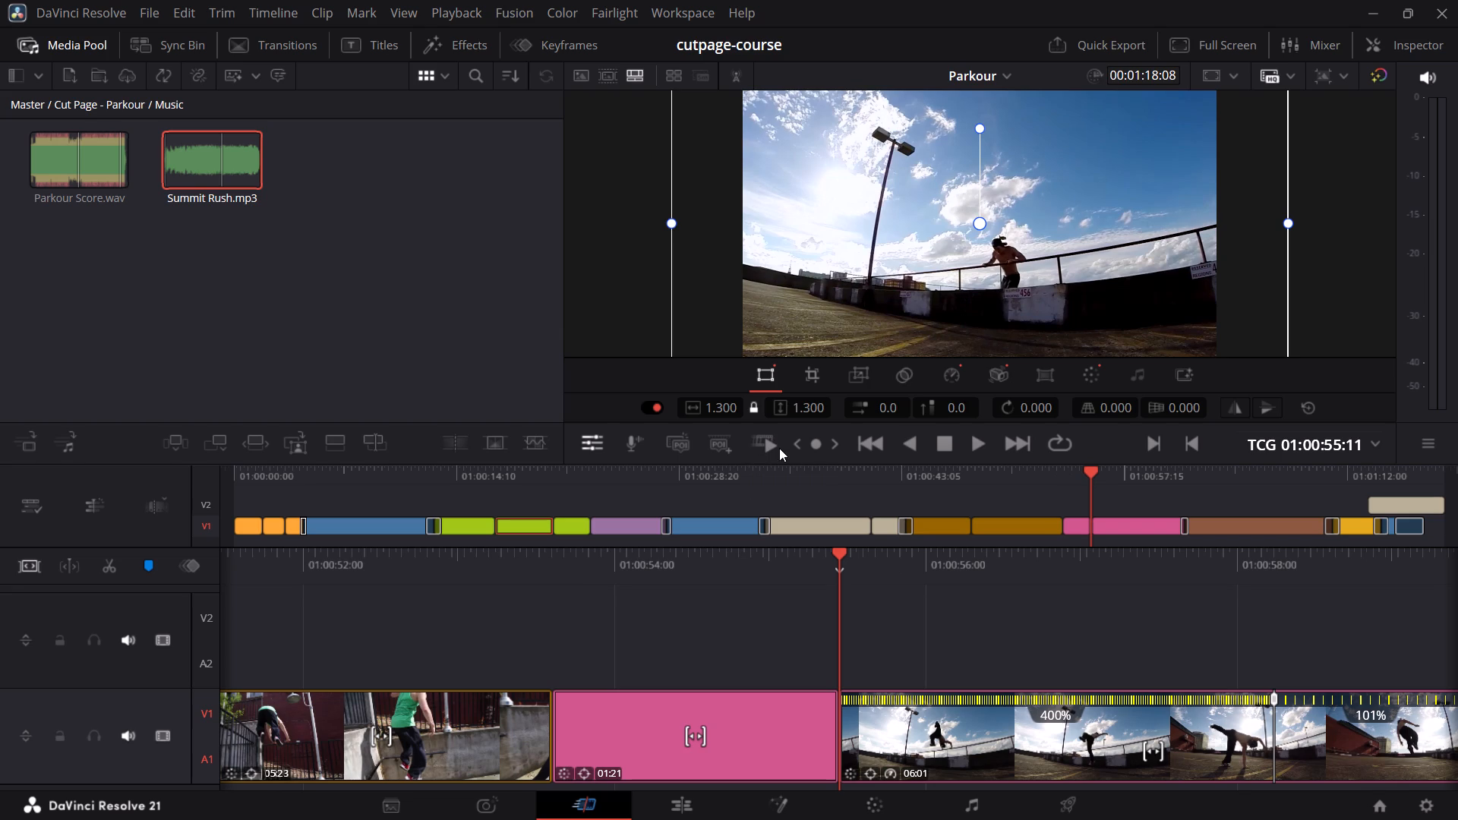
Apply two-sided easing to the speed point between the first 400% section and the 101% section of the rooftop handstand clip.
{"action": "left_click_drag", "start_coordinate": [1225, 560], "coordinate": [1169, 567]}
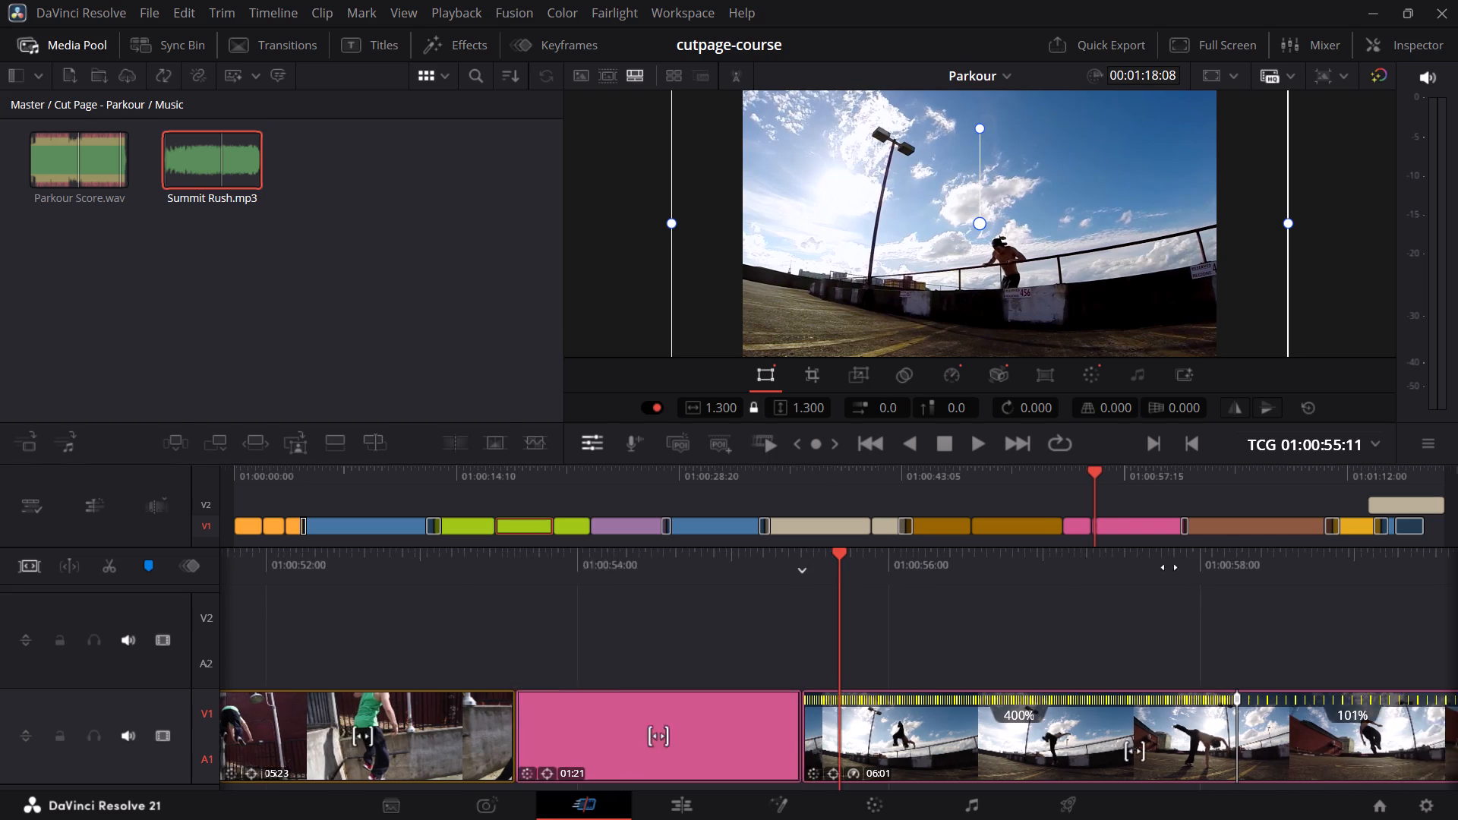
{"action": "left_click_drag", "start_coordinate": [1169, 567], "coordinate": [930, 594]}
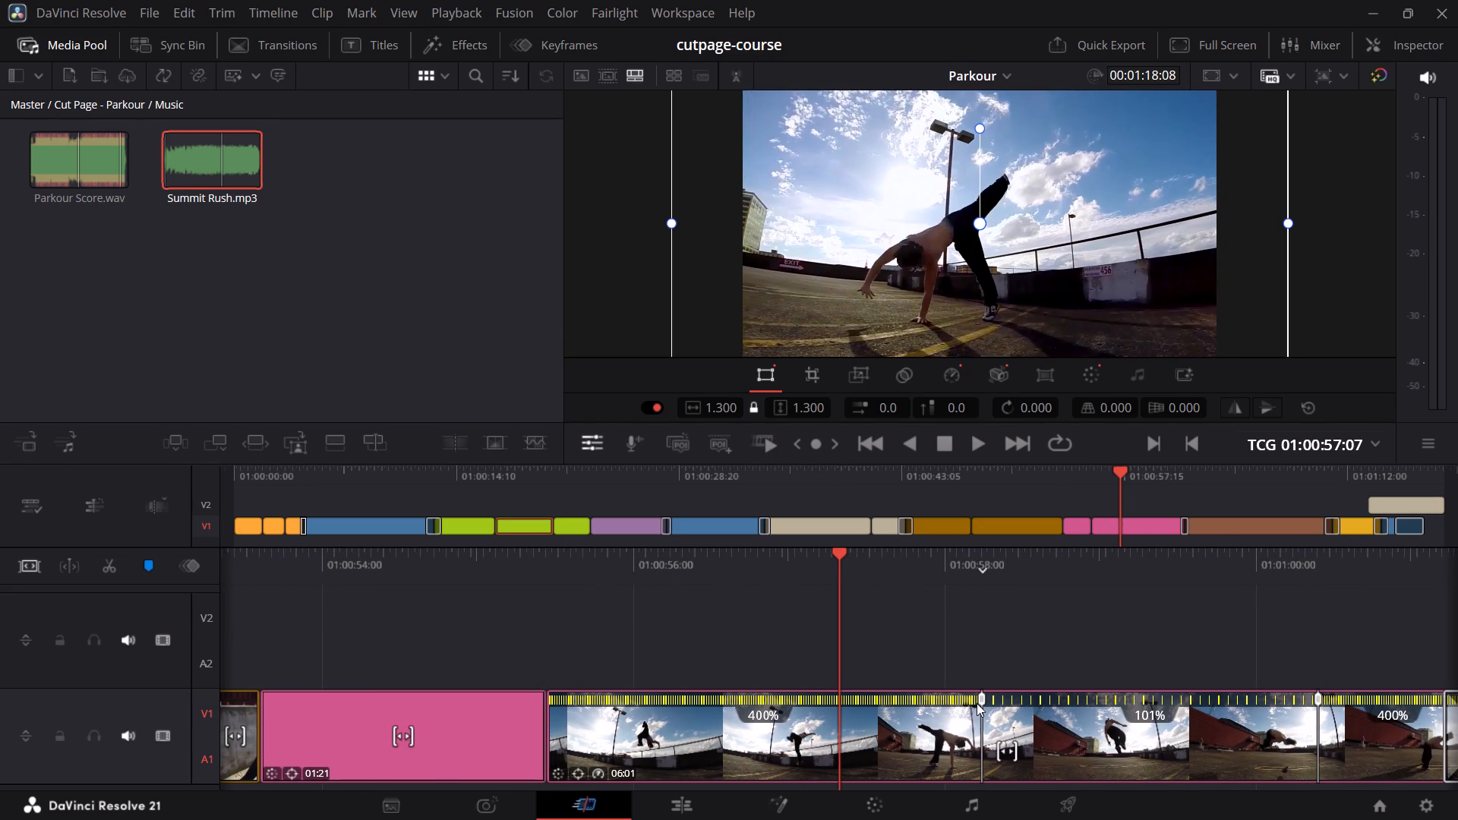
{"action": "left_click", "coordinate": [984, 696]}
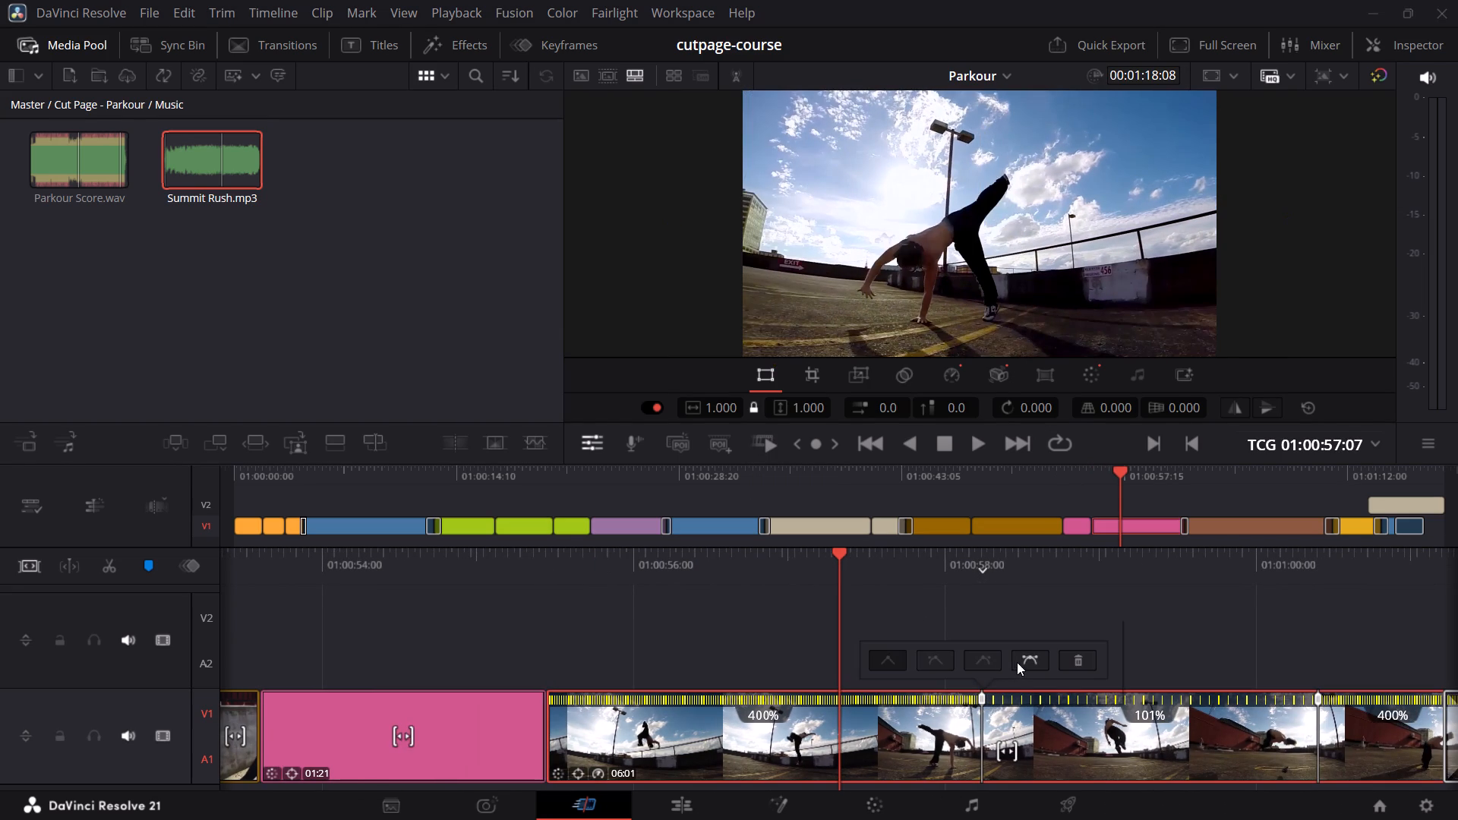
{"action": "left_click", "coordinate": [1021, 661]}
Apply two-sided easing to the speed point ending the 101% section of the same rooftop clip.
{"action": "left_click_drag", "start_coordinate": [1177, 559], "coordinate": [1060, 589]}
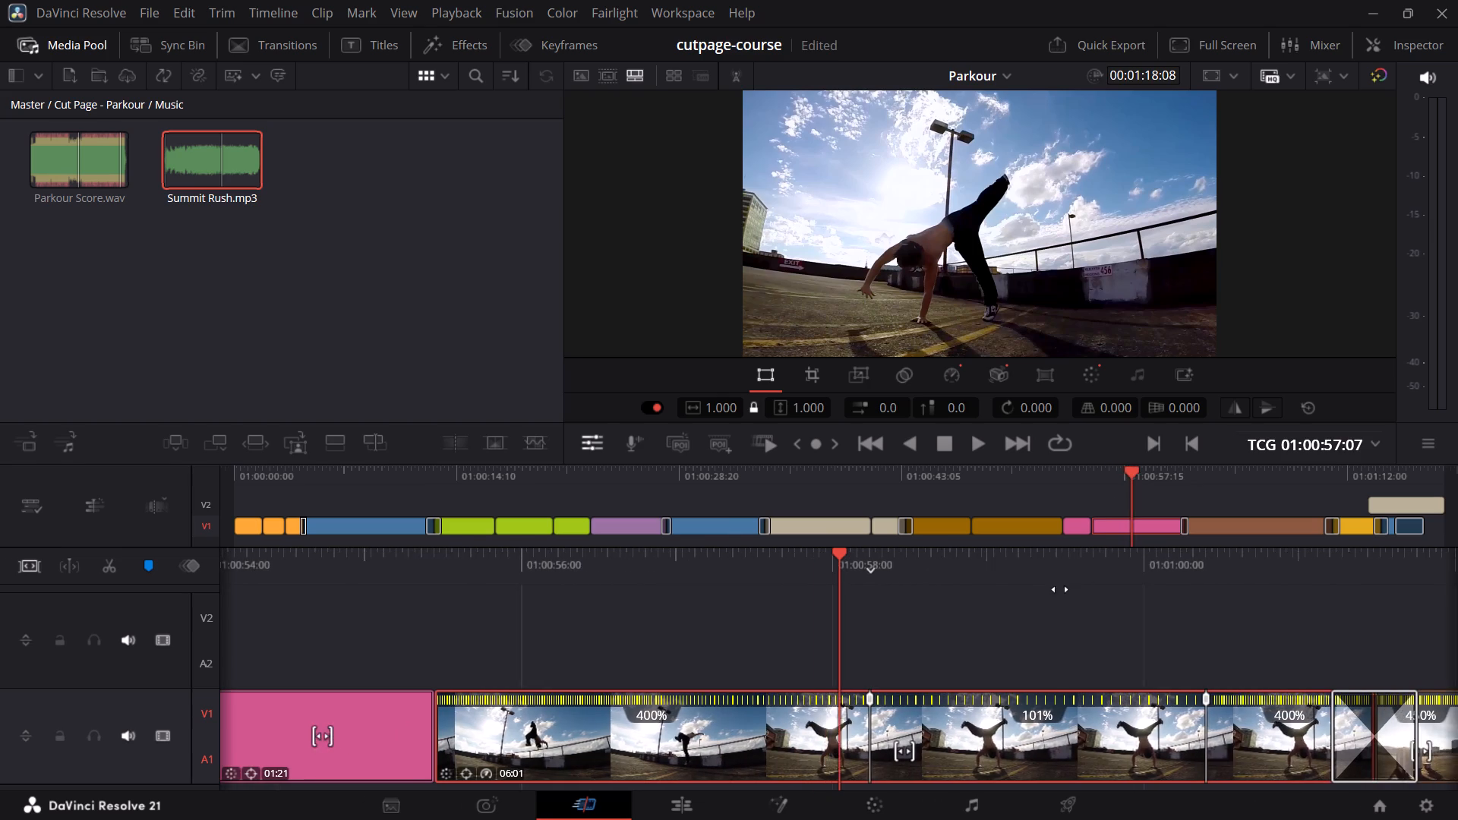
{"action": "left_click_drag", "start_coordinate": [1060, 589], "coordinate": [1030, 592]}
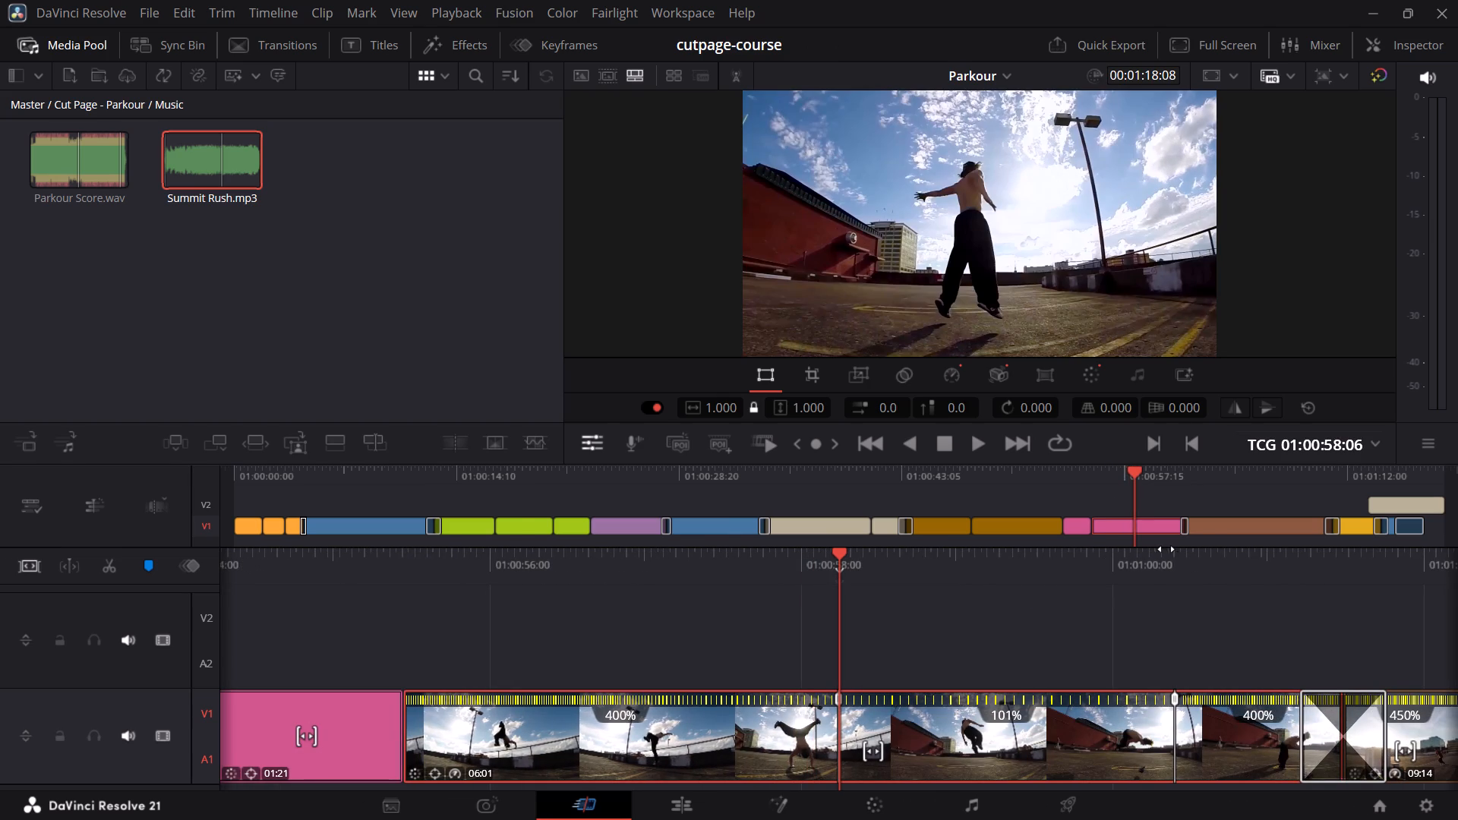
{"action": "left_click", "coordinate": [1176, 697]}
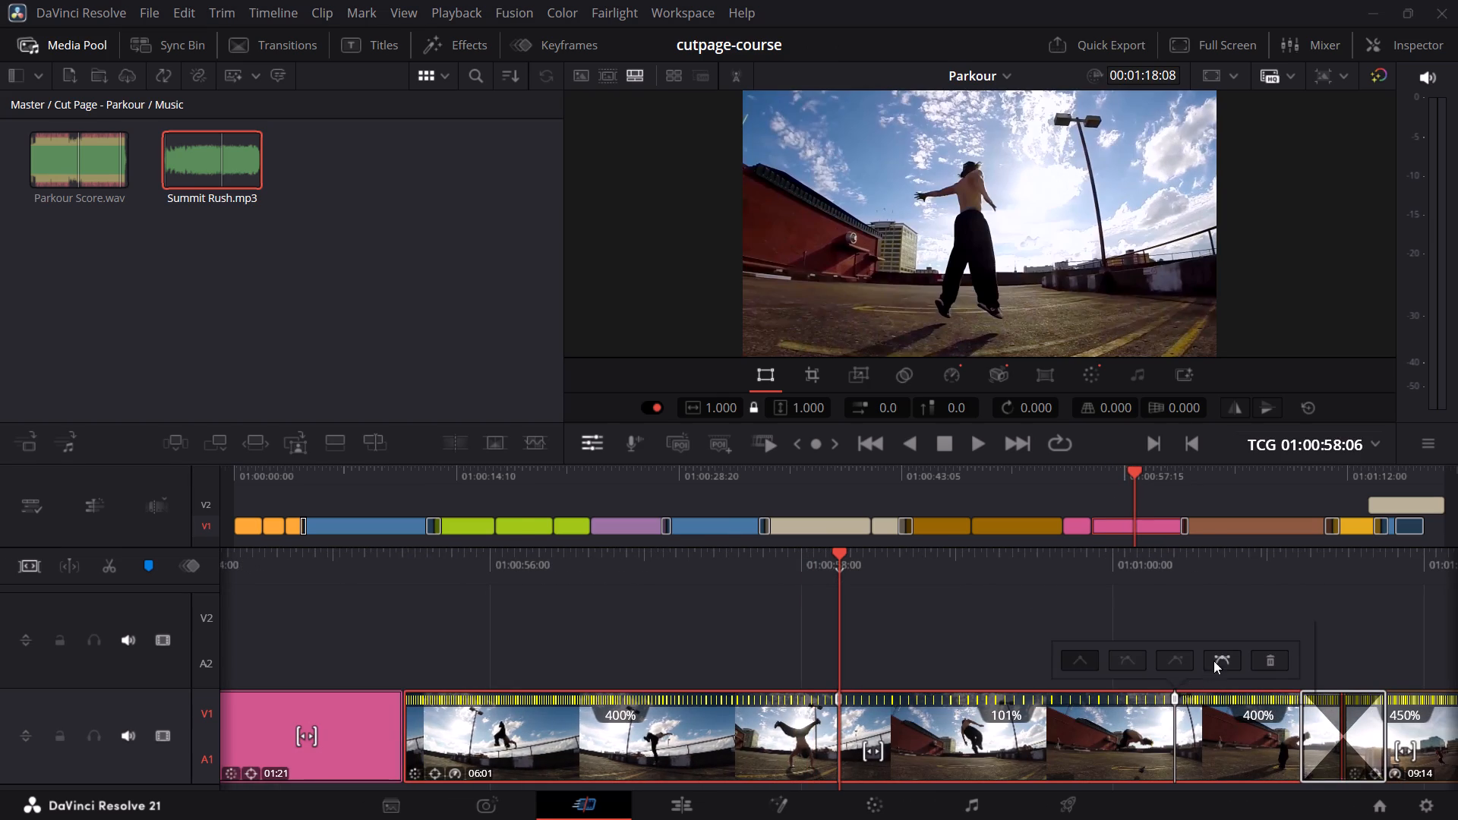
{"action": "left_click", "coordinate": [1222, 654]}
Apply two-sided easing to the speed point between the opening 450% and first 100% sections of the following sunset rooftop clip.
{"action": "left_click_drag", "start_coordinate": [1305, 560], "coordinate": [986, 610]}
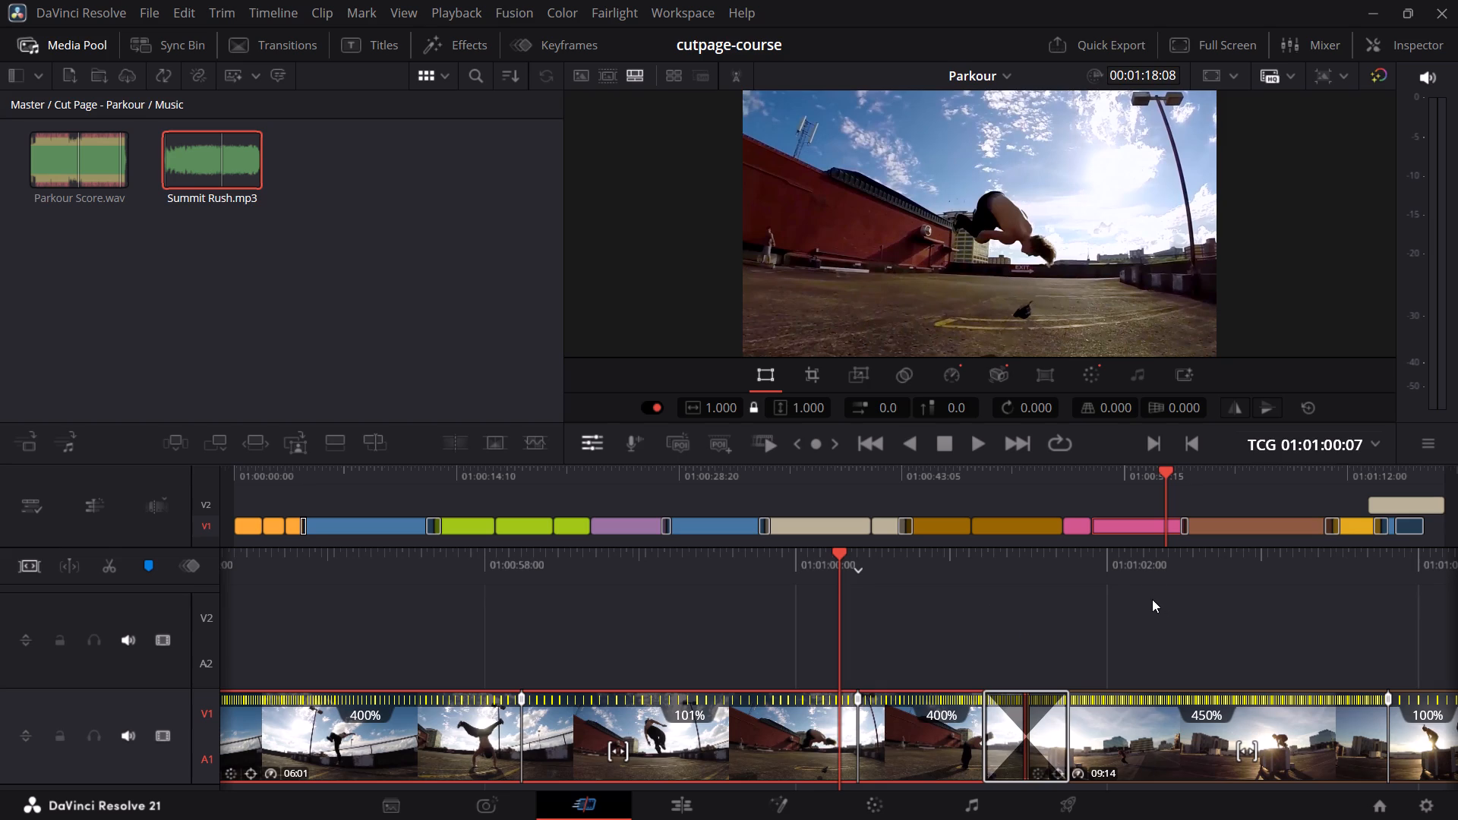
{"action": "left_click_drag", "start_coordinate": [1163, 555], "coordinate": [880, 595]}
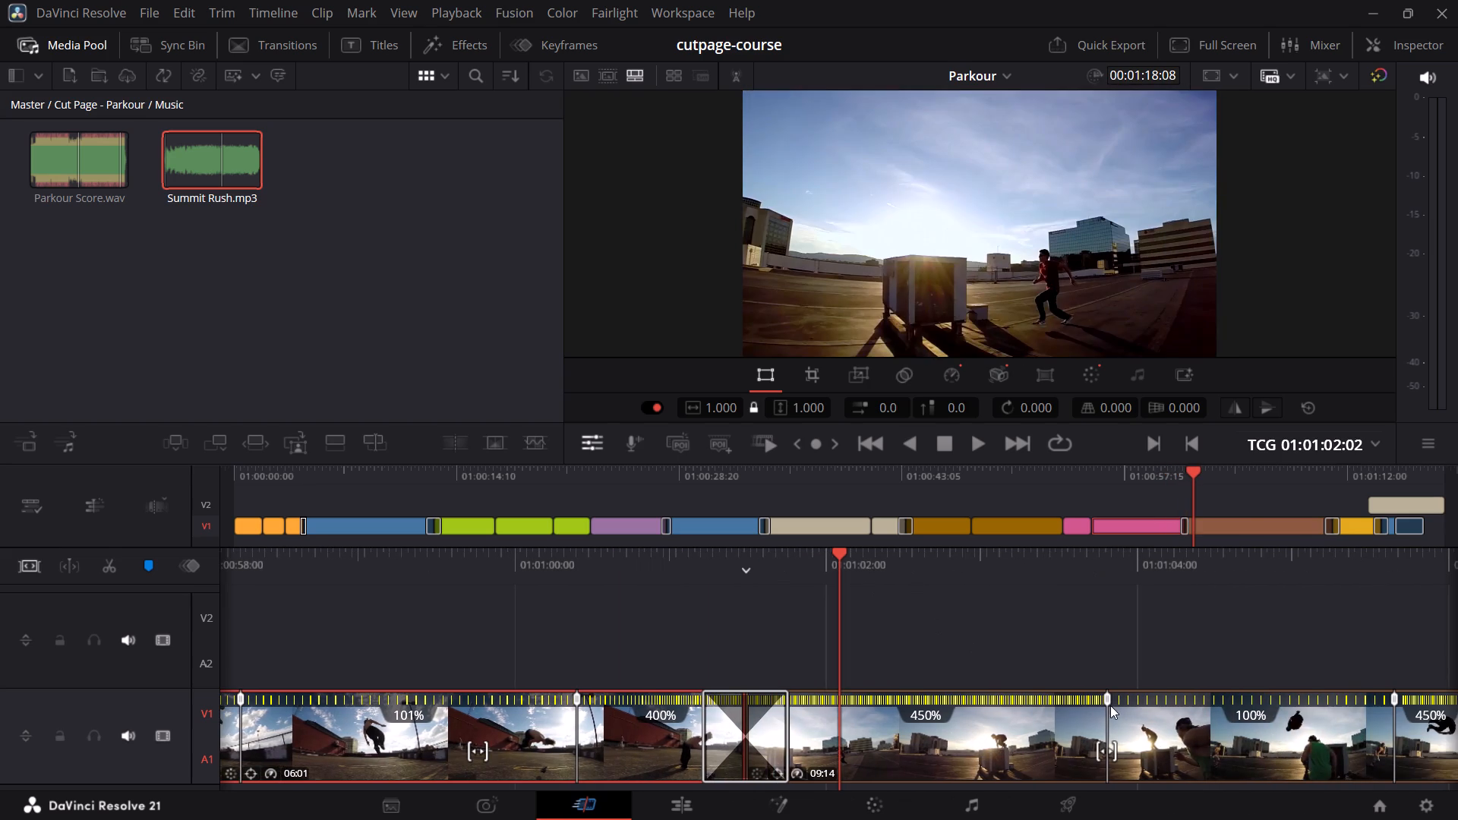
{"action": "left_click", "coordinate": [1106, 698]}
{"action": "left_click", "coordinate": [1157, 661]}
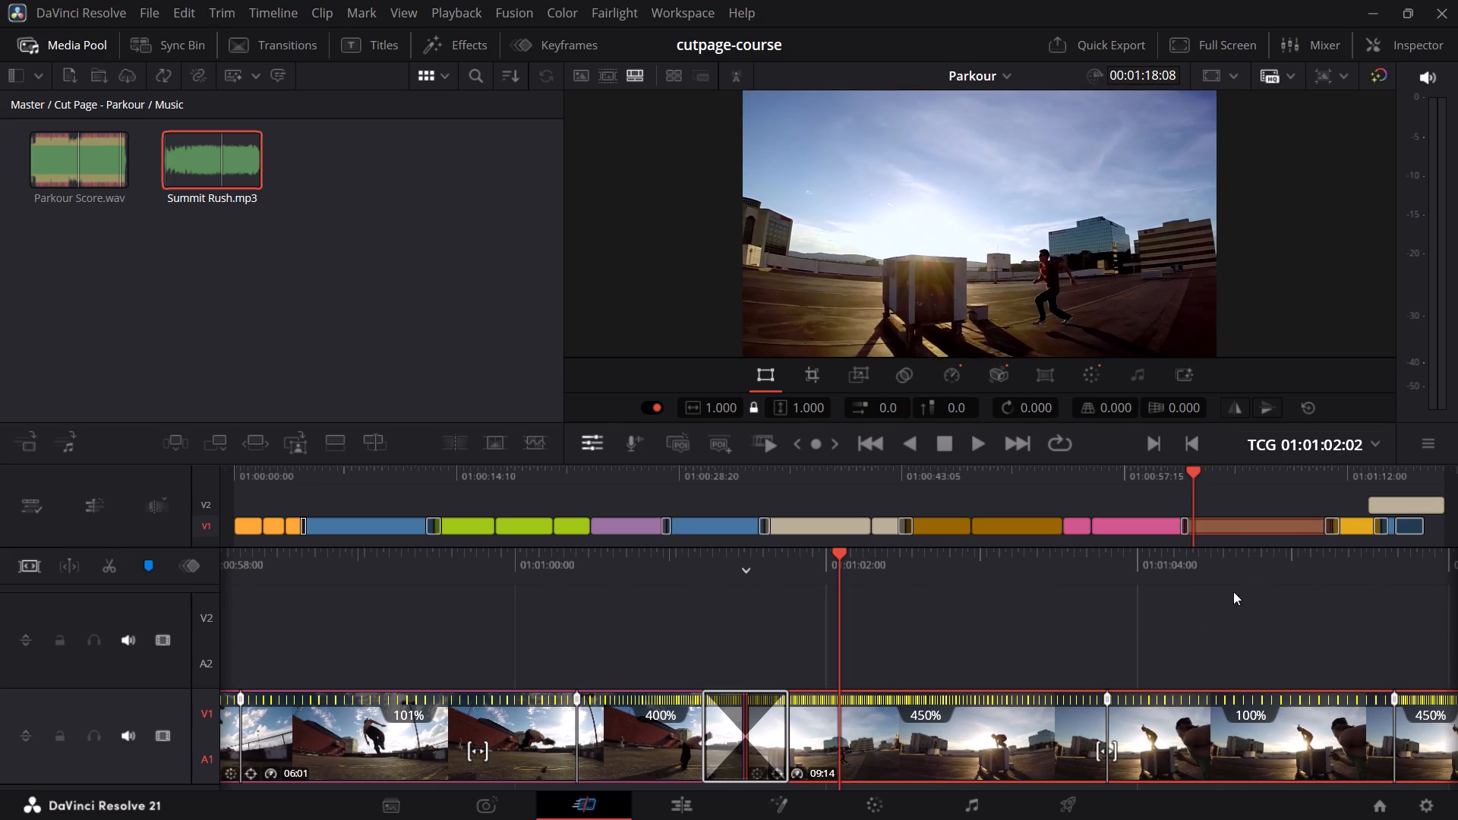
Apply two-sided easing to the speed point ending the first 100% section of the sunset rooftop clip.
{"action": "left_click_drag", "start_coordinate": [1284, 569], "coordinate": [1080, 607]}
{"action": "left_click", "coordinate": [1195, 700]}
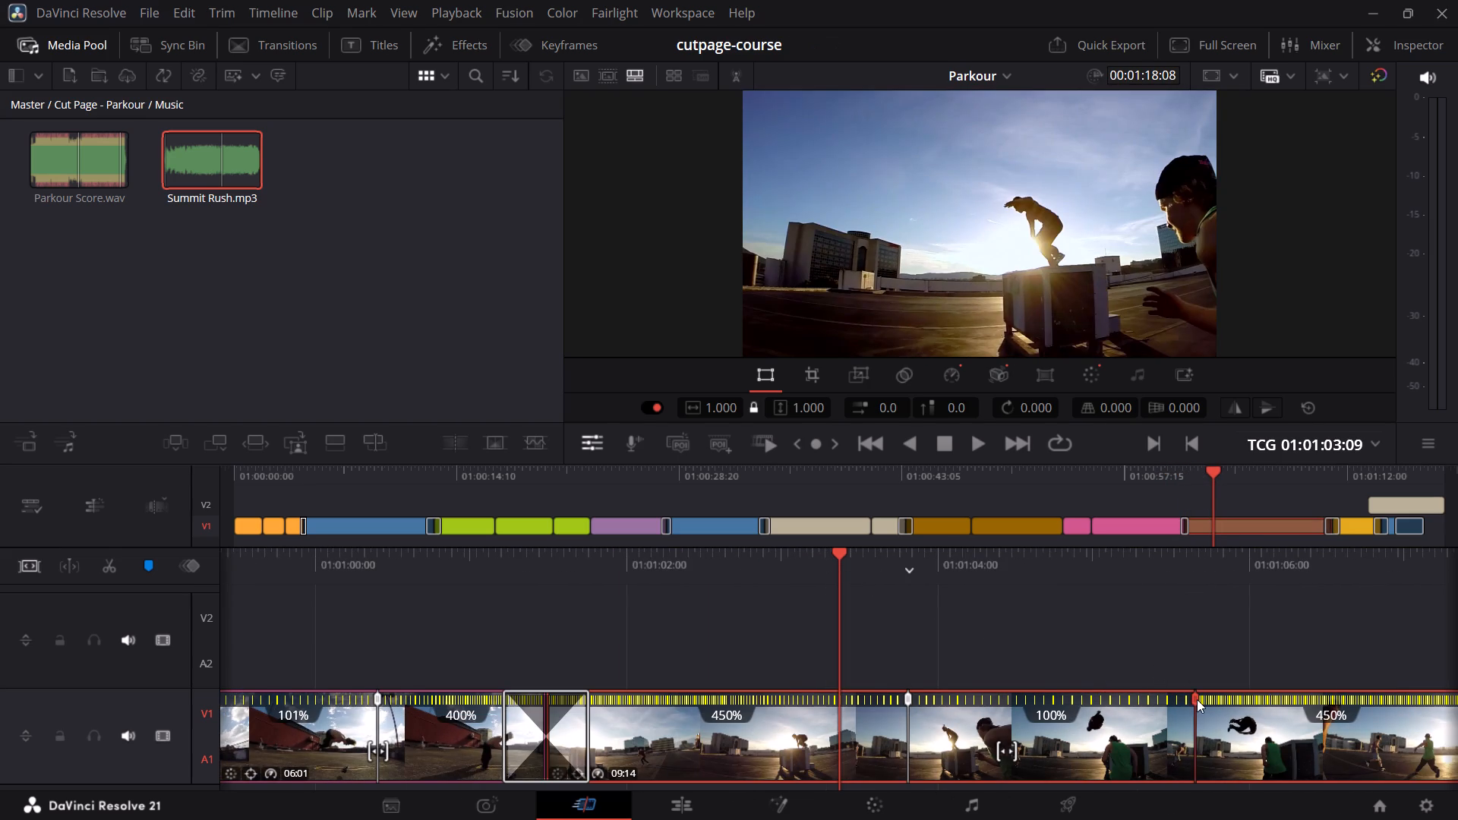
{"action": "left_click", "coordinate": [1242, 656]}
{"action": "left_click", "coordinate": [1295, 587]}
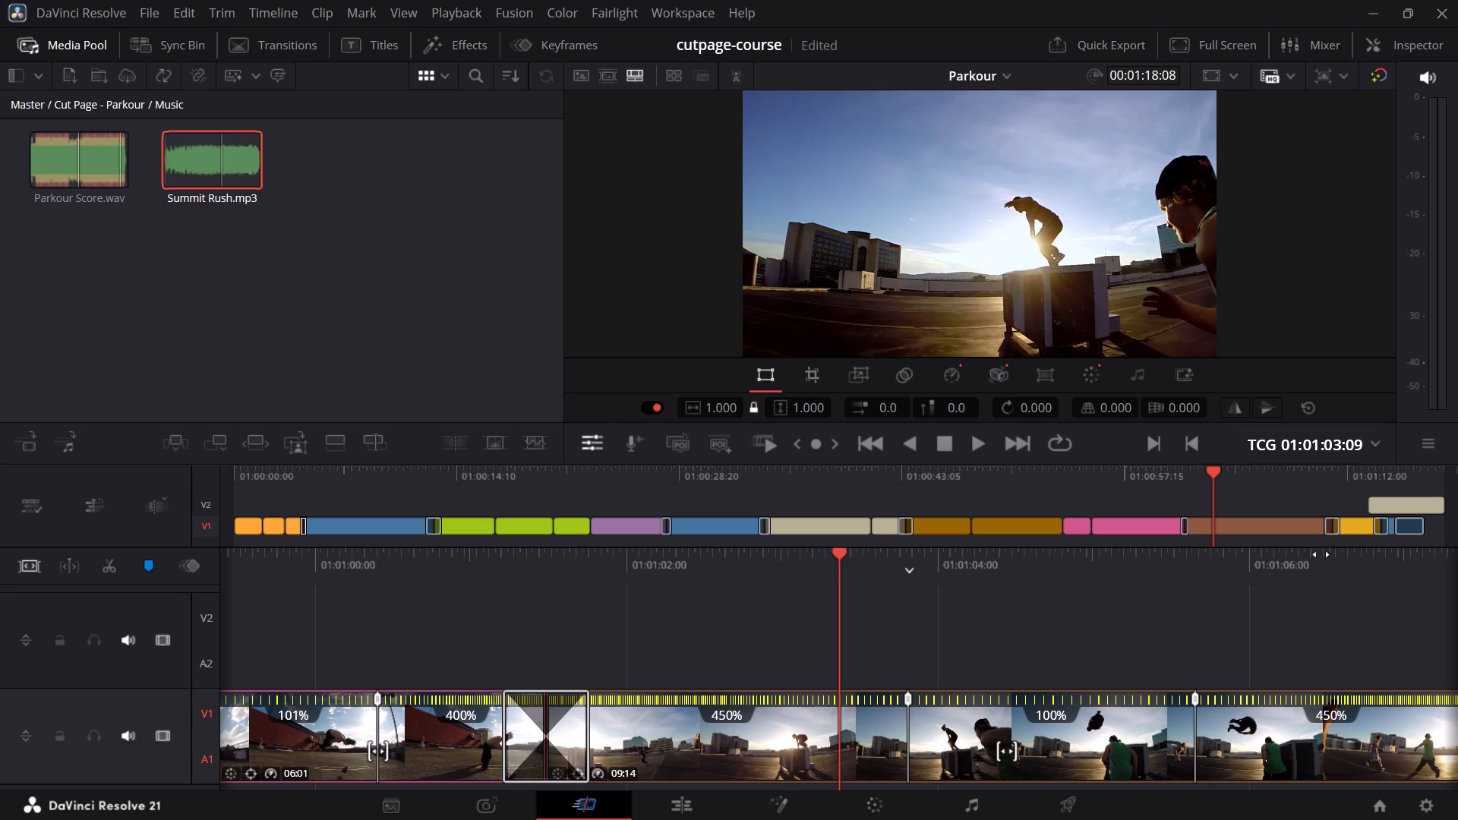
Apply two-sided easing to the speed point starting the second 100% section of the sunset rooftop clip.
{"action": "left_click_drag", "start_coordinate": [1321, 554], "coordinate": [817, 628]}
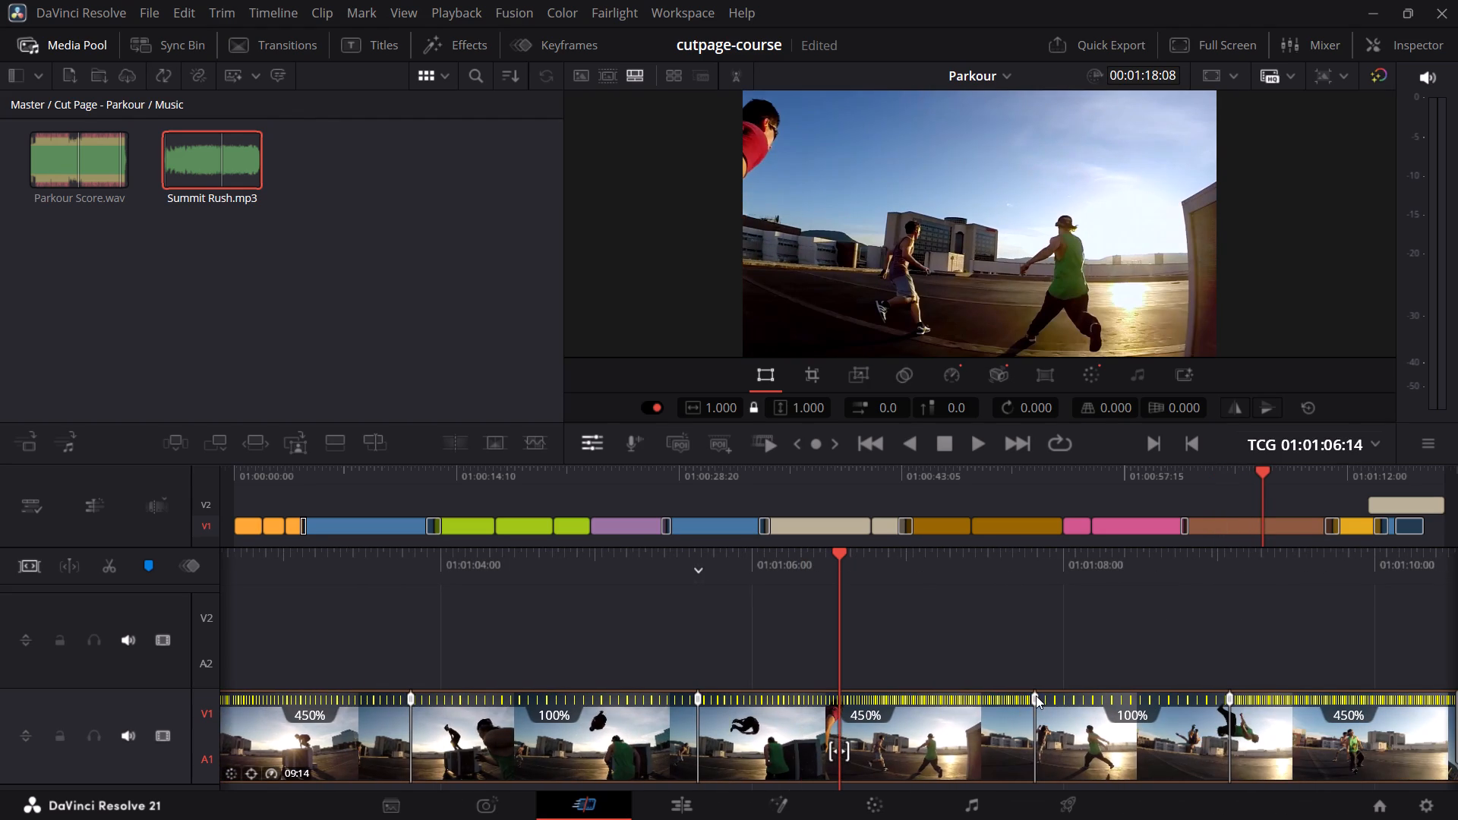
{"action": "left_click", "coordinate": [1036, 695]}
{"action": "left_click", "coordinate": [1078, 661]}
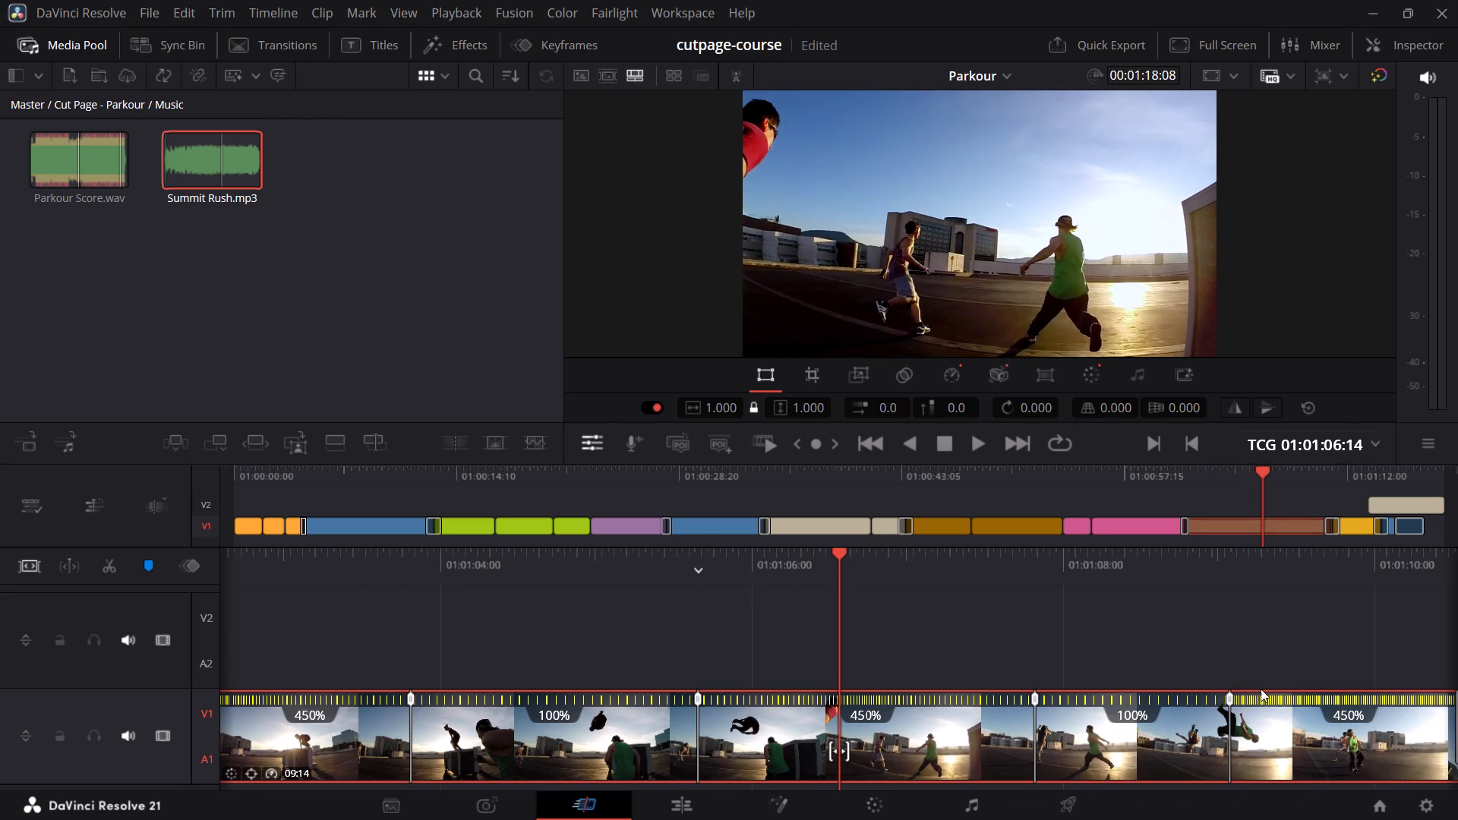
Apply two-sided easing to the speed point ending the second 100% section of the sunset rooftop clip, and check its easing setting.
{"action": "left_click", "coordinate": [1228, 699]}
{"action": "left_click", "coordinate": [1273, 660]}
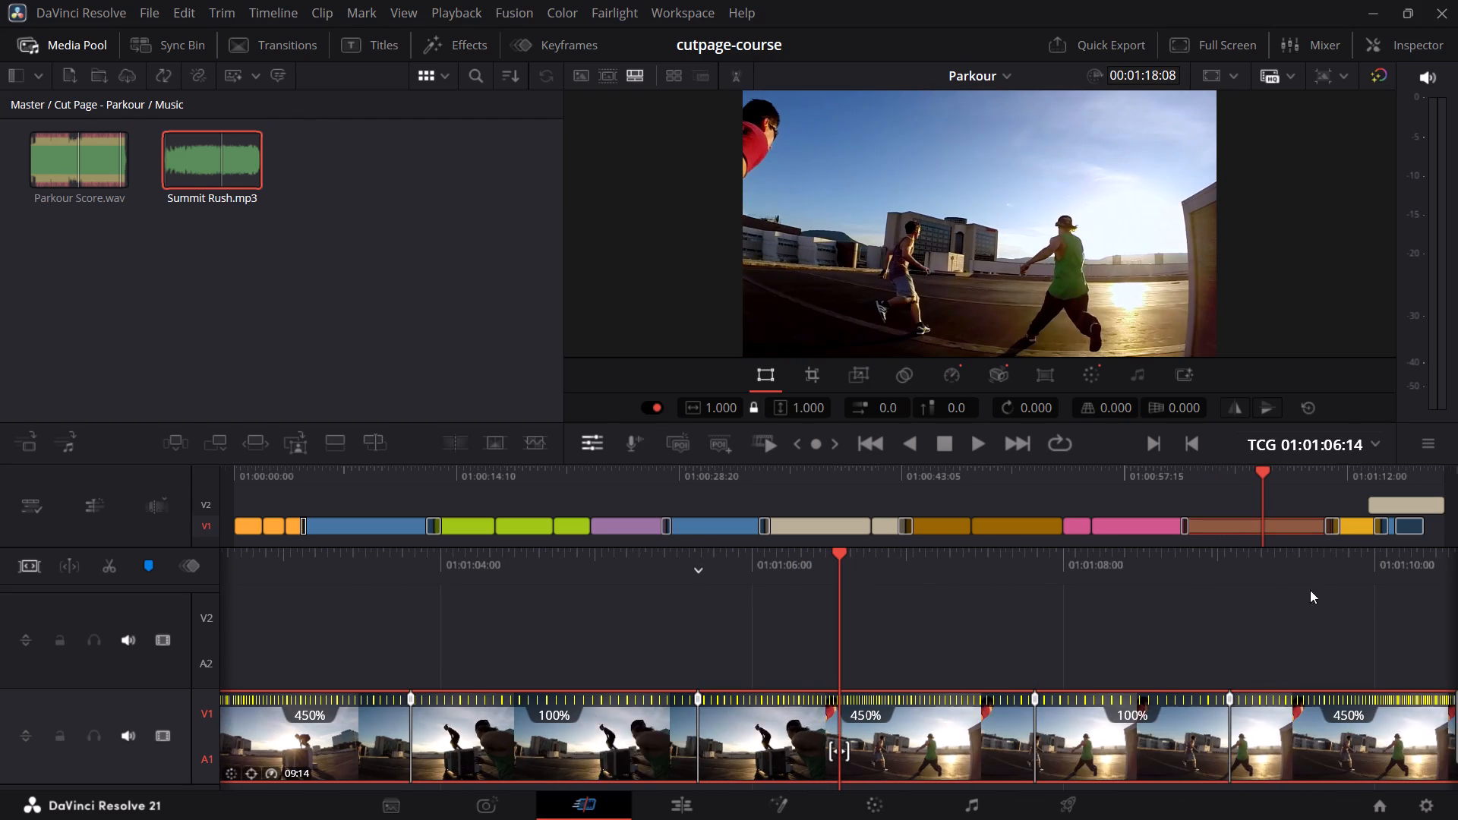
{"action": "left_click_drag", "start_coordinate": [1320, 573], "coordinate": [1068, 626]}
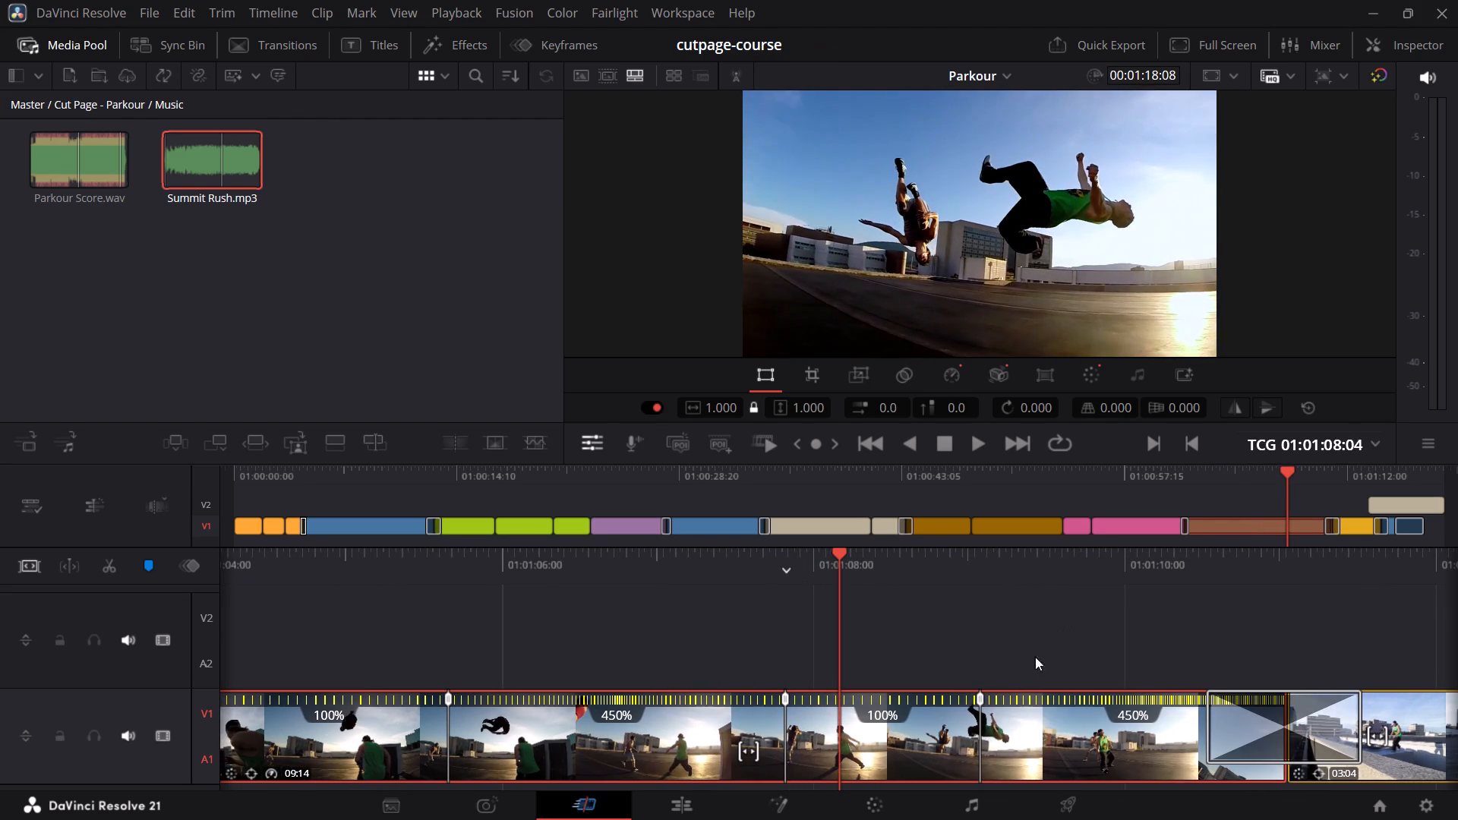
{"action": "left_click", "coordinate": [983, 696]}
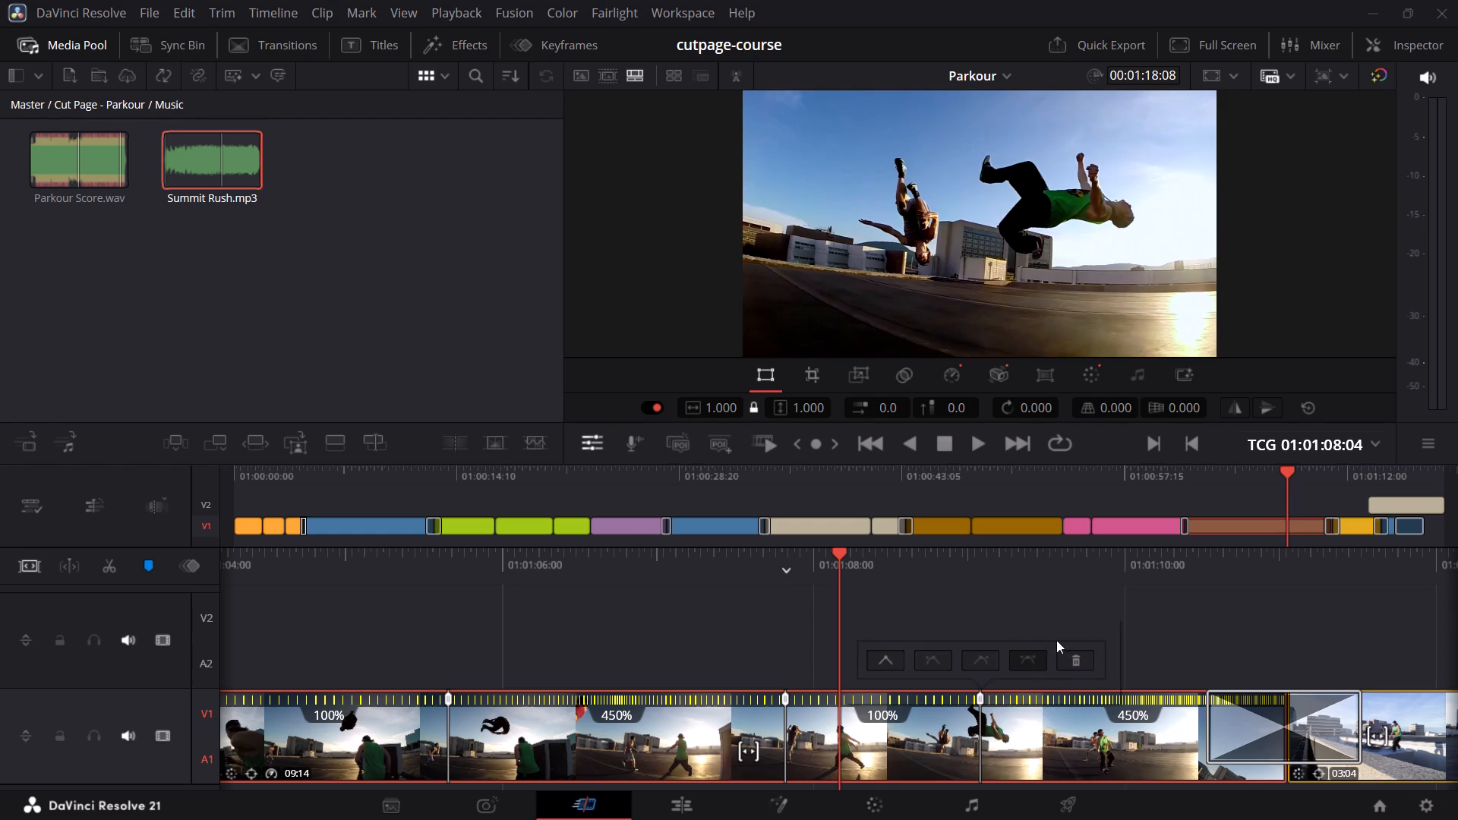
{"action": "left_click", "coordinate": [1116, 604]}
Check the remaining clips up to 01:01:14:05, under the closing title, for speed points that need easing.
{"action": "left_click_drag", "start_coordinate": [1273, 559], "coordinate": [1222, 573]}
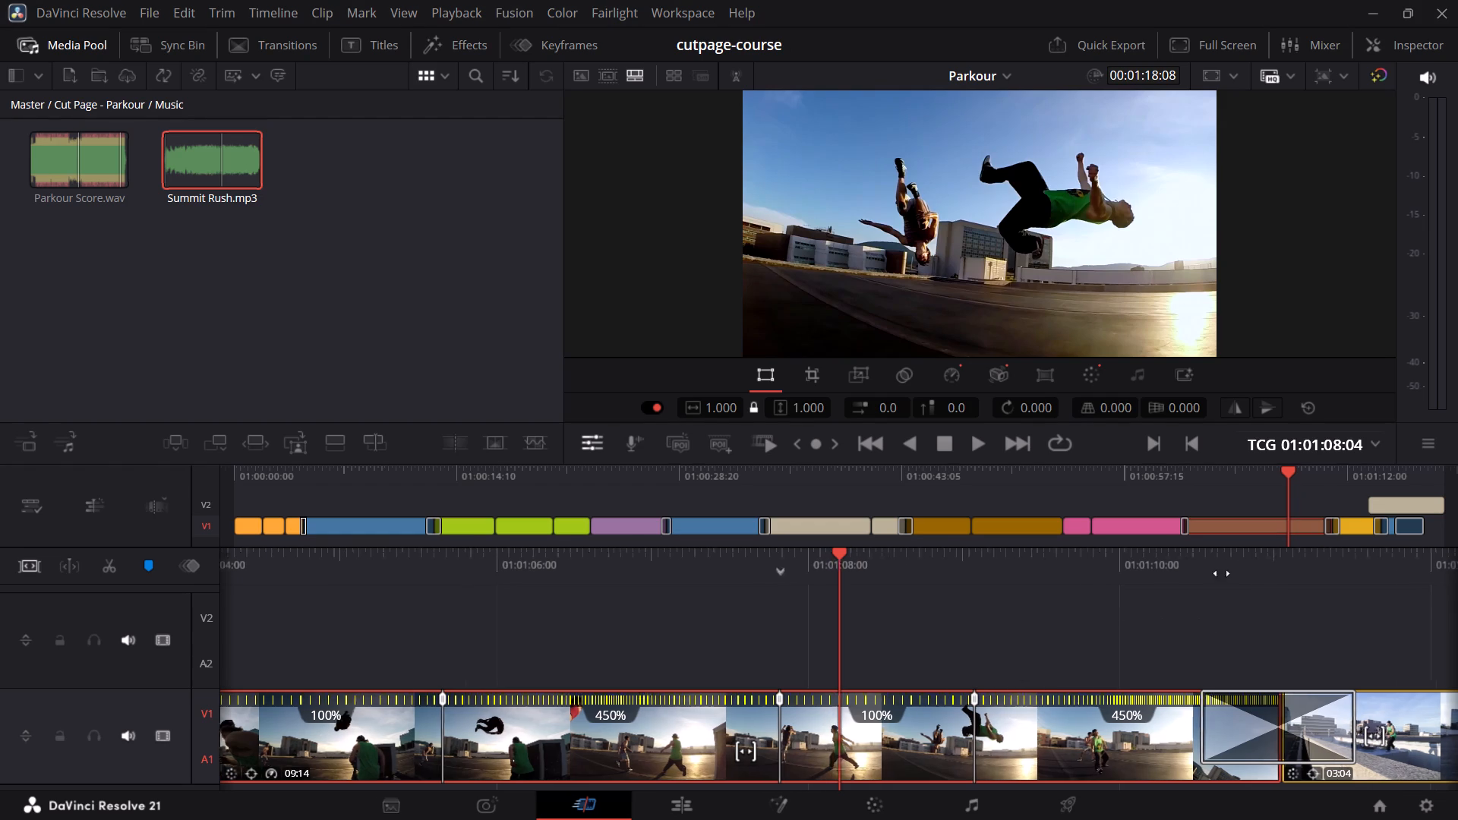
{"action": "left_click_drag", "start_coordinate": [1222, 573], "coordinate": [693, 649]}
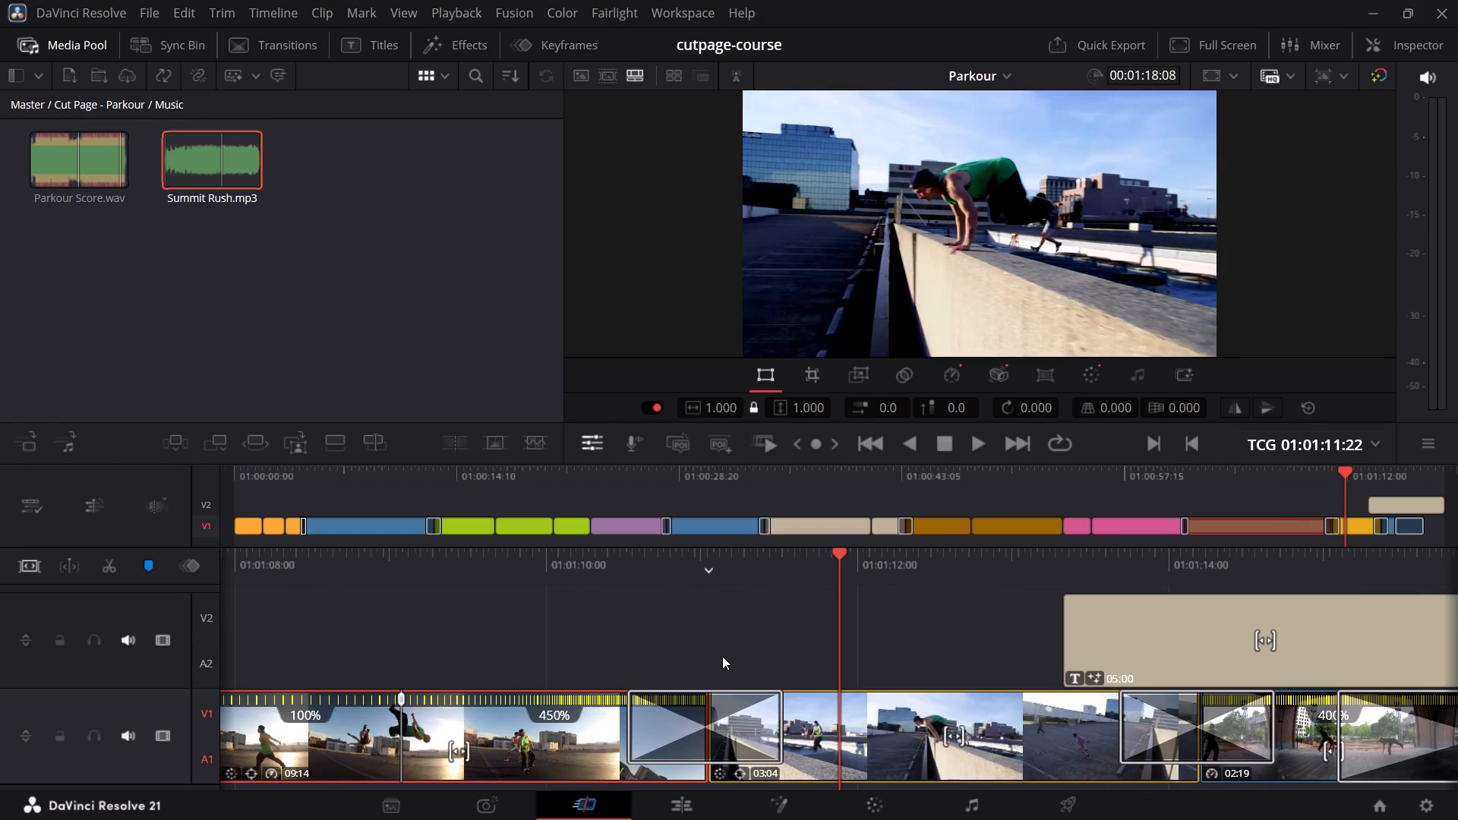
{"action": "key", "text": "Down"}
{"action": "key", "text": "Down"}
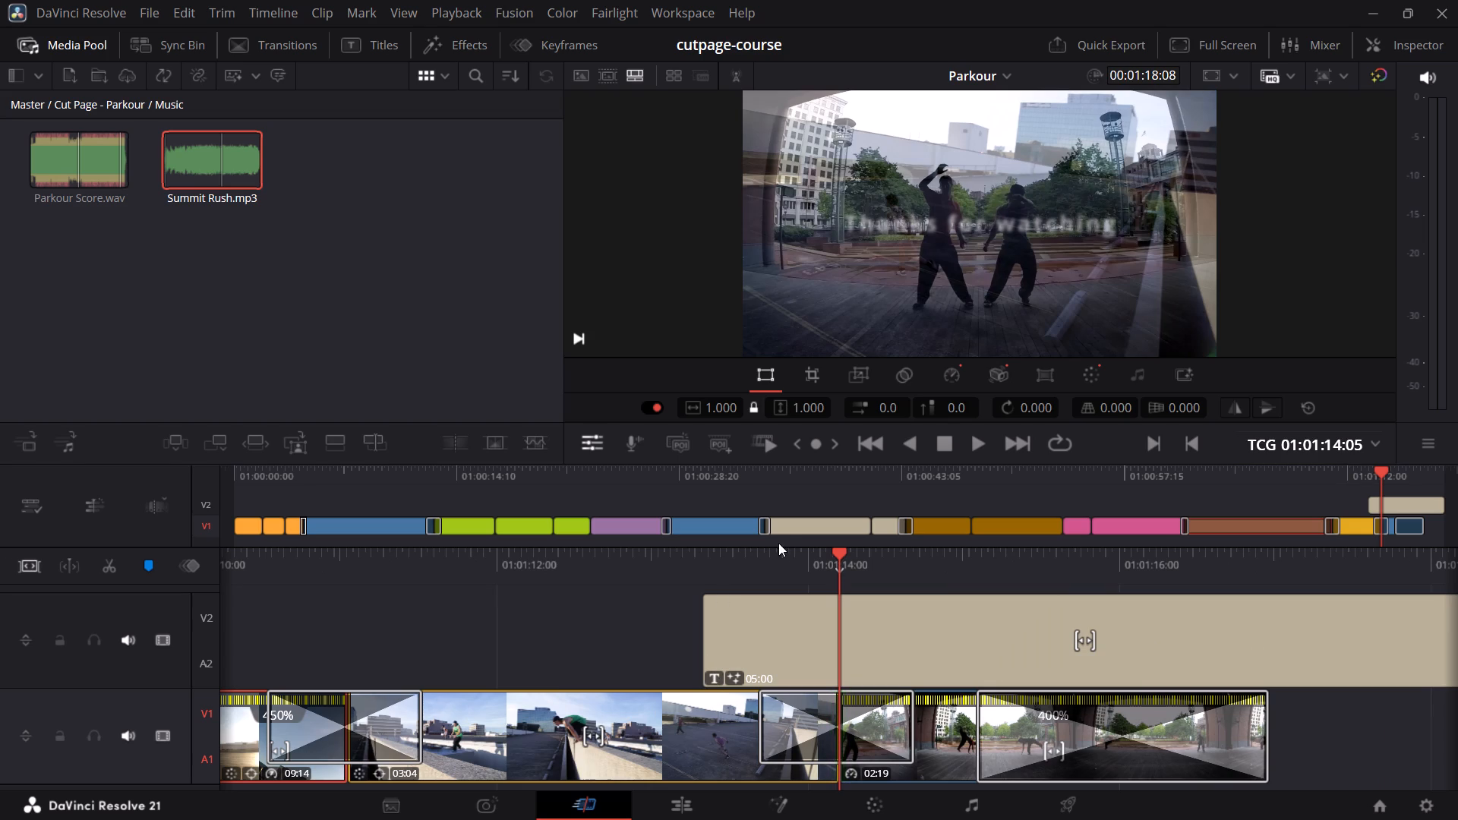
Return to the first frame of the Parkour timeline, add an audio track for Summit Rush.mp3 and make it the target track.
{"action": "left_click_drag", "start_coordinate": [567, 472], "coordinate": [225, 533]}
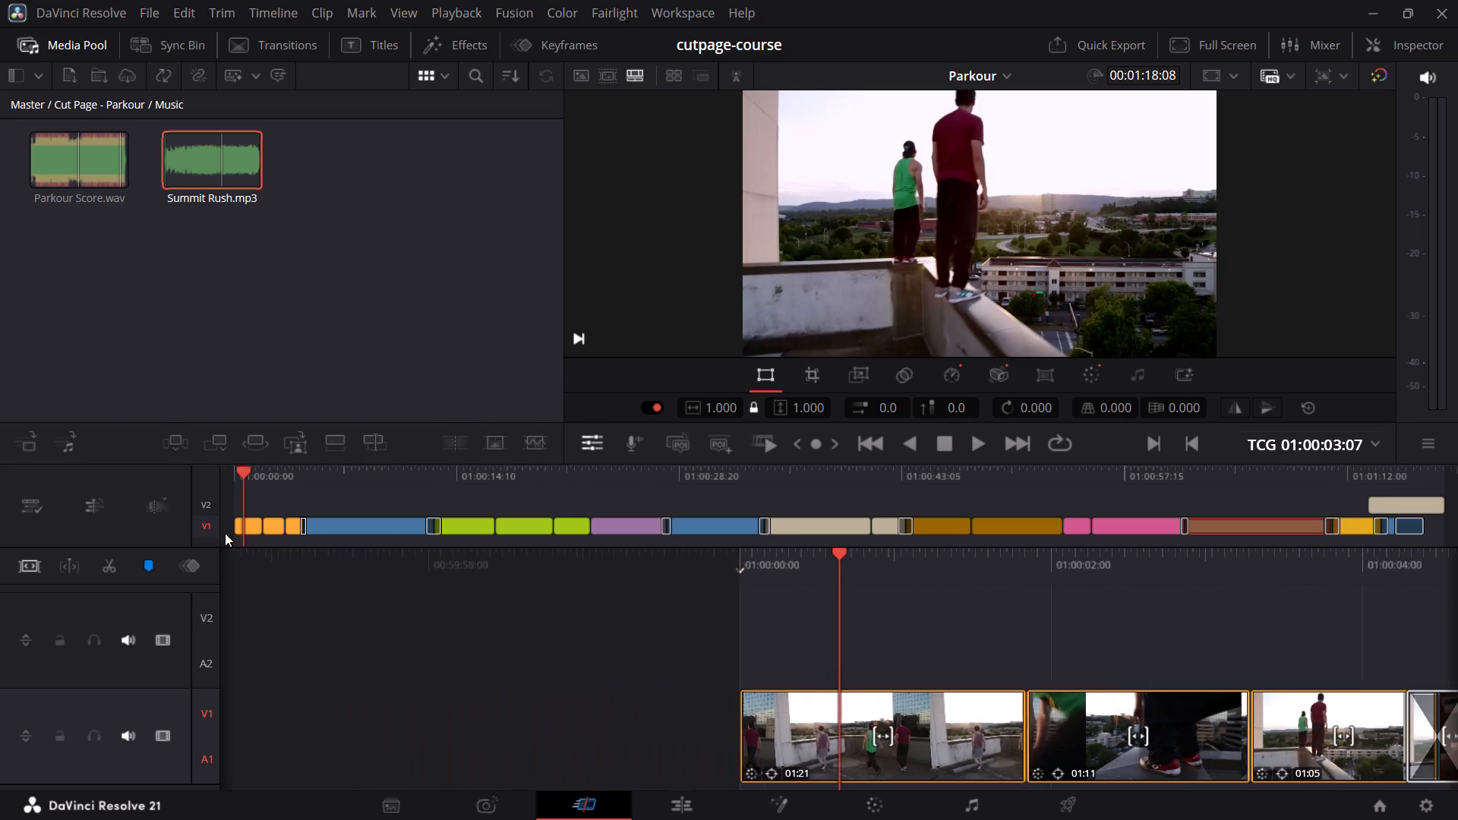
{"action": "left_click_drag", "start_coordinate": [225, 533], "coordinate": [206, 535]}
{"action": "left_click", "coordinate": [189, 166]}
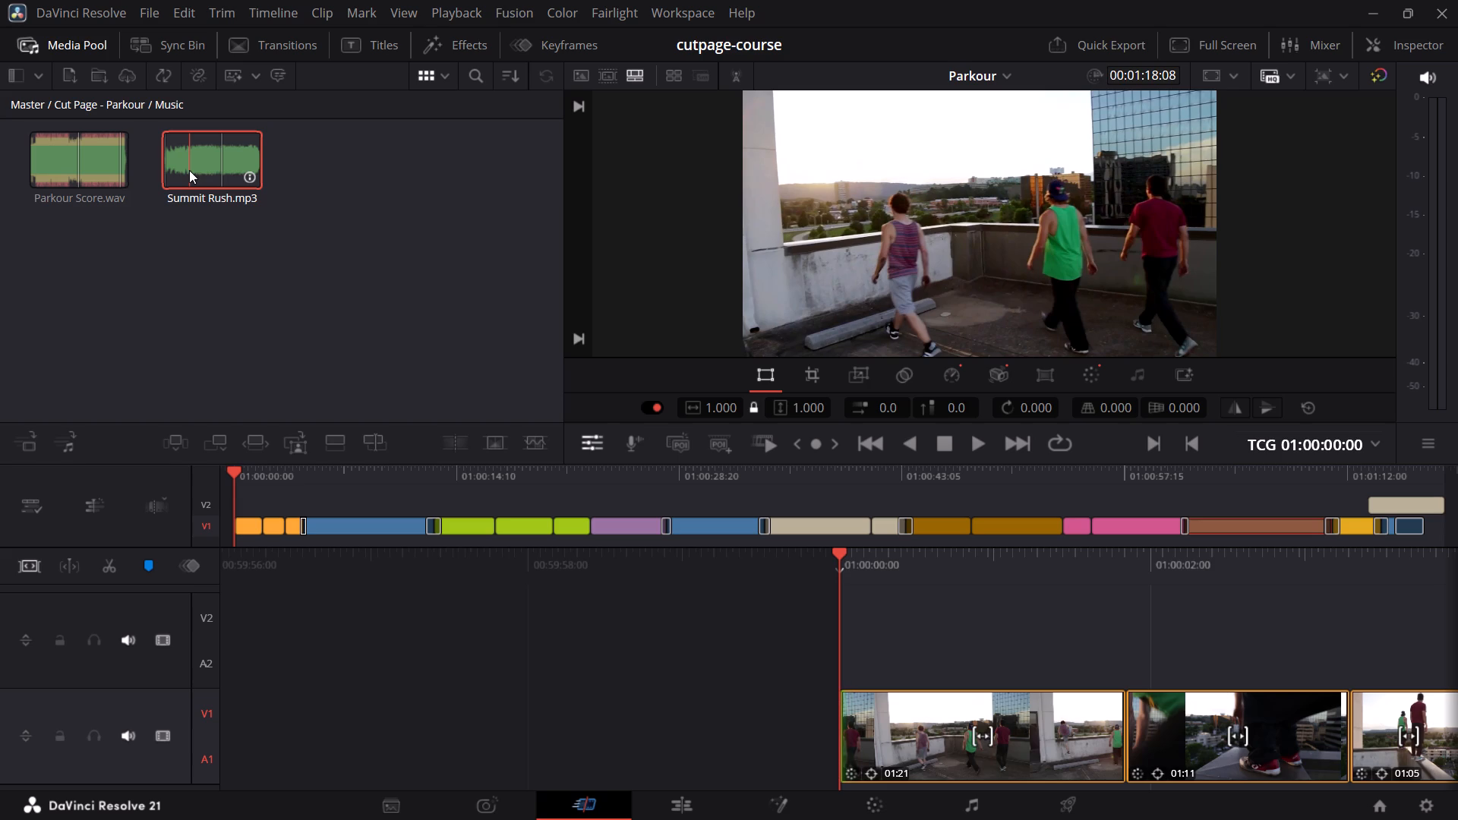
{"action": "key", "text": "shift+F10"}
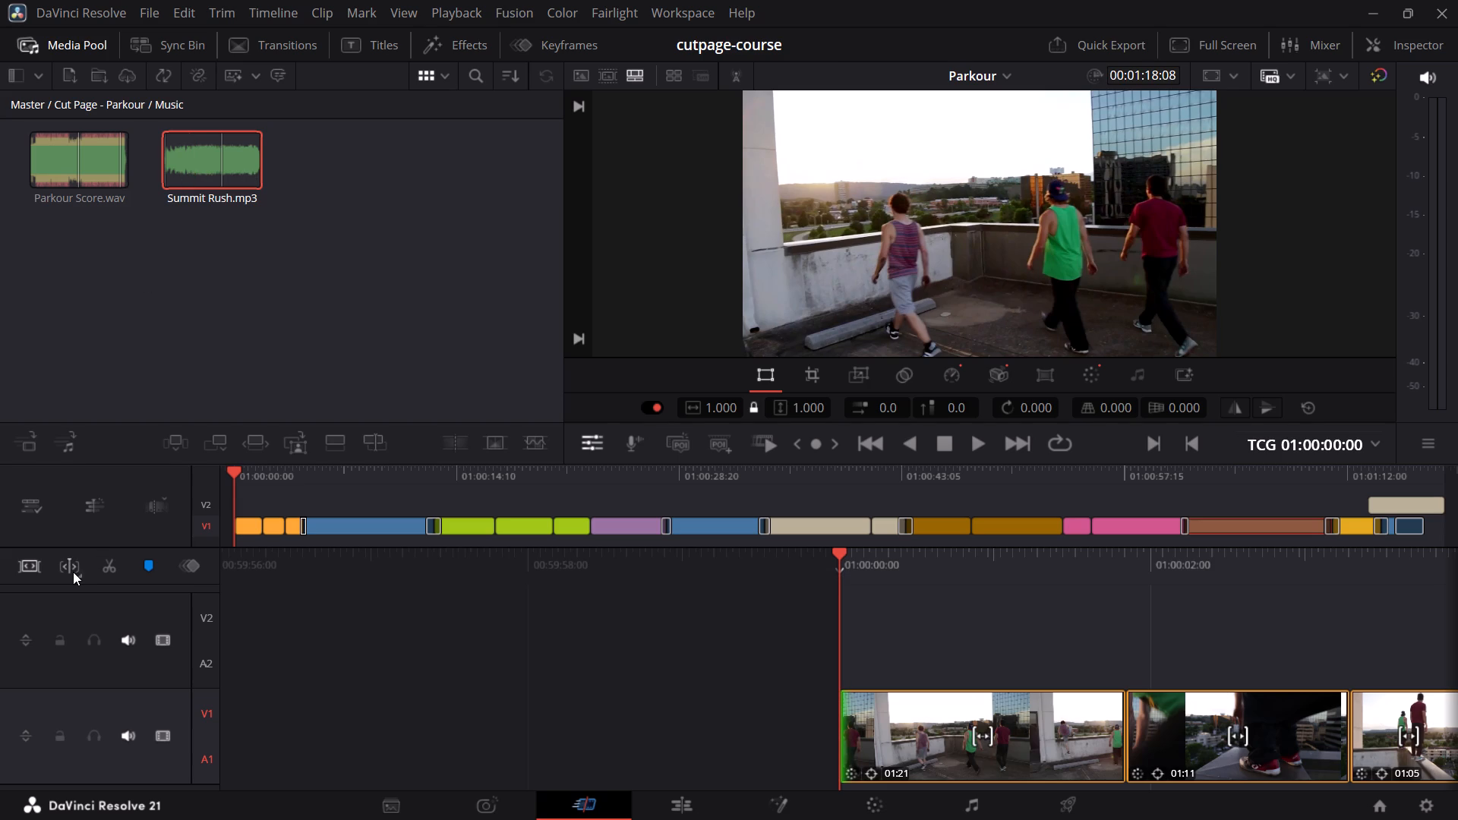
{"action": "right_click", "coordinate": [99, 512]}
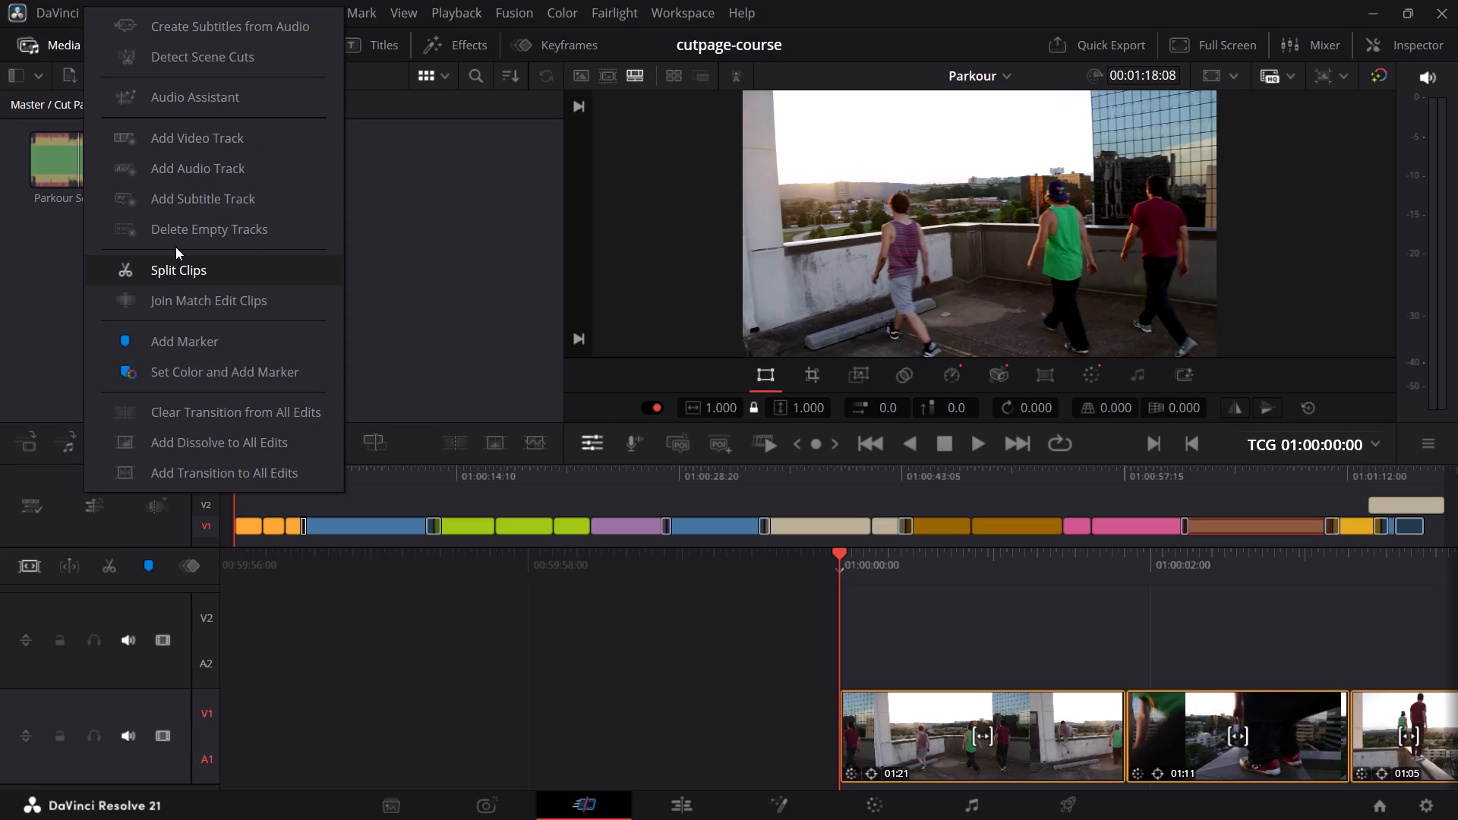
{"action": "left_click", "coordinate": [205, 163]}
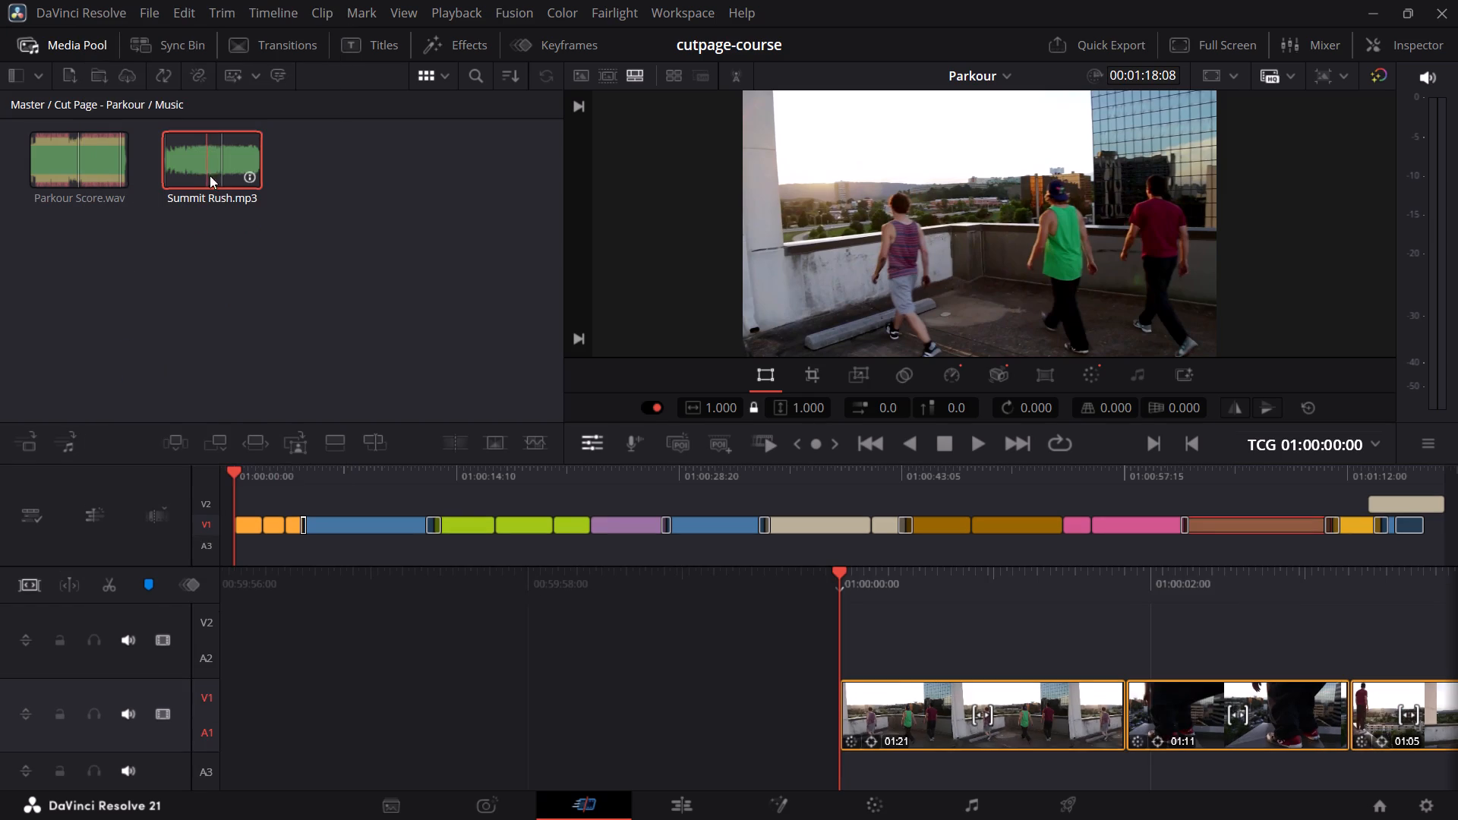
{"action": "left_click", "coordinate": [202, 550]}
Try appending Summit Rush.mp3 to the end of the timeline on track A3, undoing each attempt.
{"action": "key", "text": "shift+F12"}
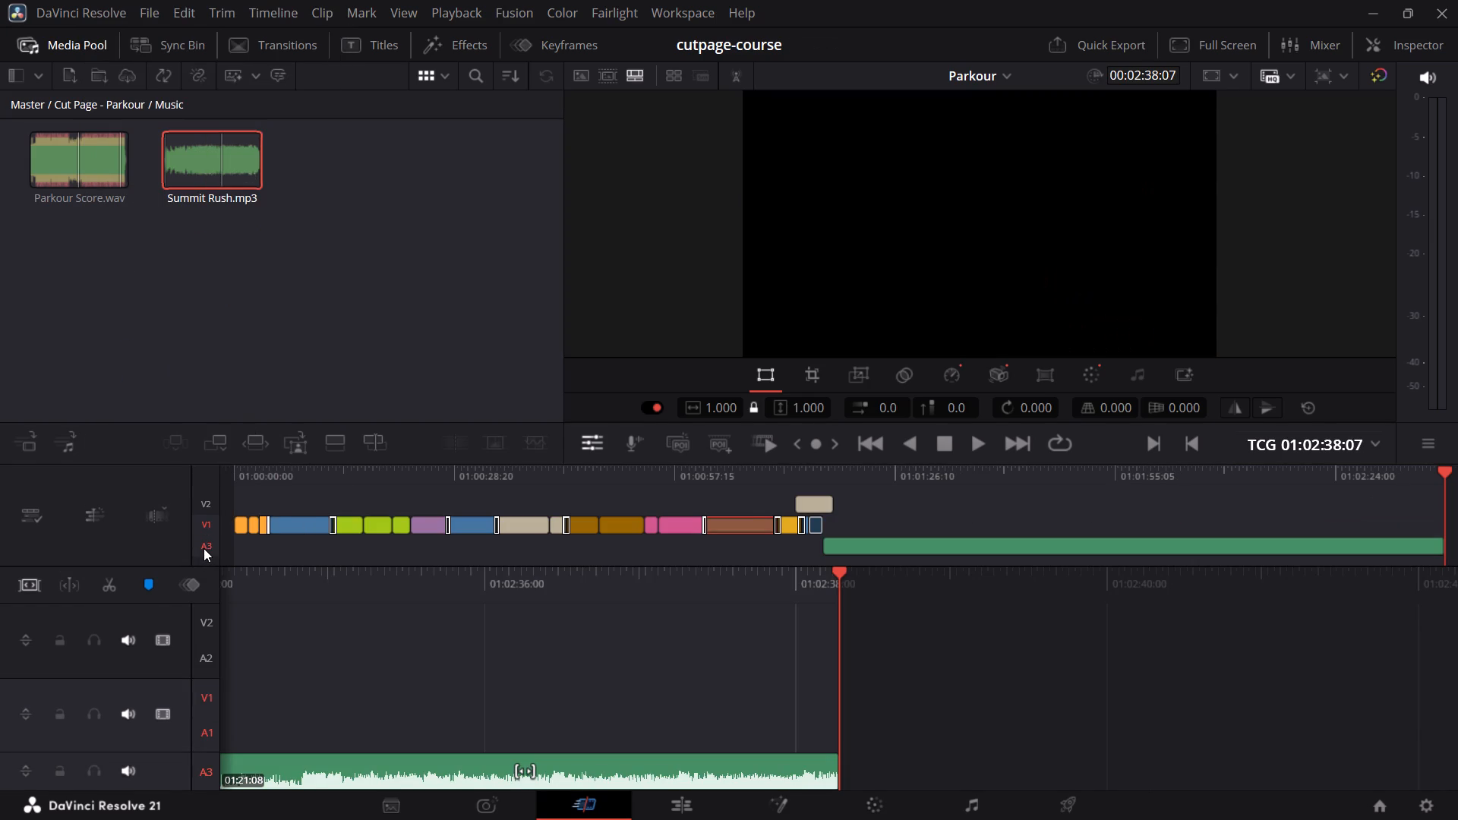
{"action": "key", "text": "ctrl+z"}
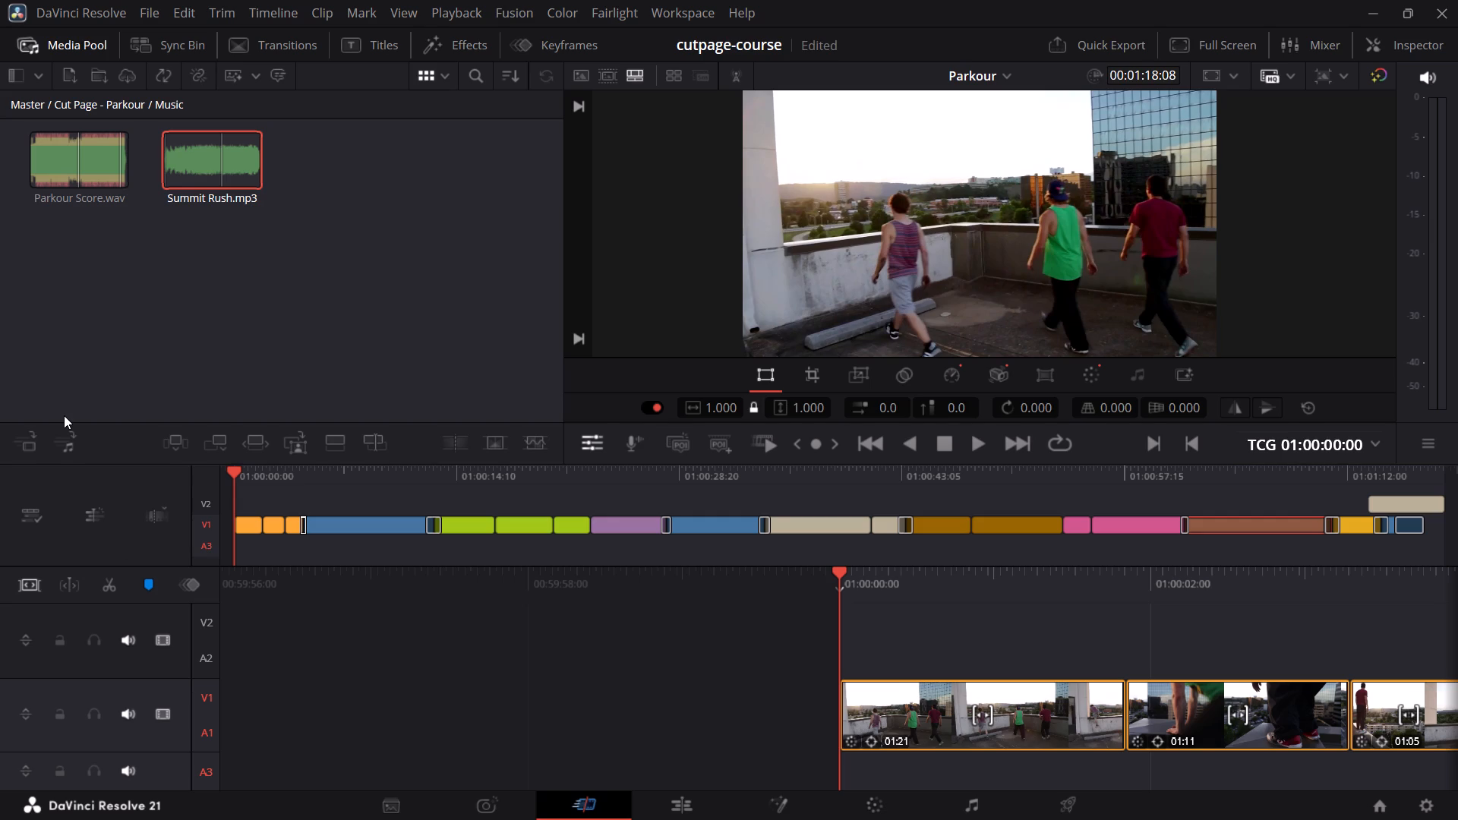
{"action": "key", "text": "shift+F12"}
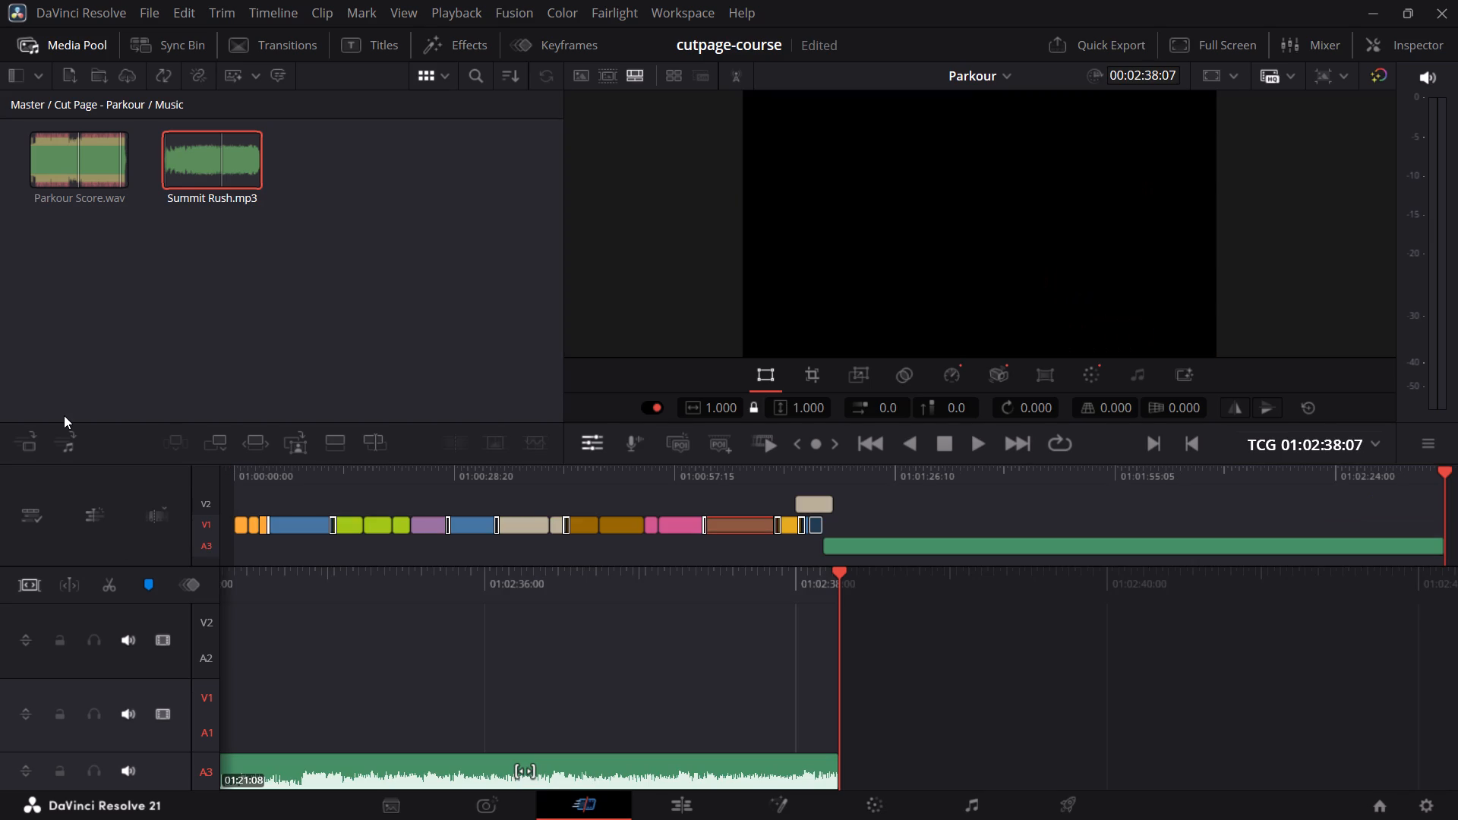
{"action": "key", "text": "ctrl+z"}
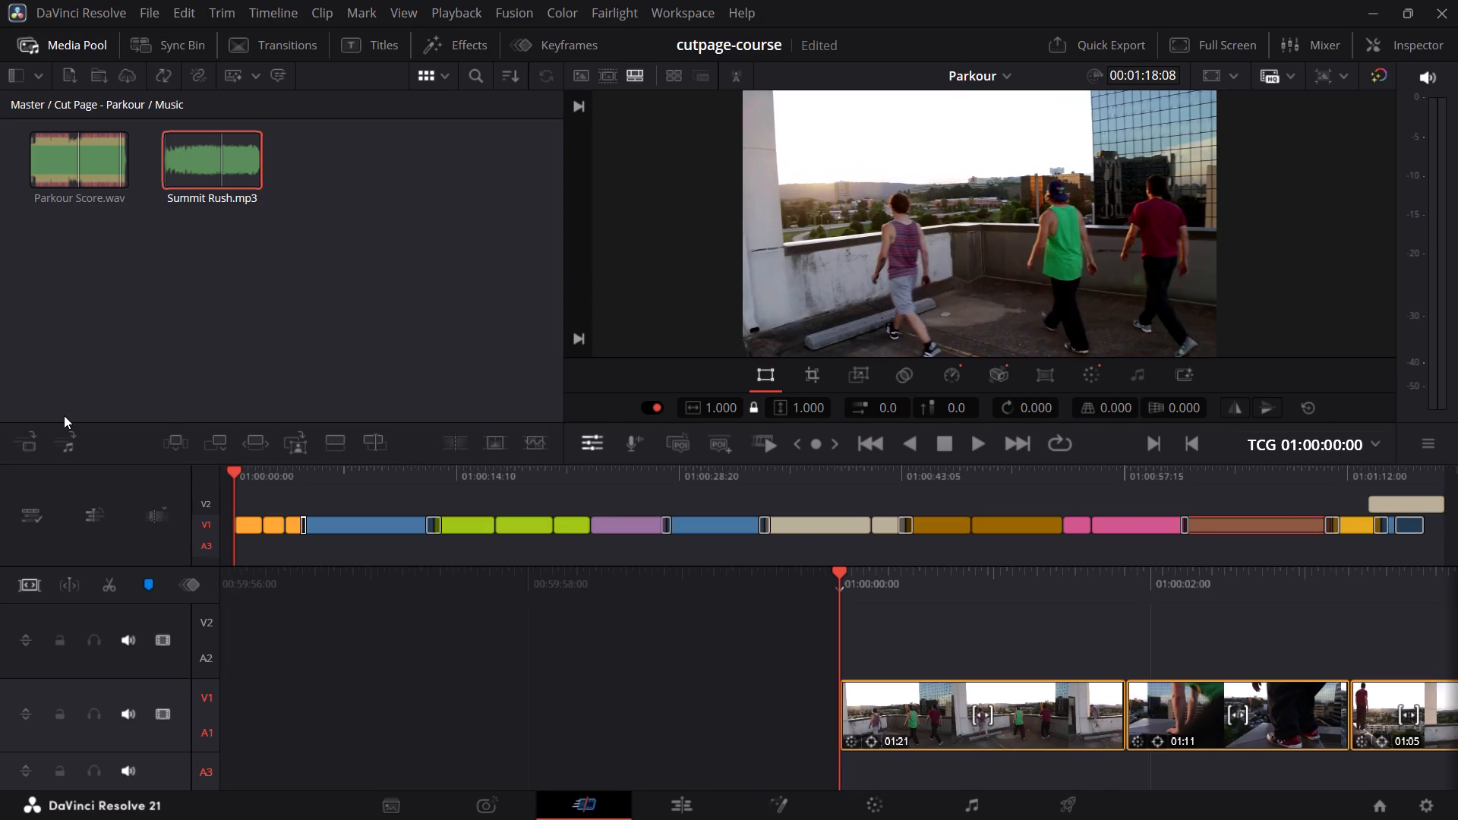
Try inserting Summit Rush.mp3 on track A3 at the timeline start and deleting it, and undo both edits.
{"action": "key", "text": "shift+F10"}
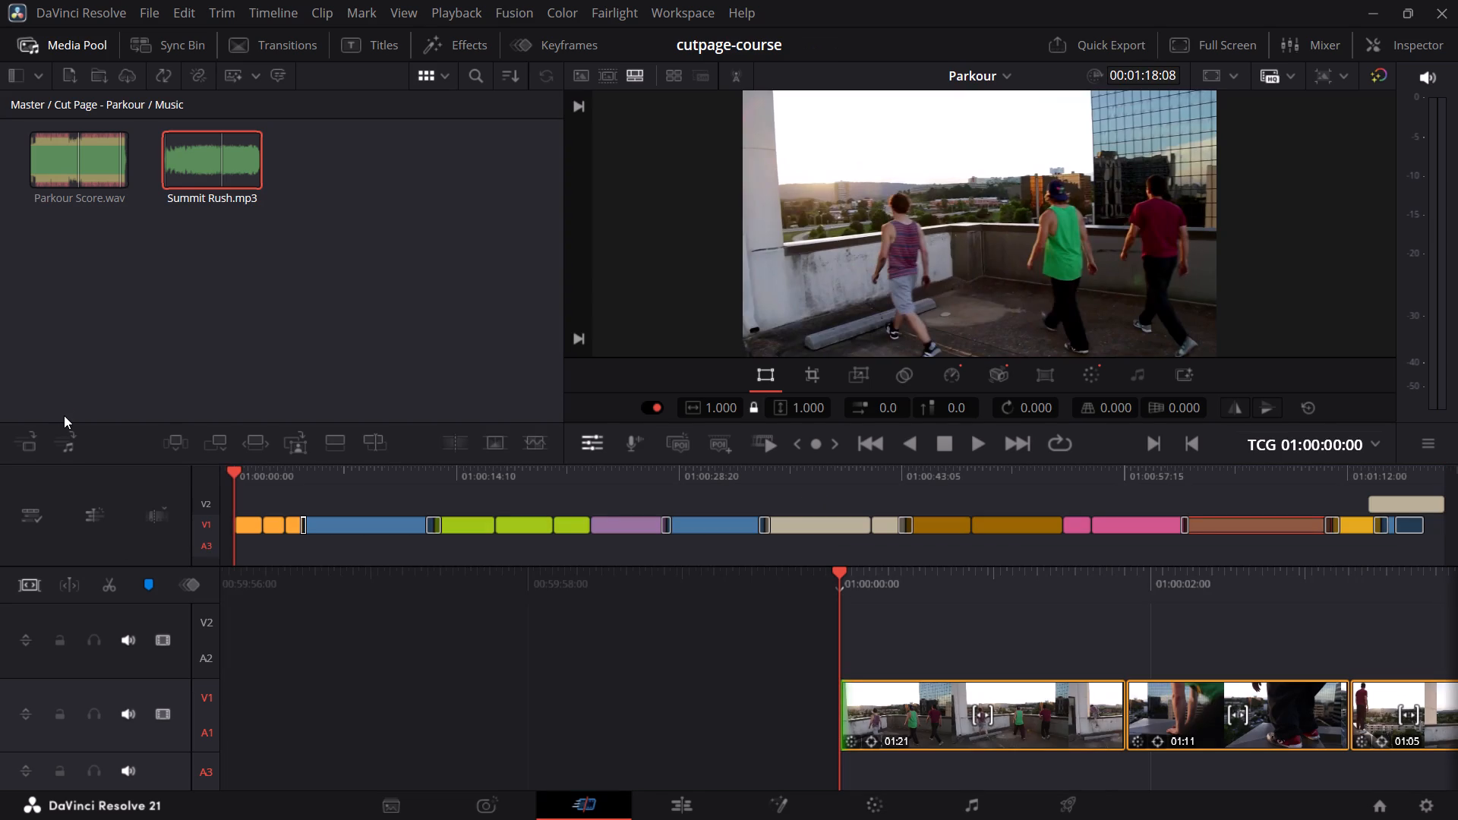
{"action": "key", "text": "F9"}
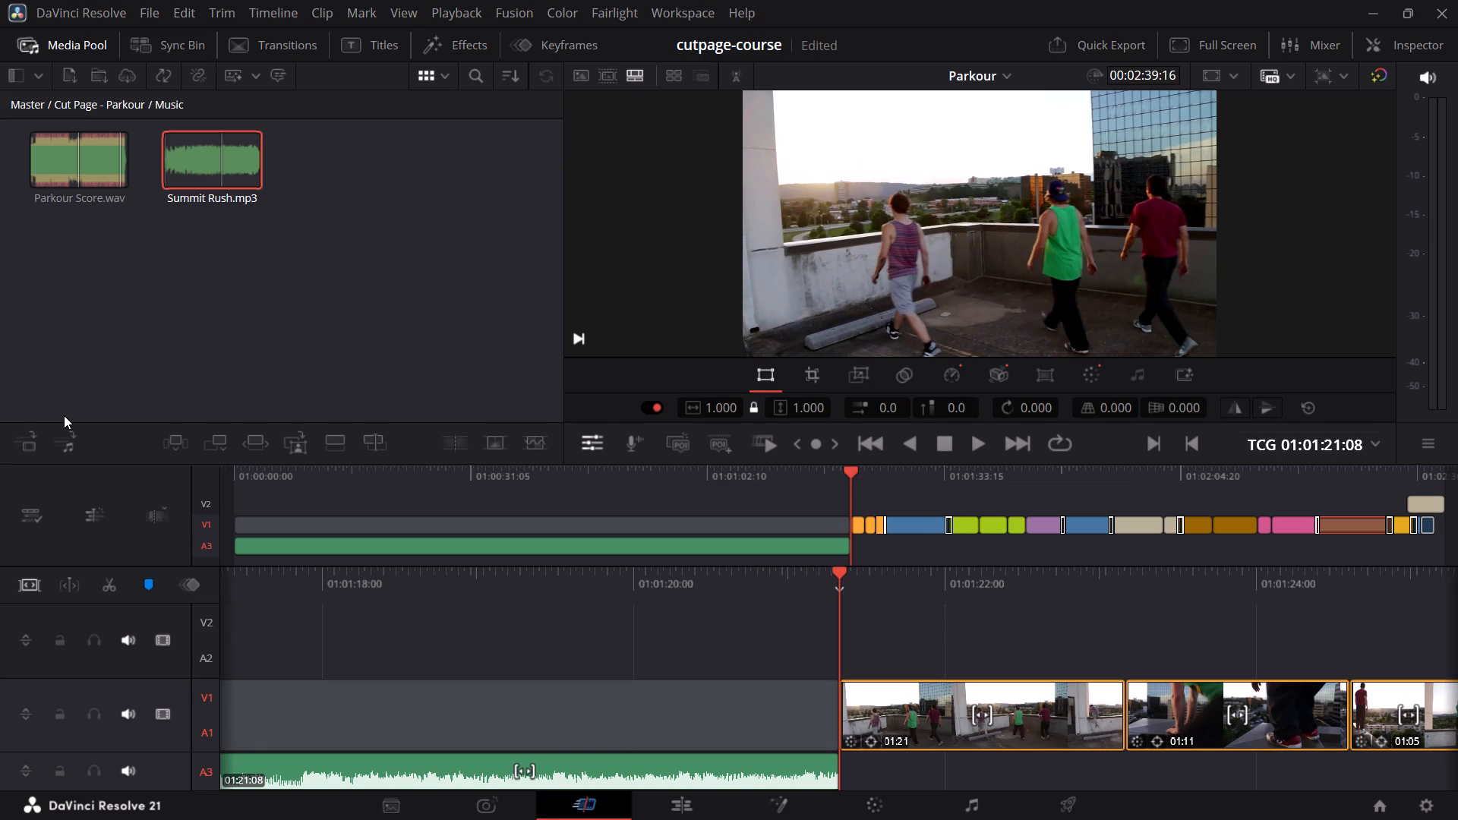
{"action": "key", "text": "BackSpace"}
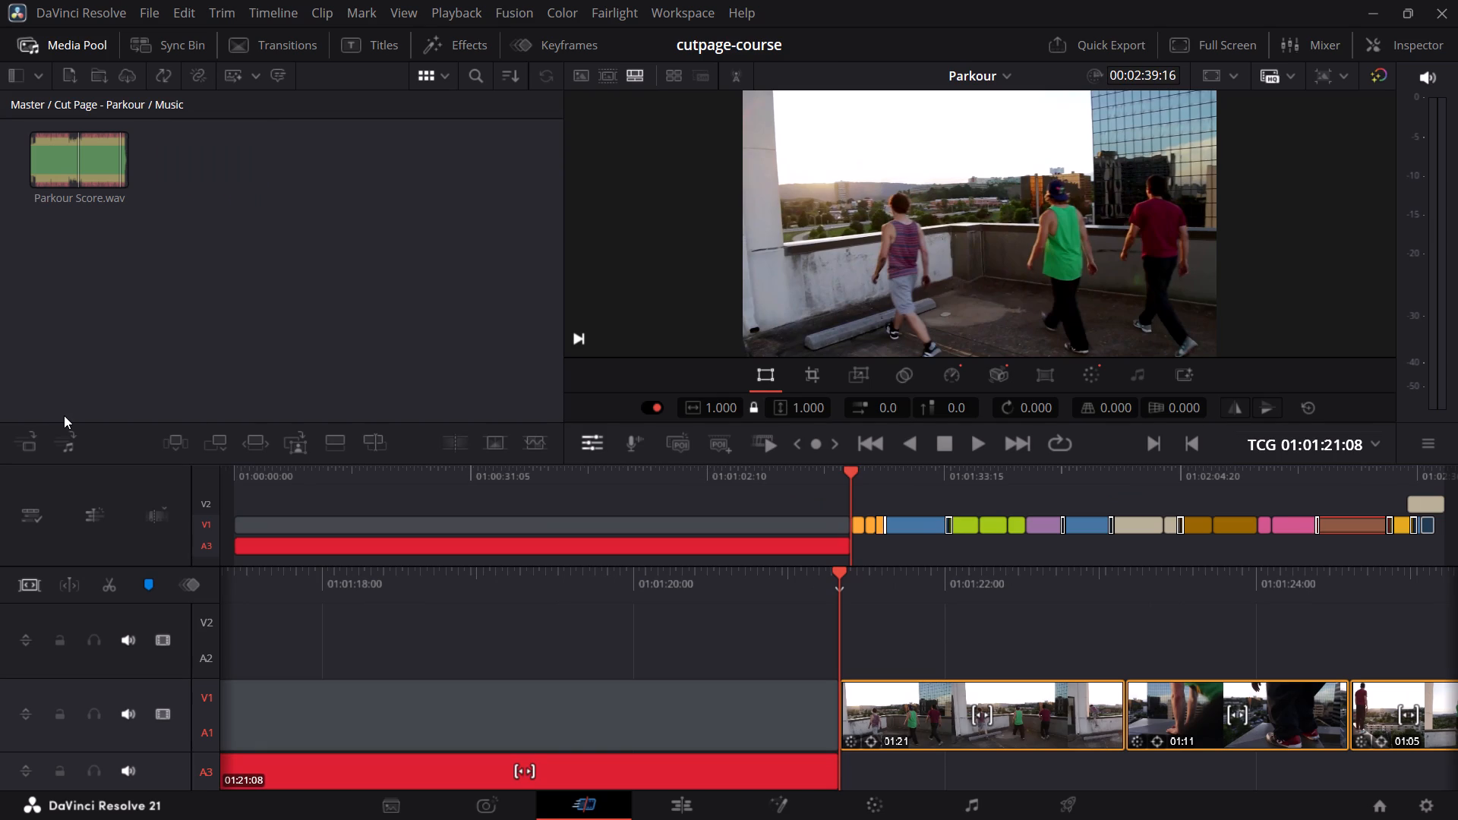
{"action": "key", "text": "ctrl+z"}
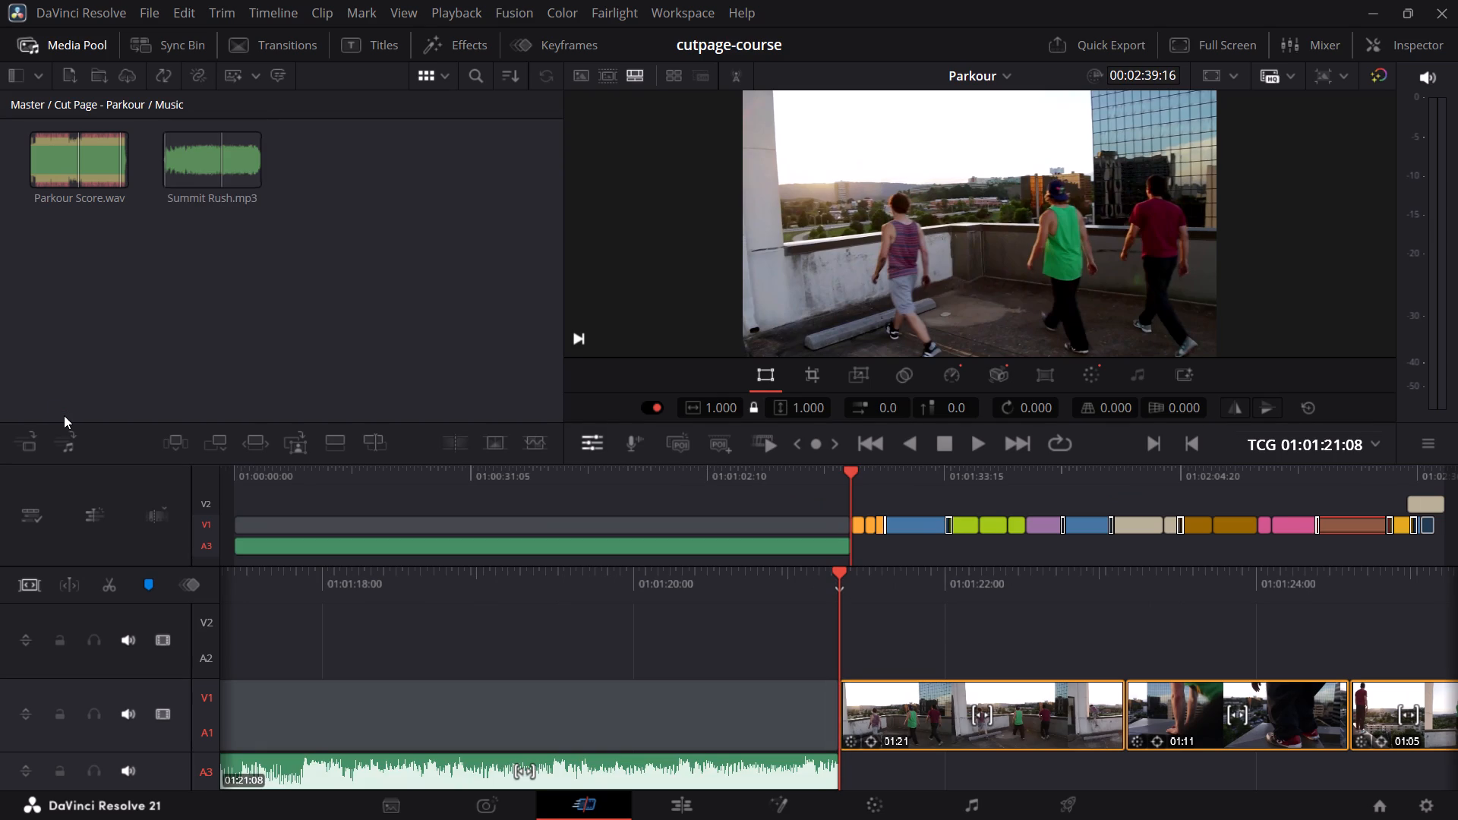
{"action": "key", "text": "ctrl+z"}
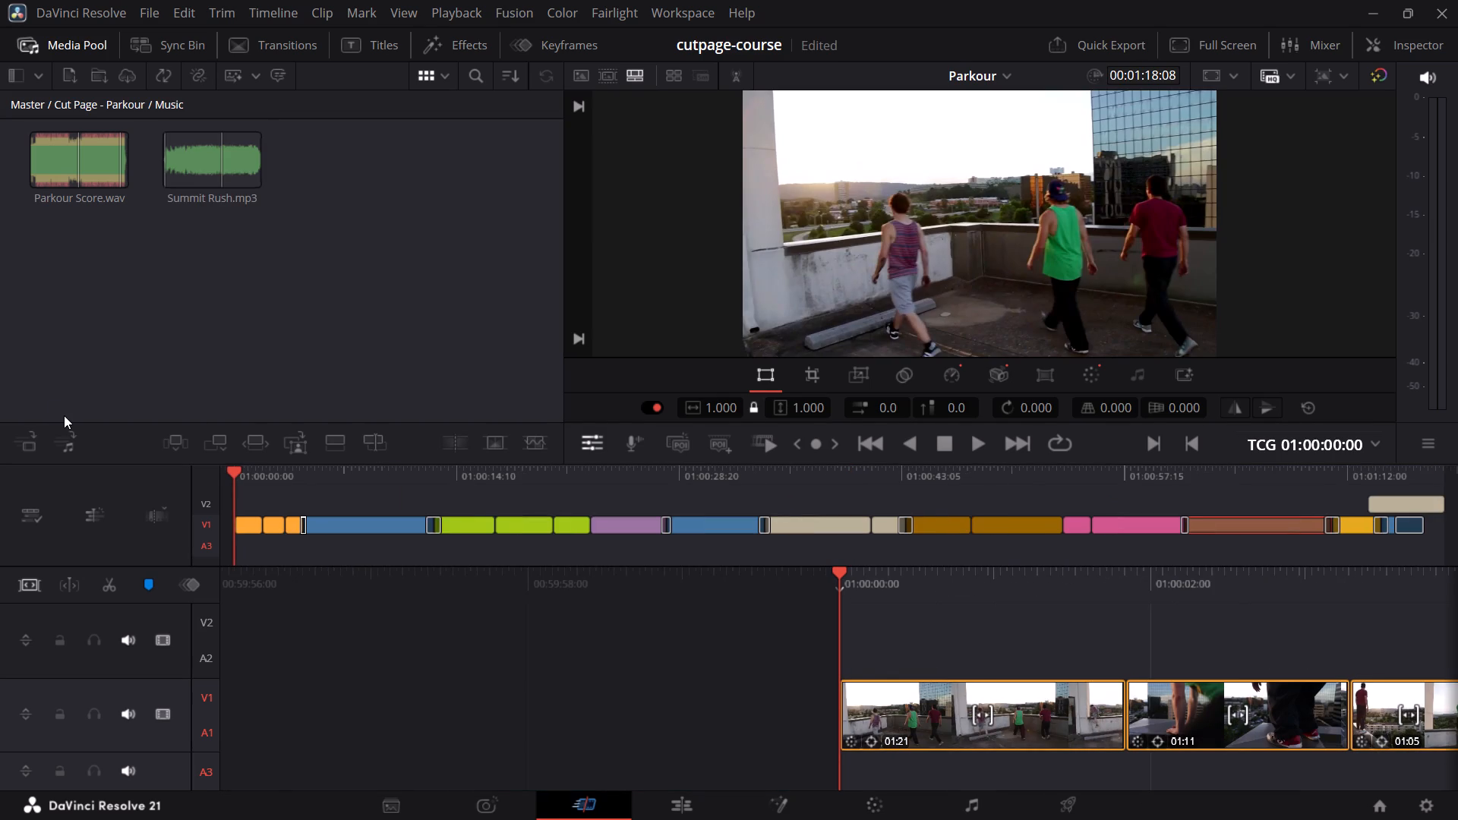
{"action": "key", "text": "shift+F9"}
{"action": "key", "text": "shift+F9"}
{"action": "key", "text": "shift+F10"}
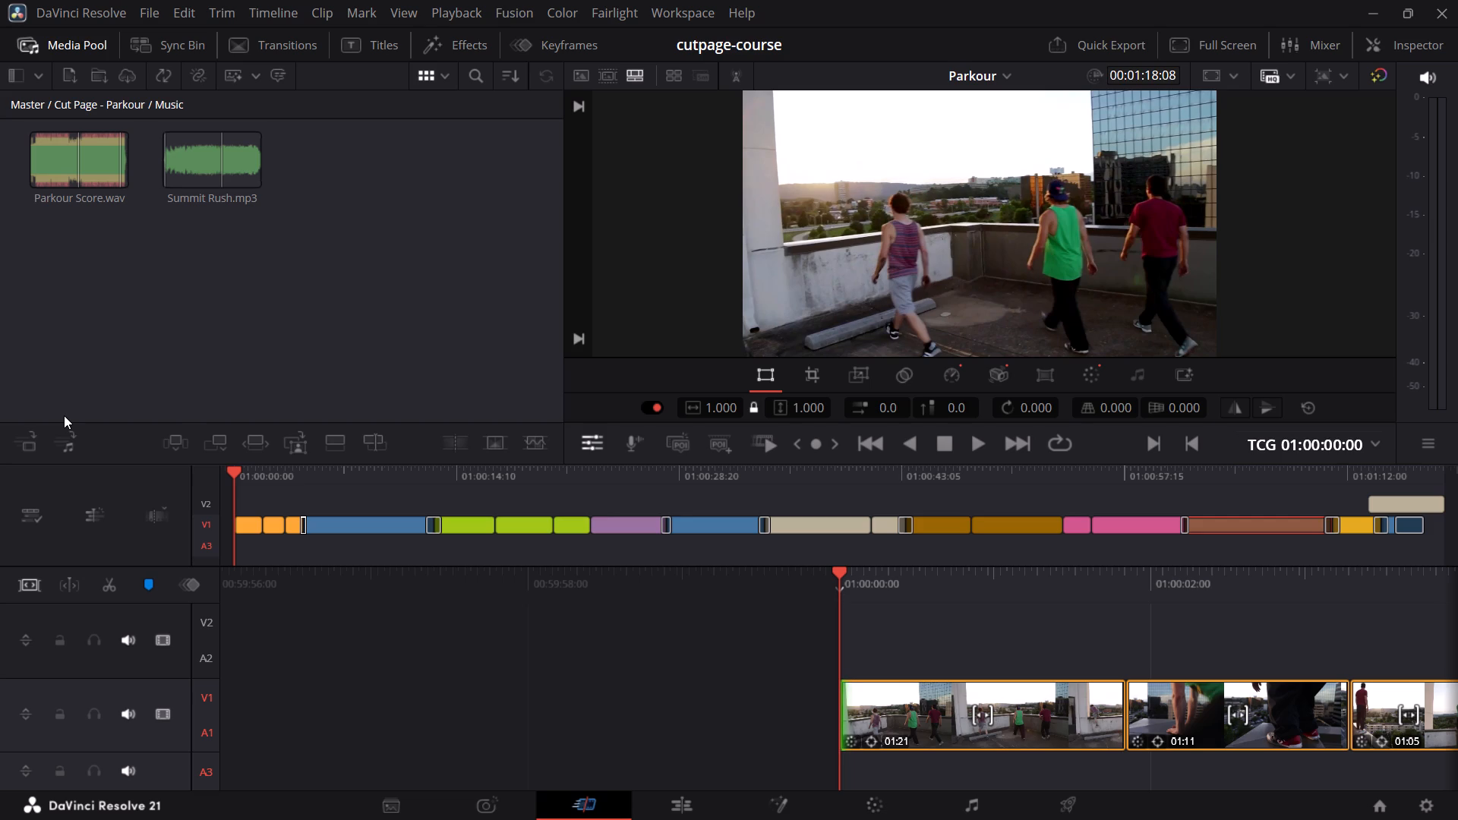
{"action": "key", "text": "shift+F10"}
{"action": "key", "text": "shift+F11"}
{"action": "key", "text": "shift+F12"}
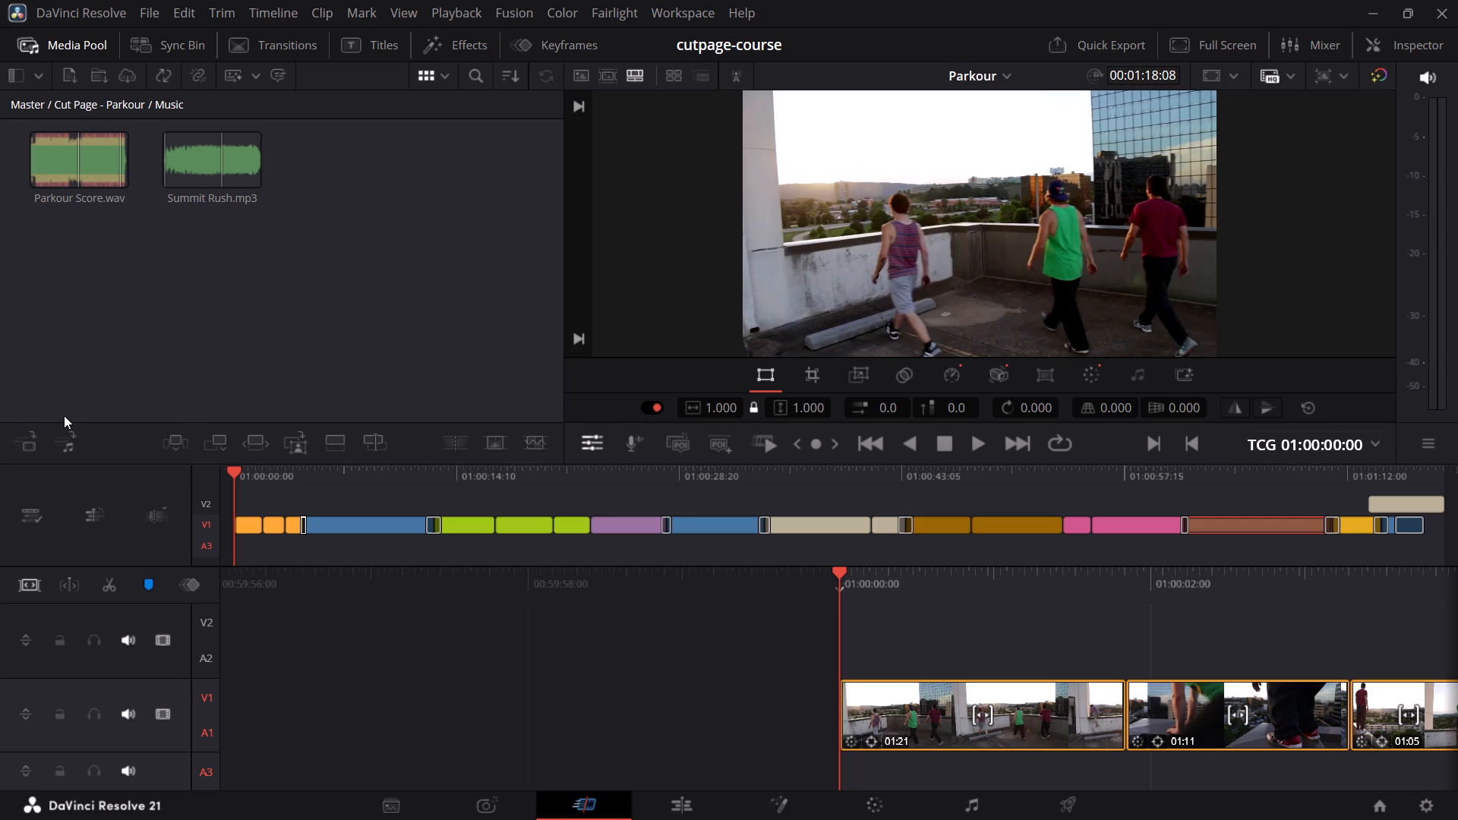
Open Summit Rush.mp3 from the Music bin in the source viewer.
{"action": "double_click", "coordinate": [189, 184]}
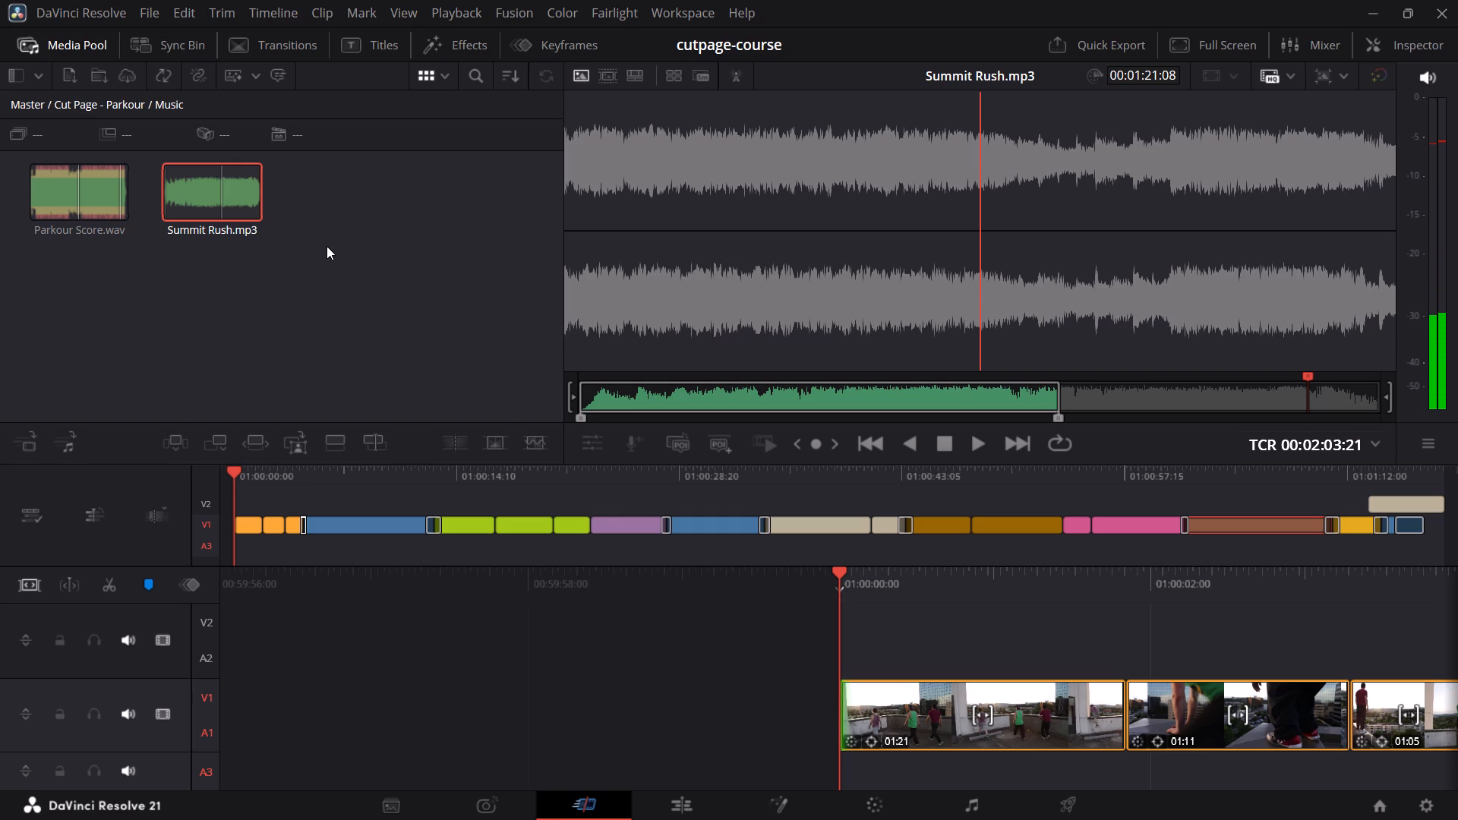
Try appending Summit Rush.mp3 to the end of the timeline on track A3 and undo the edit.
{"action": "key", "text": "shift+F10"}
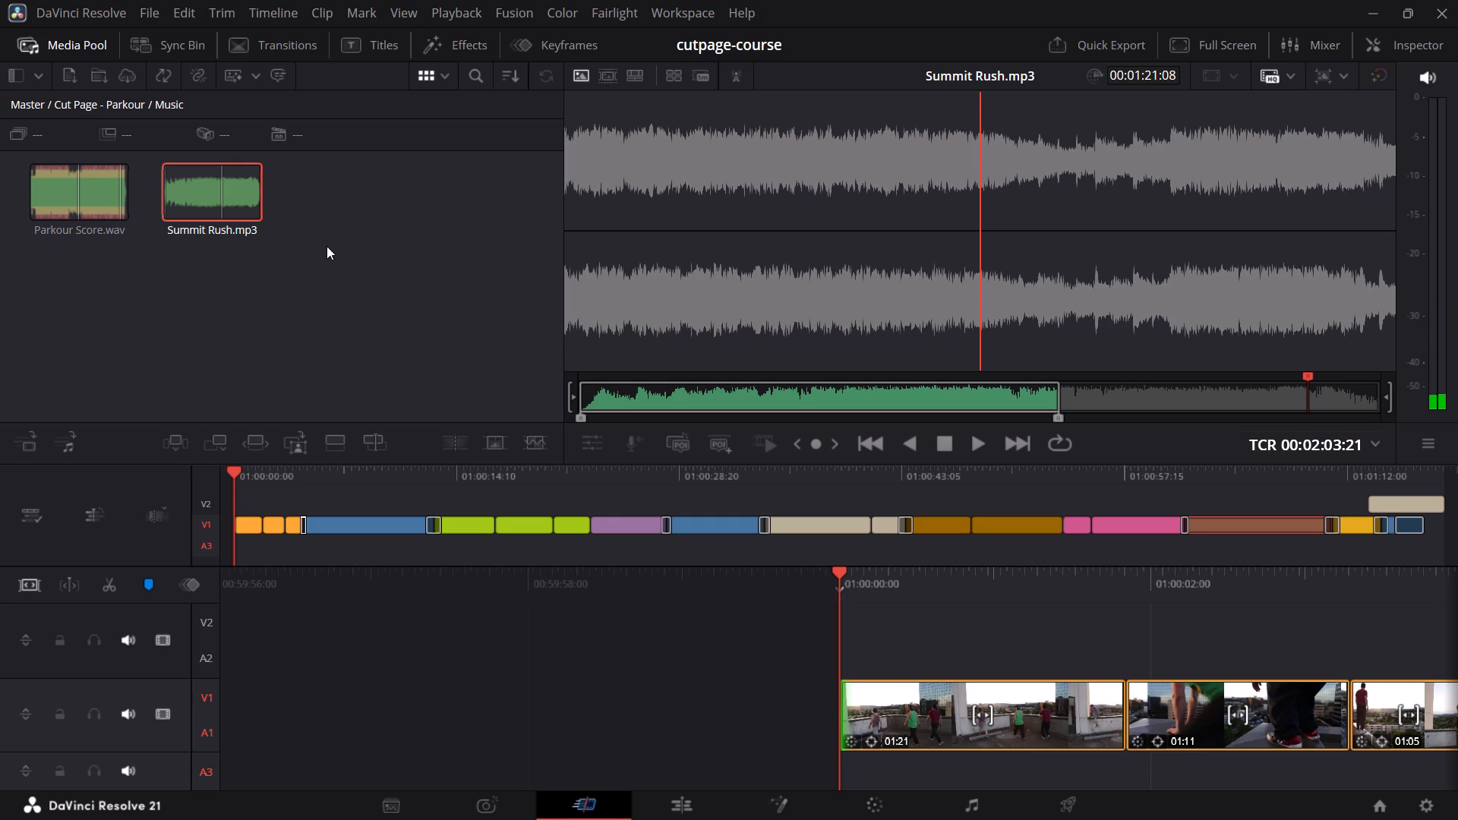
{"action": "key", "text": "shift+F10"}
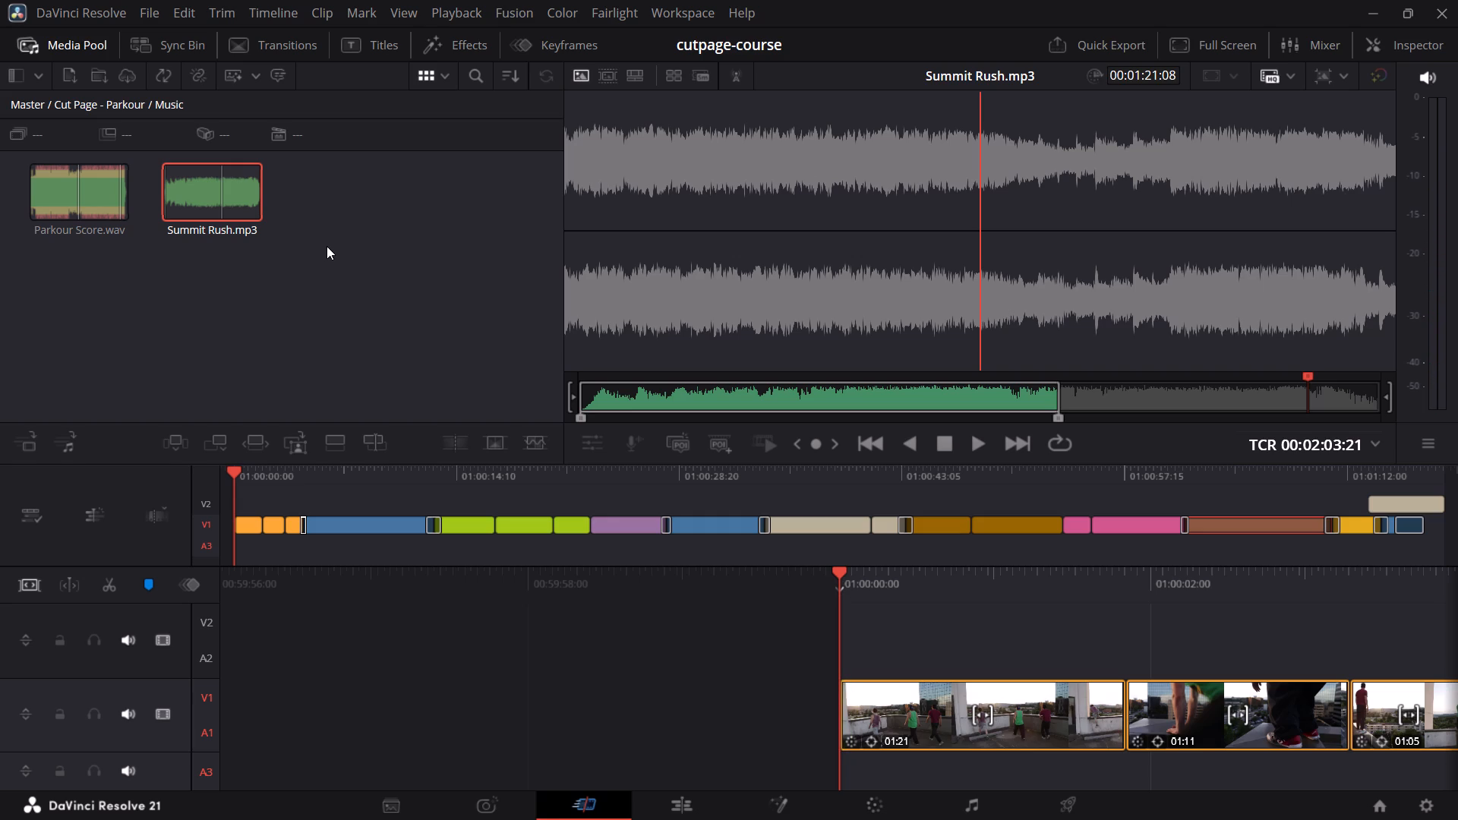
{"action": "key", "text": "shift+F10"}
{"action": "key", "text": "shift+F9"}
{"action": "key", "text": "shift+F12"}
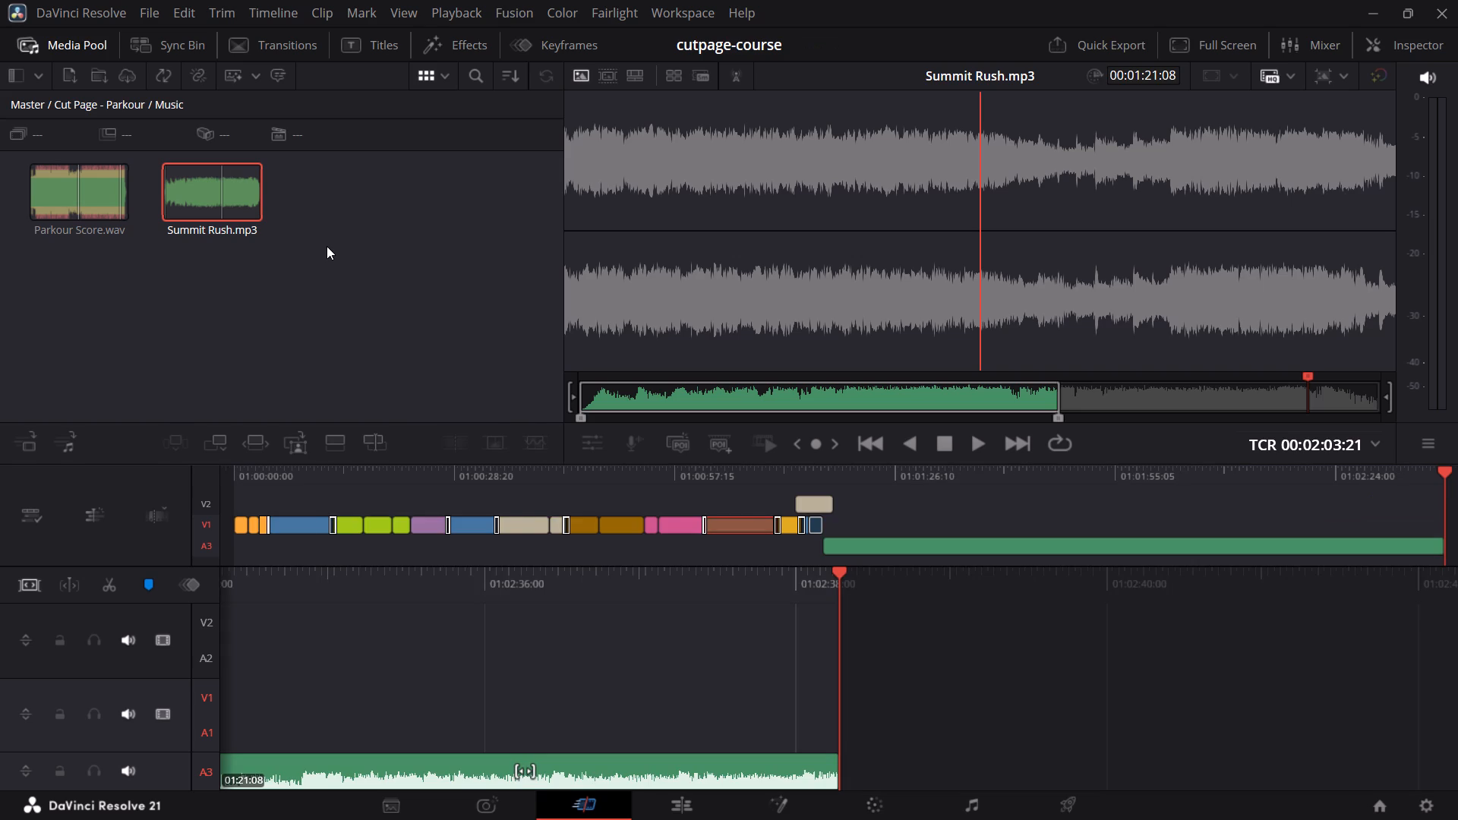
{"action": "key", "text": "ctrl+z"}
Place the marked range of Summit Rush.mp3 from the source viewer on track A3, starting at the timeline's first frame.
{"action": "left_click_drag", "start_coordinate": [727, 301], "coordinate": [339, 550]}
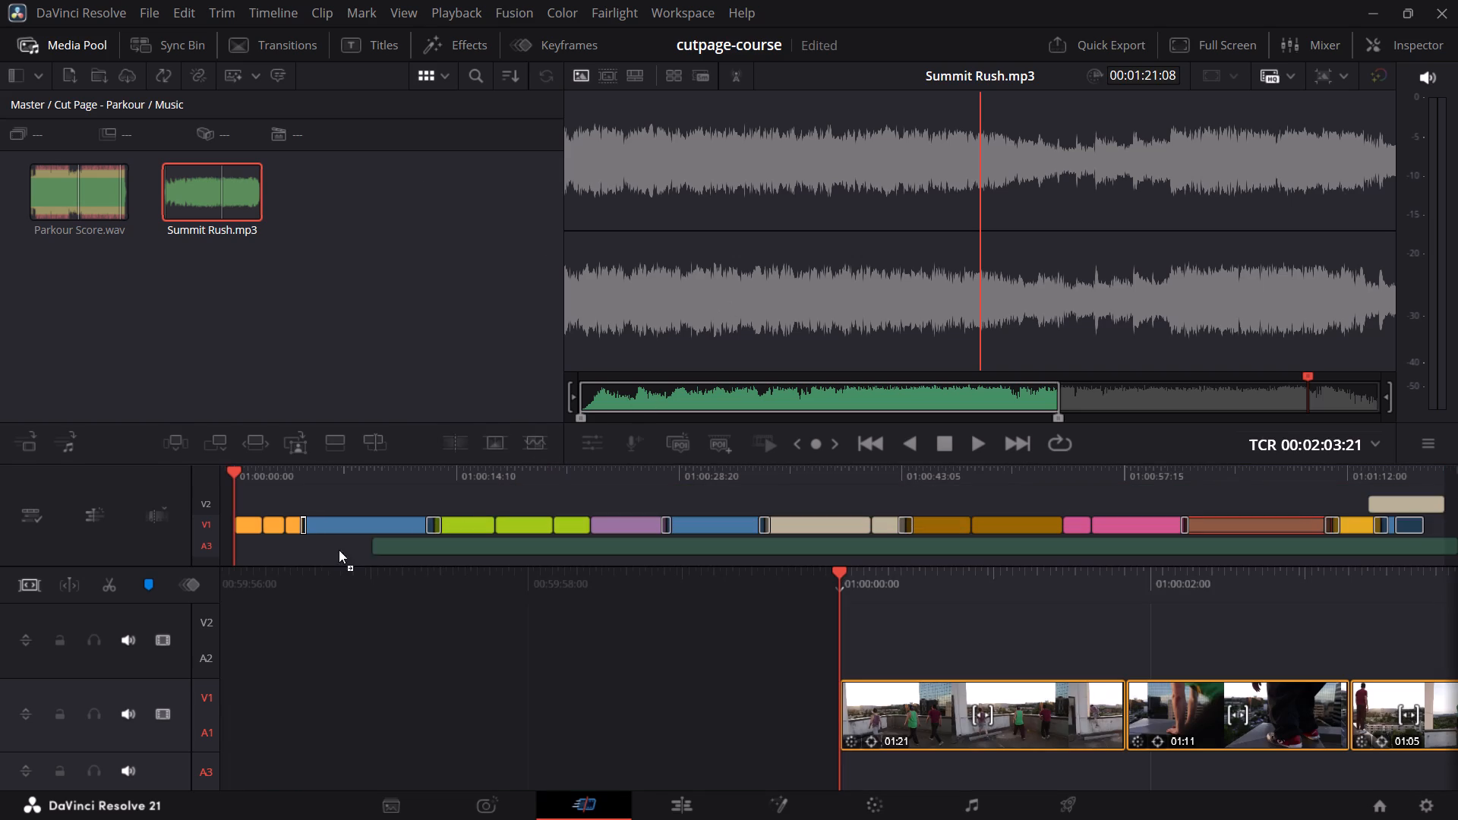
{"action": "left_click_drag", "start_coordinate": [339, 550], "coordinate": [220, 550]}
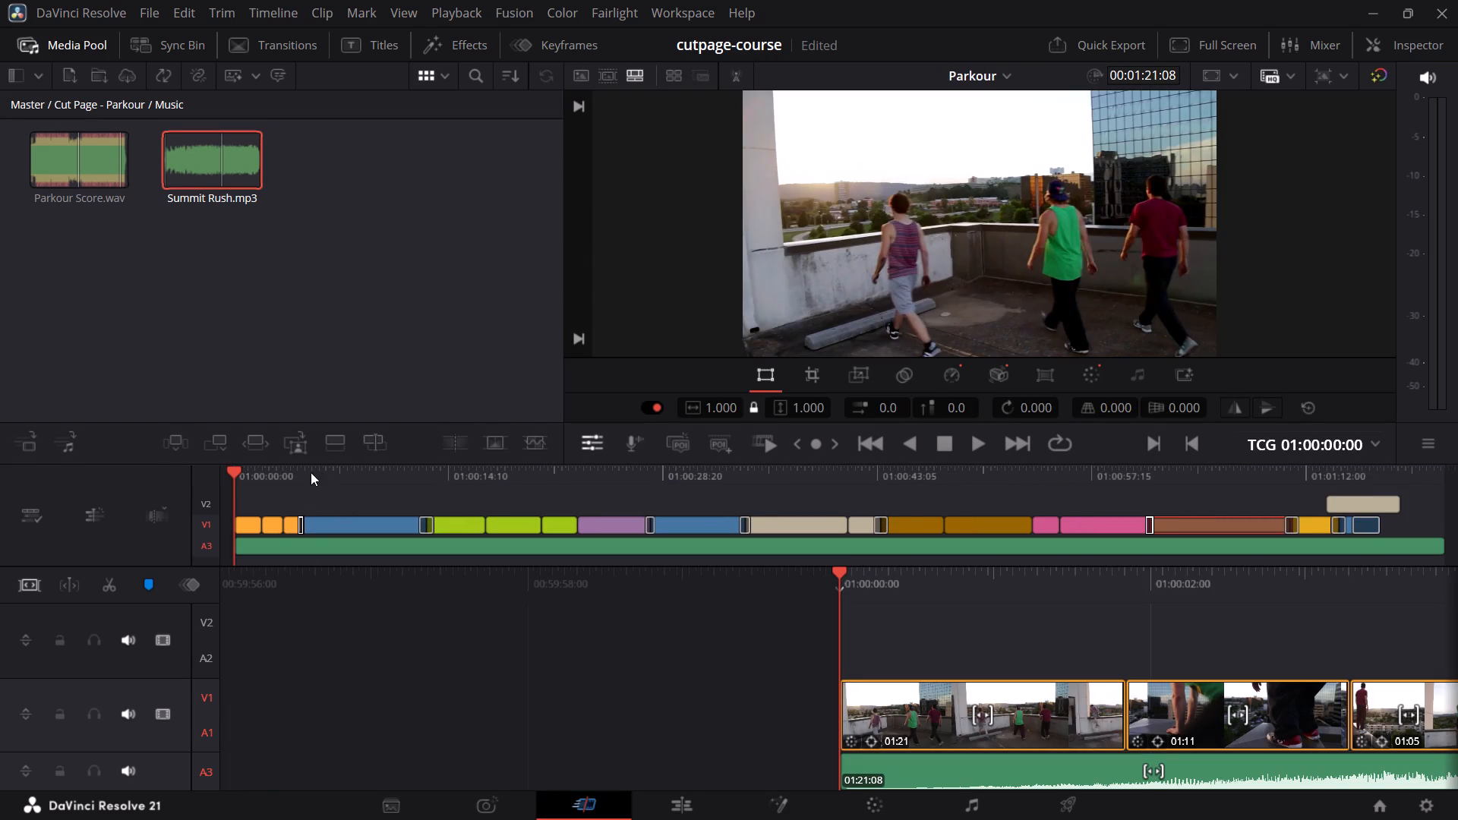
Play and scrub the opening clips up to about 01:00:05:03 against the music, ending back on the first frame.
{"action": "key", "text": "space"}
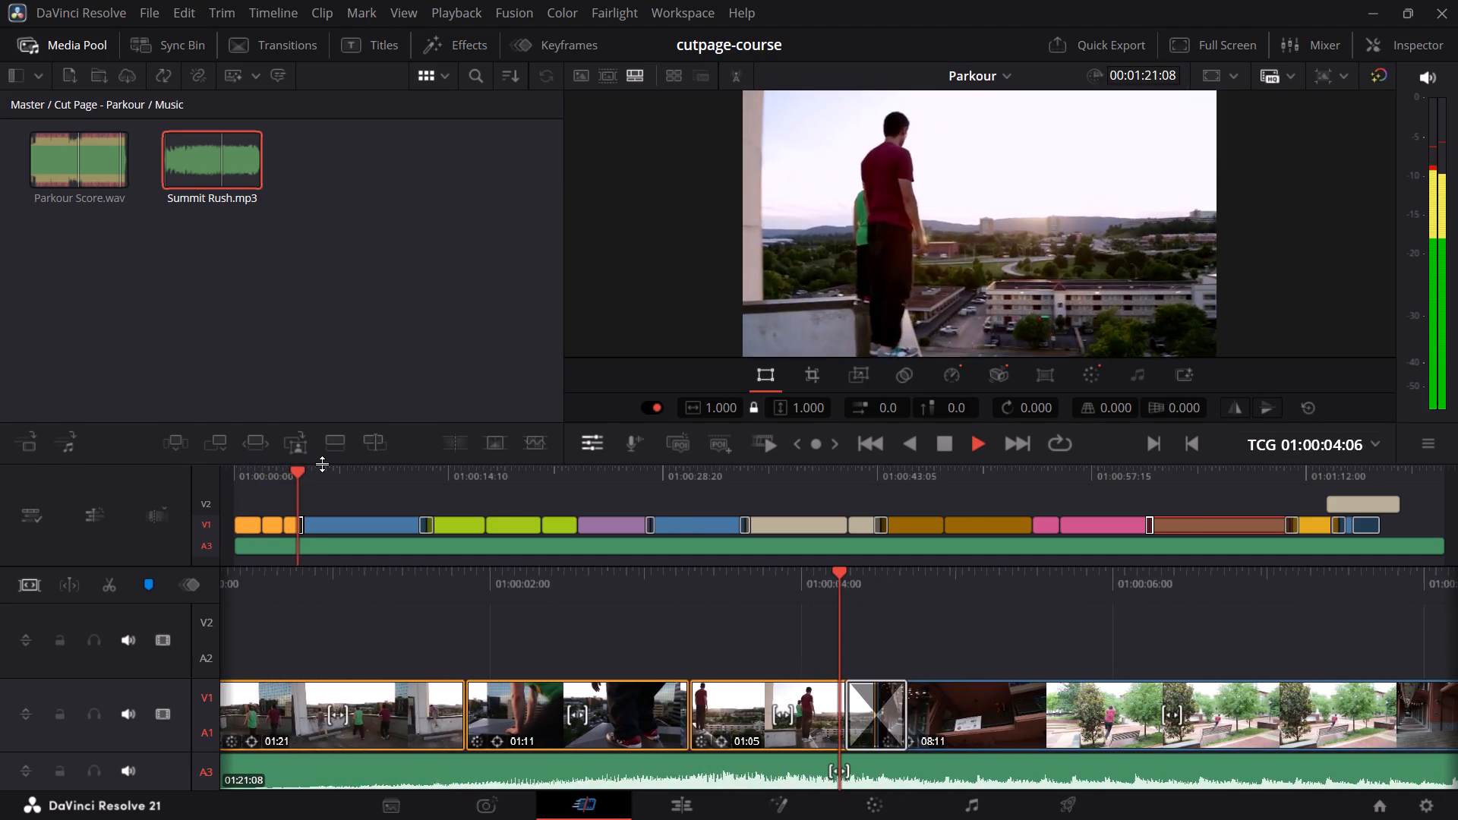
{"action": "key", "text": "space"}
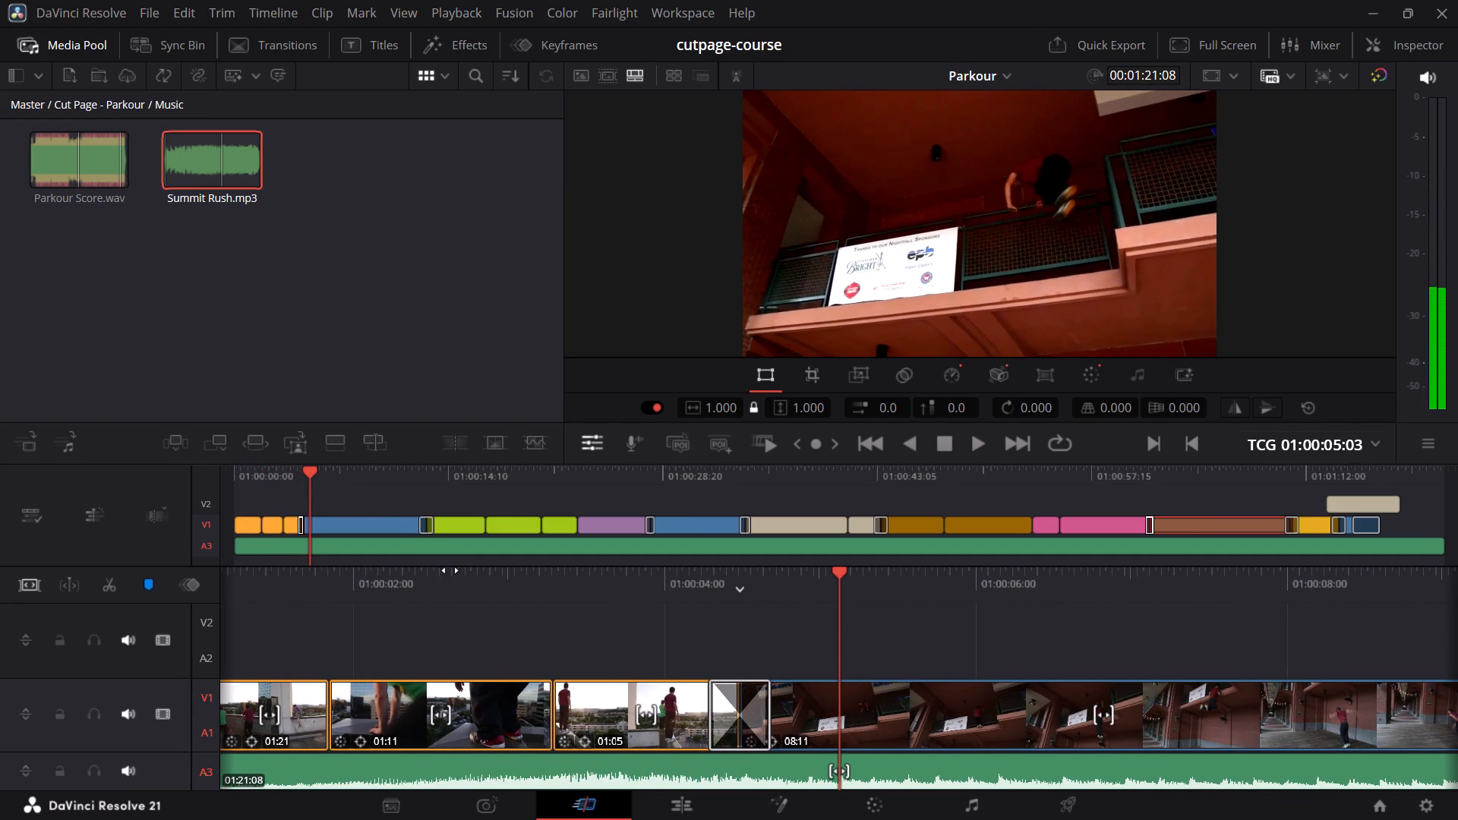
{"action": "left_click_drag", "start_coordinate": [309, 468], "coordinate": [254, 493]}
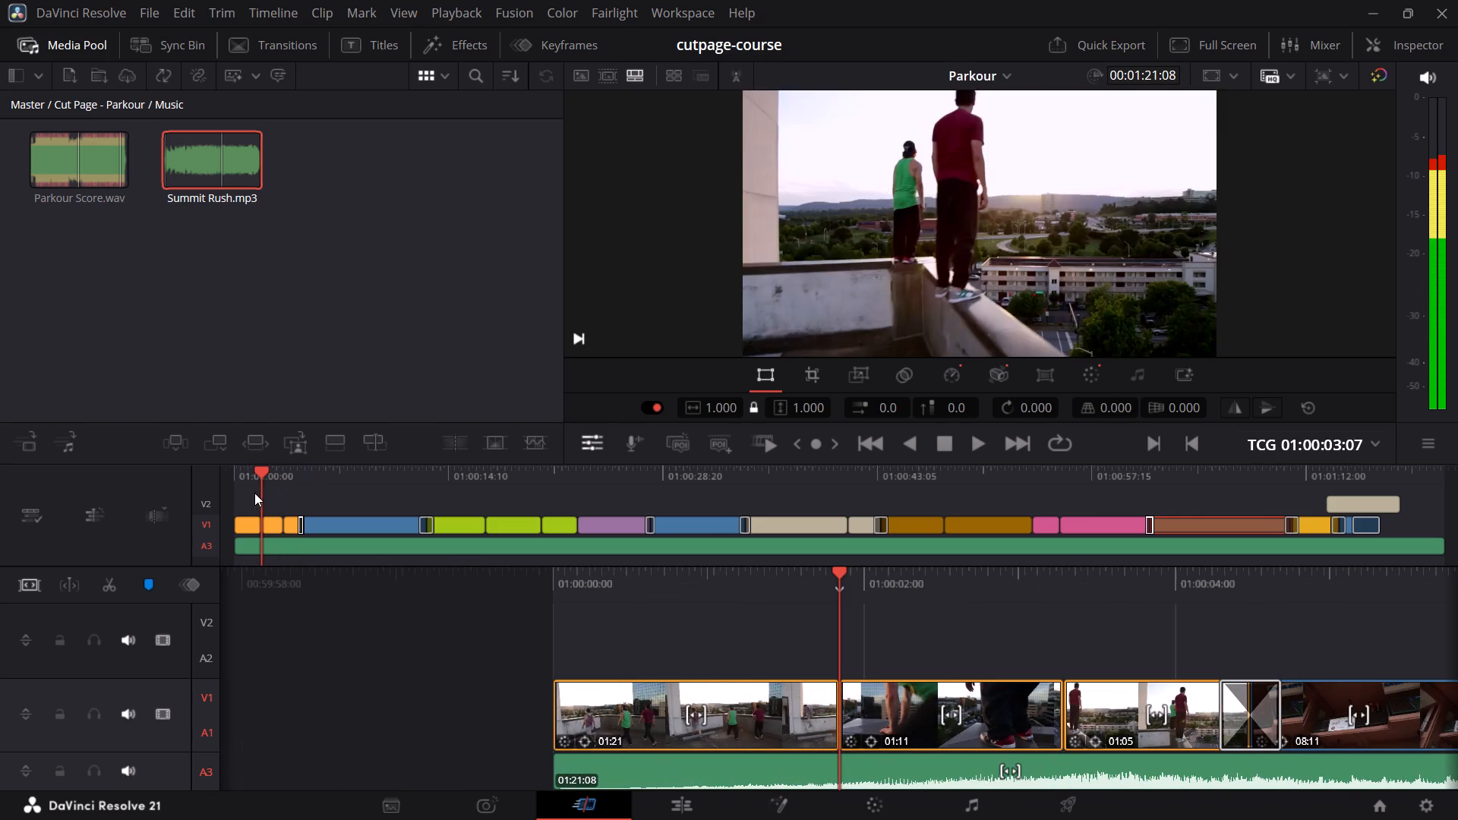
{"action": "left_click_drag", "start_coordinate": [254, 493], "coordinate": [241, 494]}
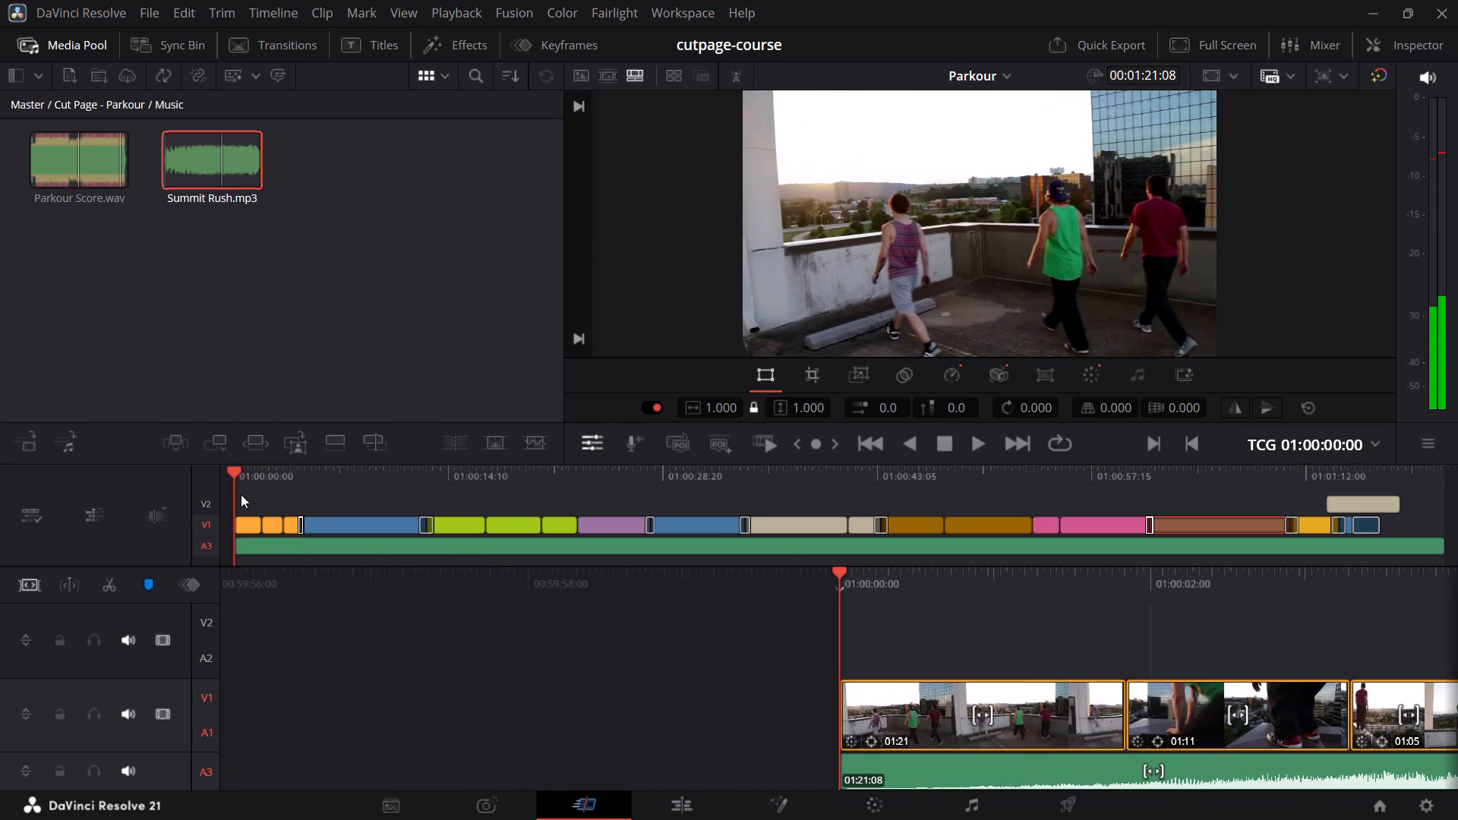
{"action": "left_click_drag", "start_coordinate": [241, 494], "coordinate": [248, 500]}
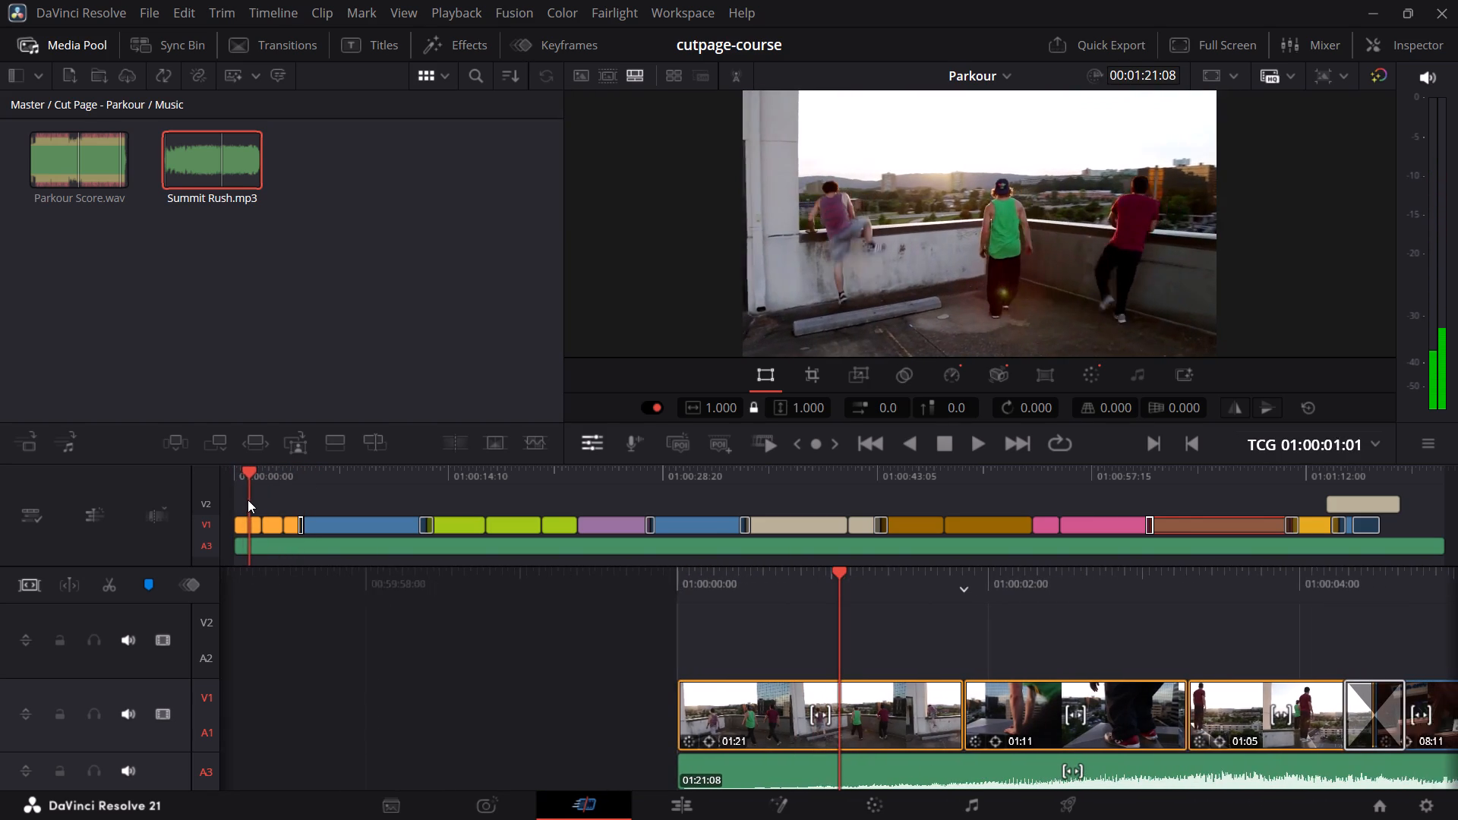
{"action": "left_click_drag", "start_coordinate": [248, 500], "coordinate": [237, 499]}
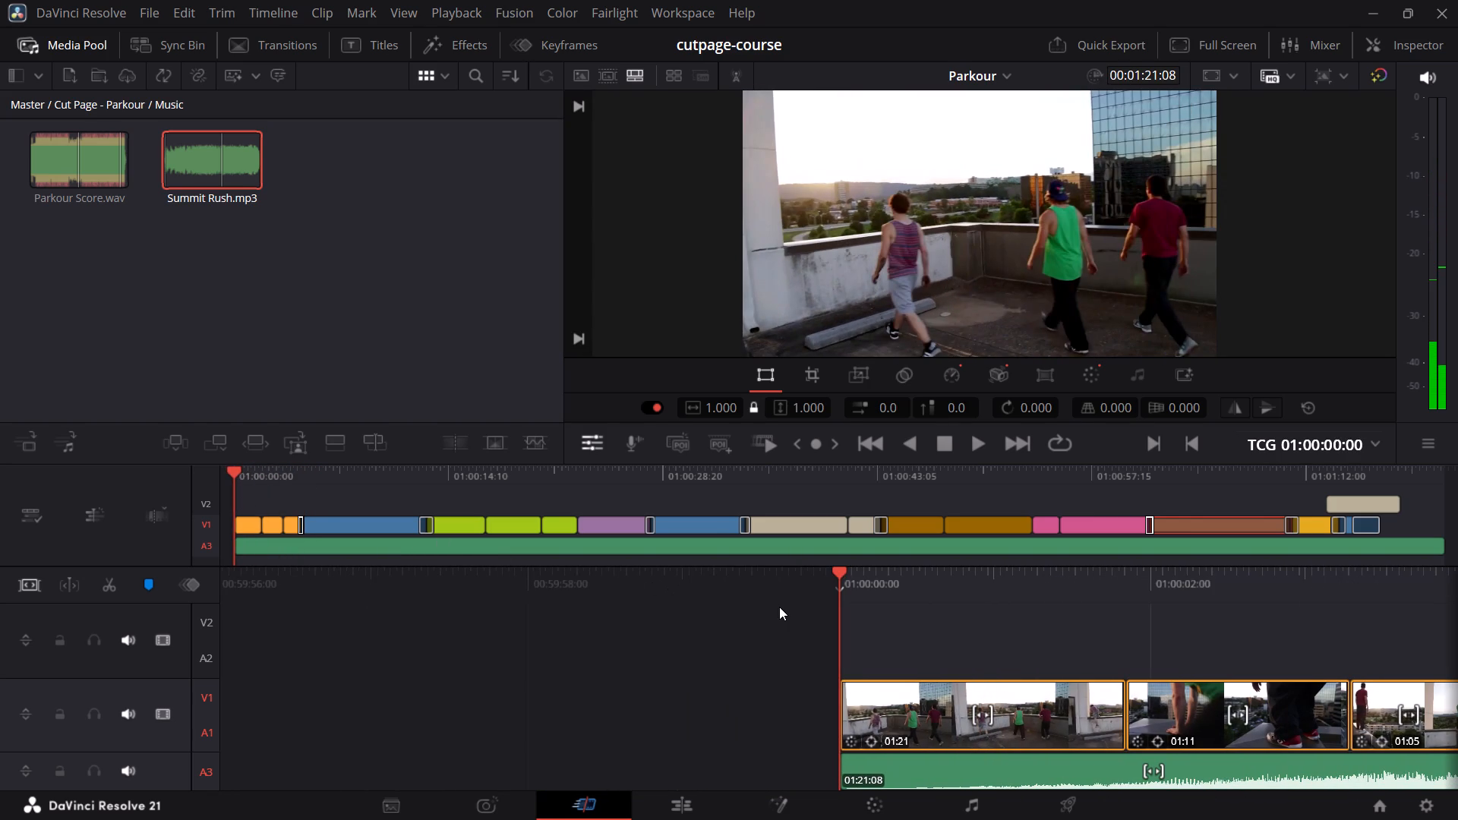
Expand audio track A3 in the detailed timeline for a larger waveform of the music.
{"action": "scroll", "coordinate": [781, 618], "scroll_direction": "down", "scroll_amount": 2}
{"action": "left_click", "coordinate": [27, 773]}
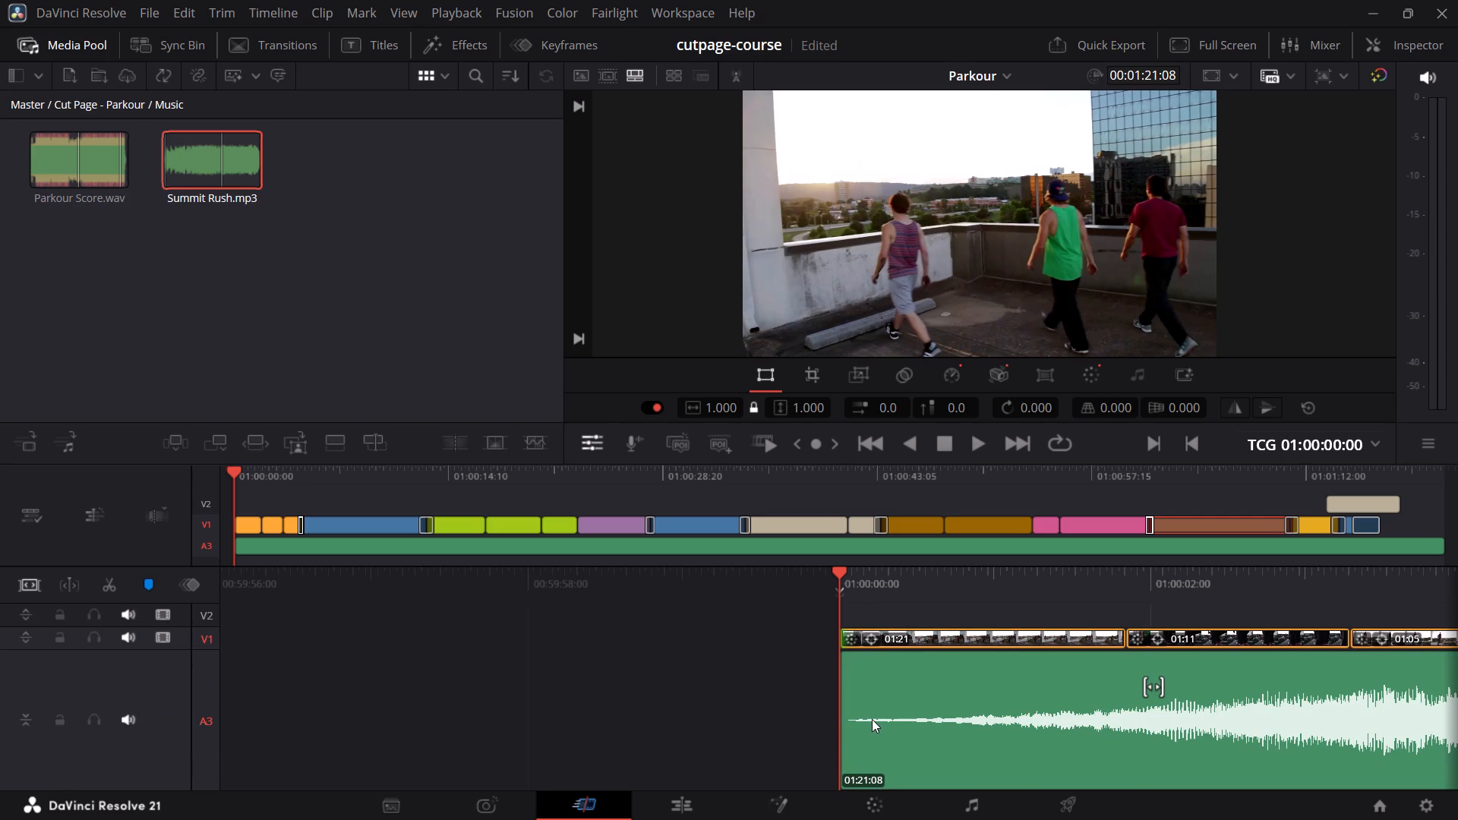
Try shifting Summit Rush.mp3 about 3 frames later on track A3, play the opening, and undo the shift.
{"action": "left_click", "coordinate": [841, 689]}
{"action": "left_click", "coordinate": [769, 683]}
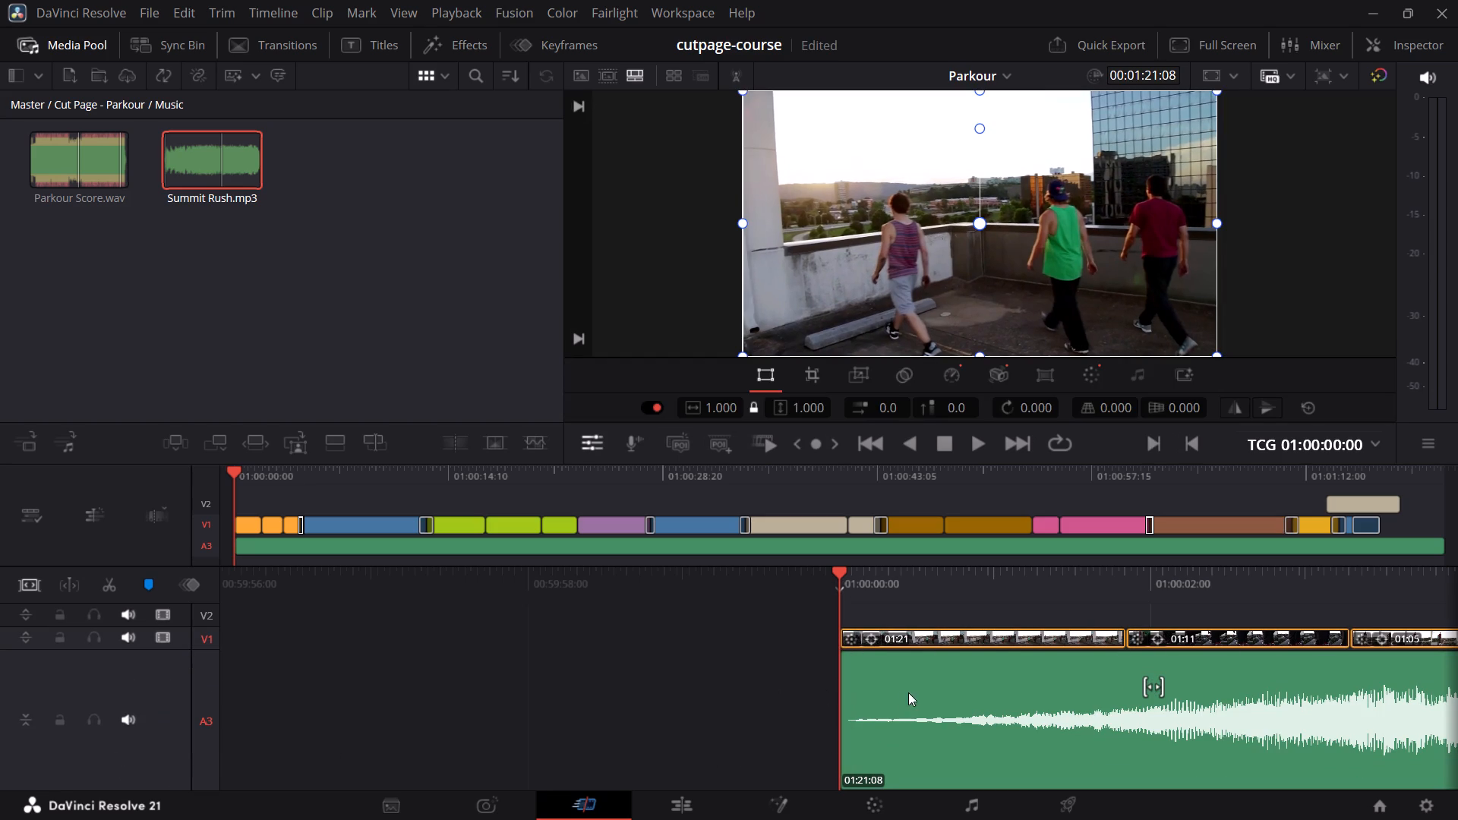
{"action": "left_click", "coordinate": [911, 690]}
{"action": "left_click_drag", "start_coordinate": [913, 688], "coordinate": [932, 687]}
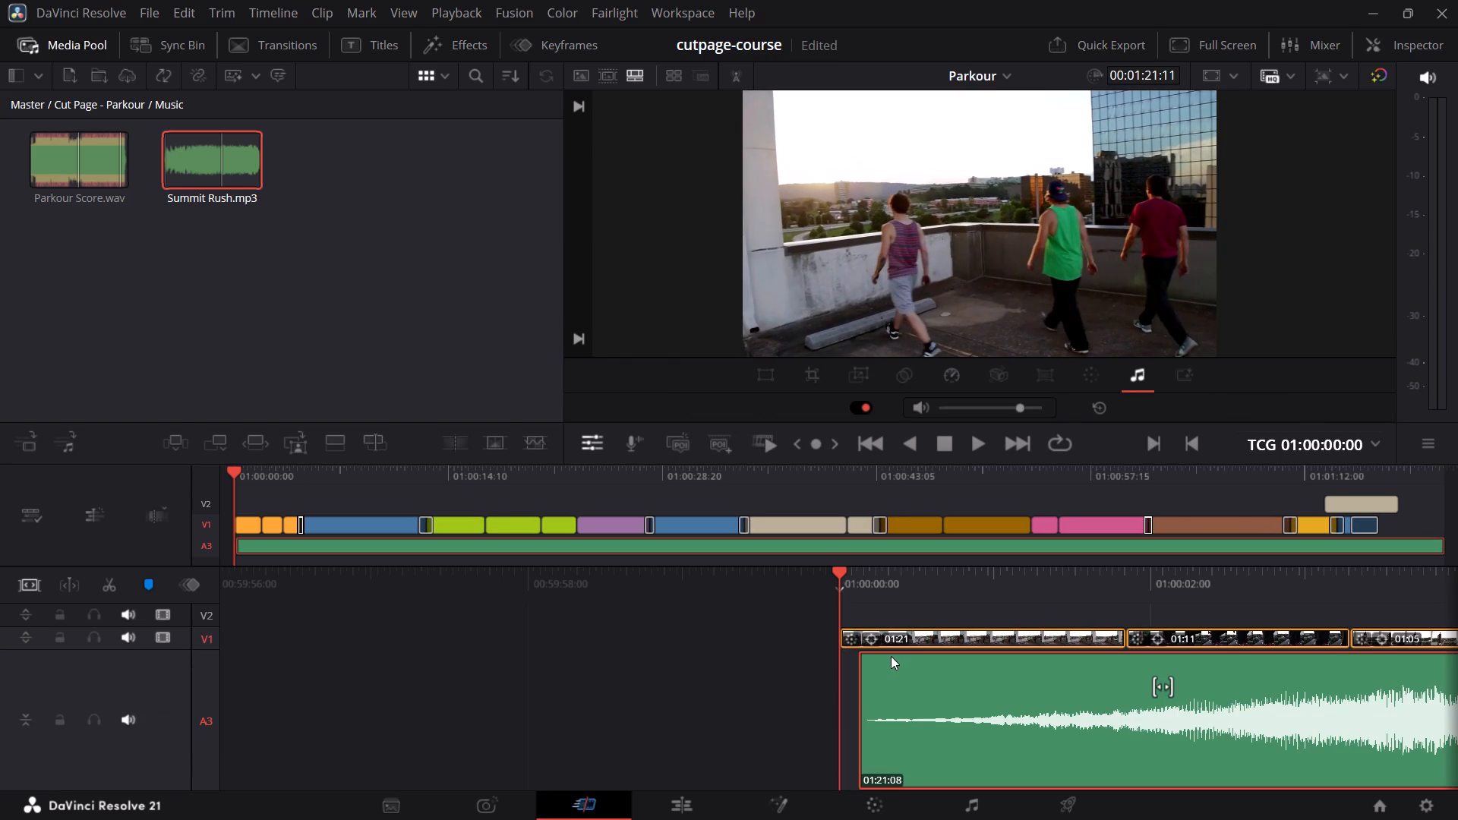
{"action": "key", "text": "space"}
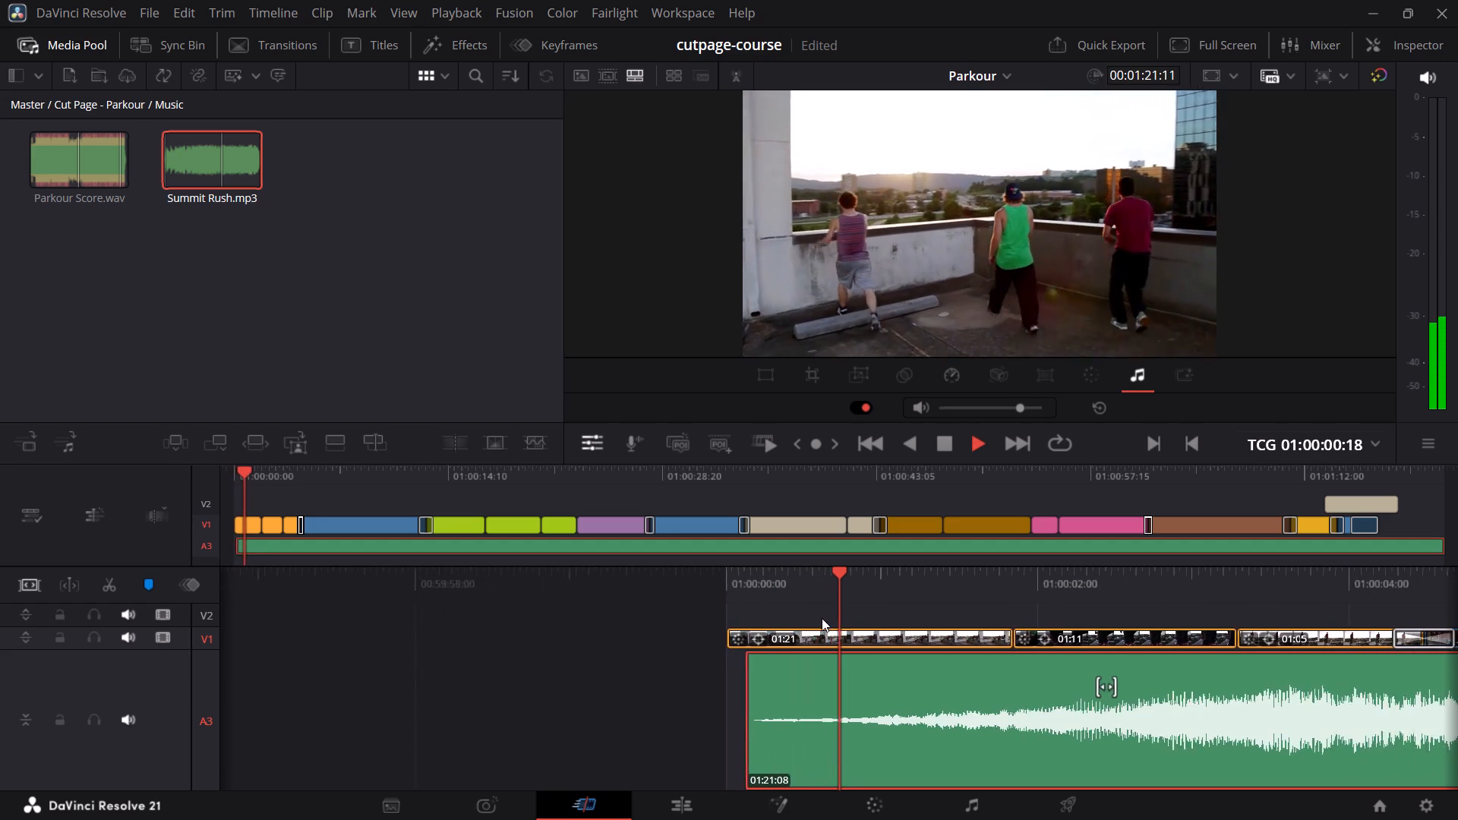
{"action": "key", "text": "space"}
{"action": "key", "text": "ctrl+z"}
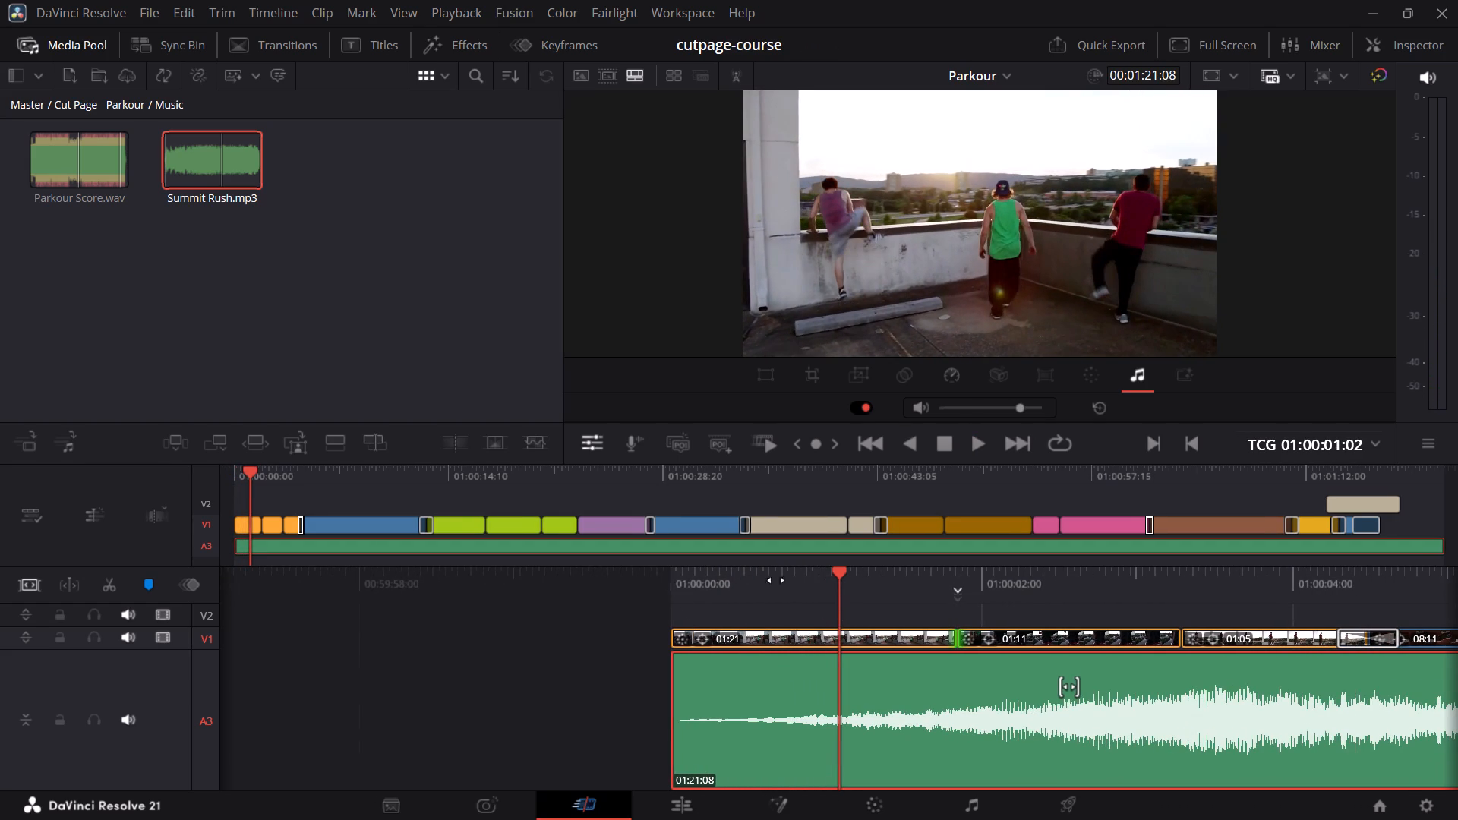
Return the playhead to the timeline start and play the opening clips to check them against the music.
{"action": "left_click_drag", "start_coordinate": [776, 582], "coordinate": [1063, 585]}
{"action": "key", "text": "space"}
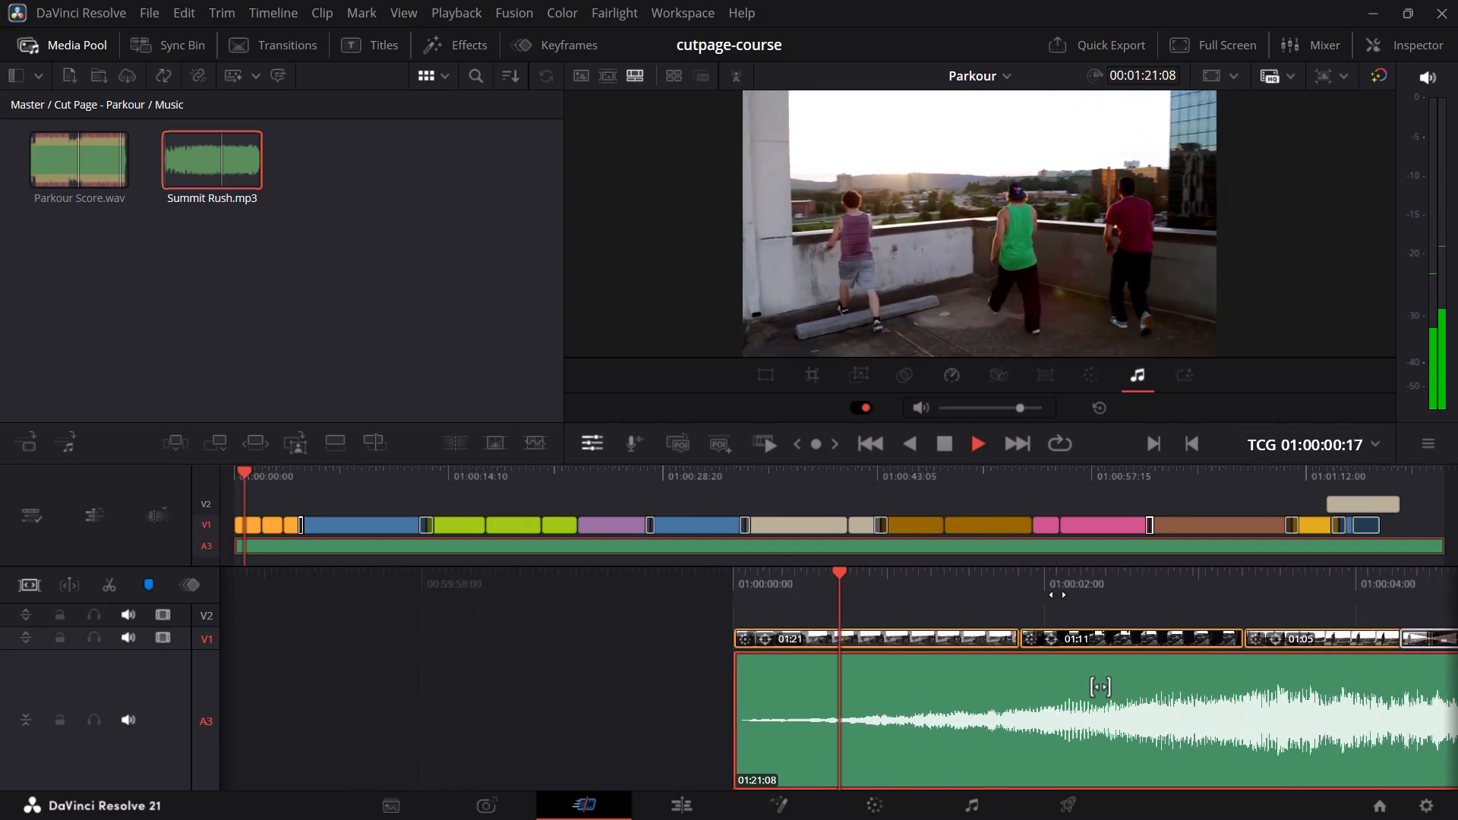
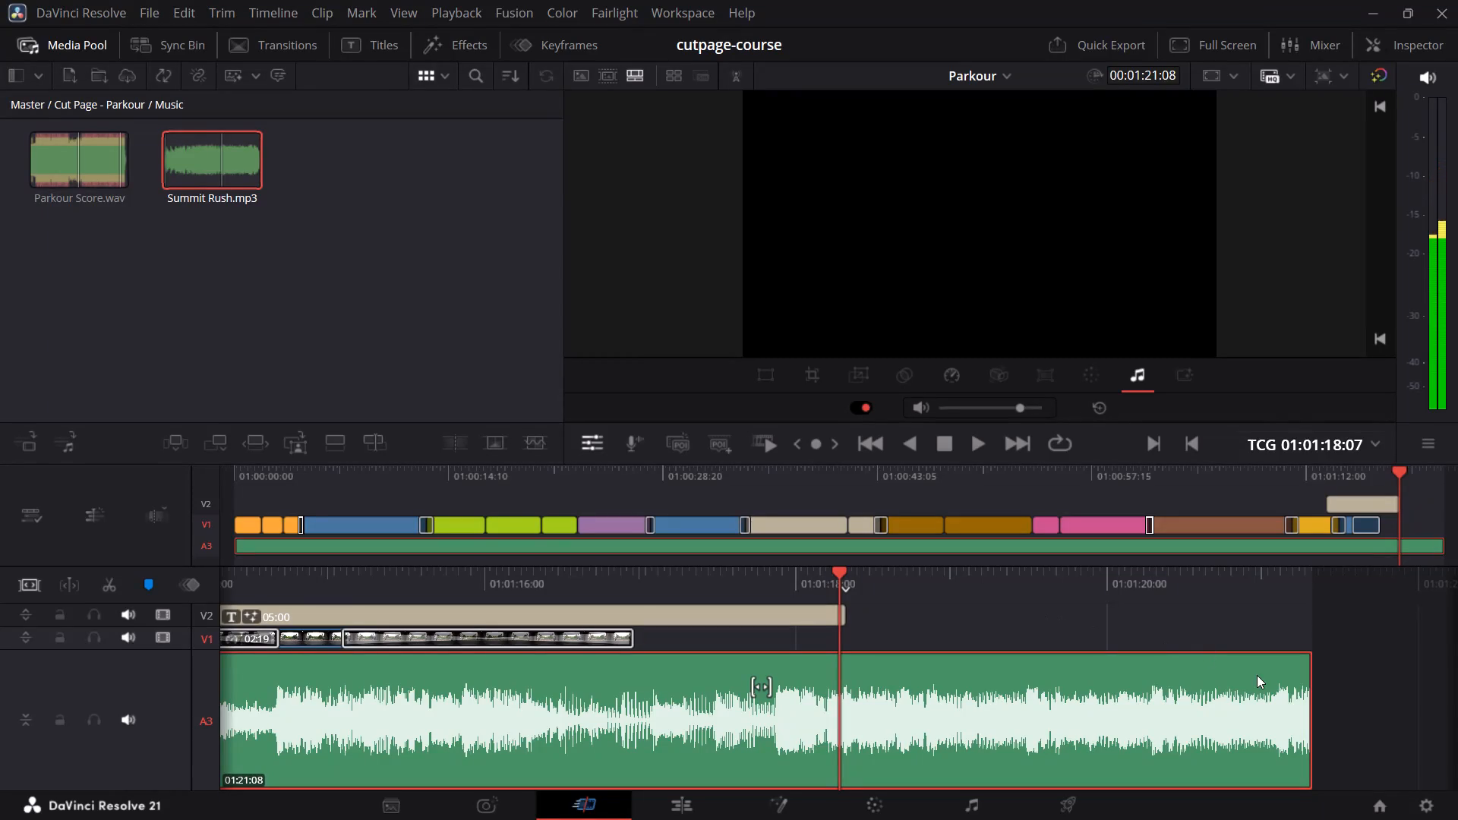
Trim the end of Summit Rush.mp3 on track A3 by 3 seconds so it finishes with the V2 title, at 01:18:08.
{"action": "left_click_drag", "start_coordinate": [1302, 698], "coordinate": [828, 774]}
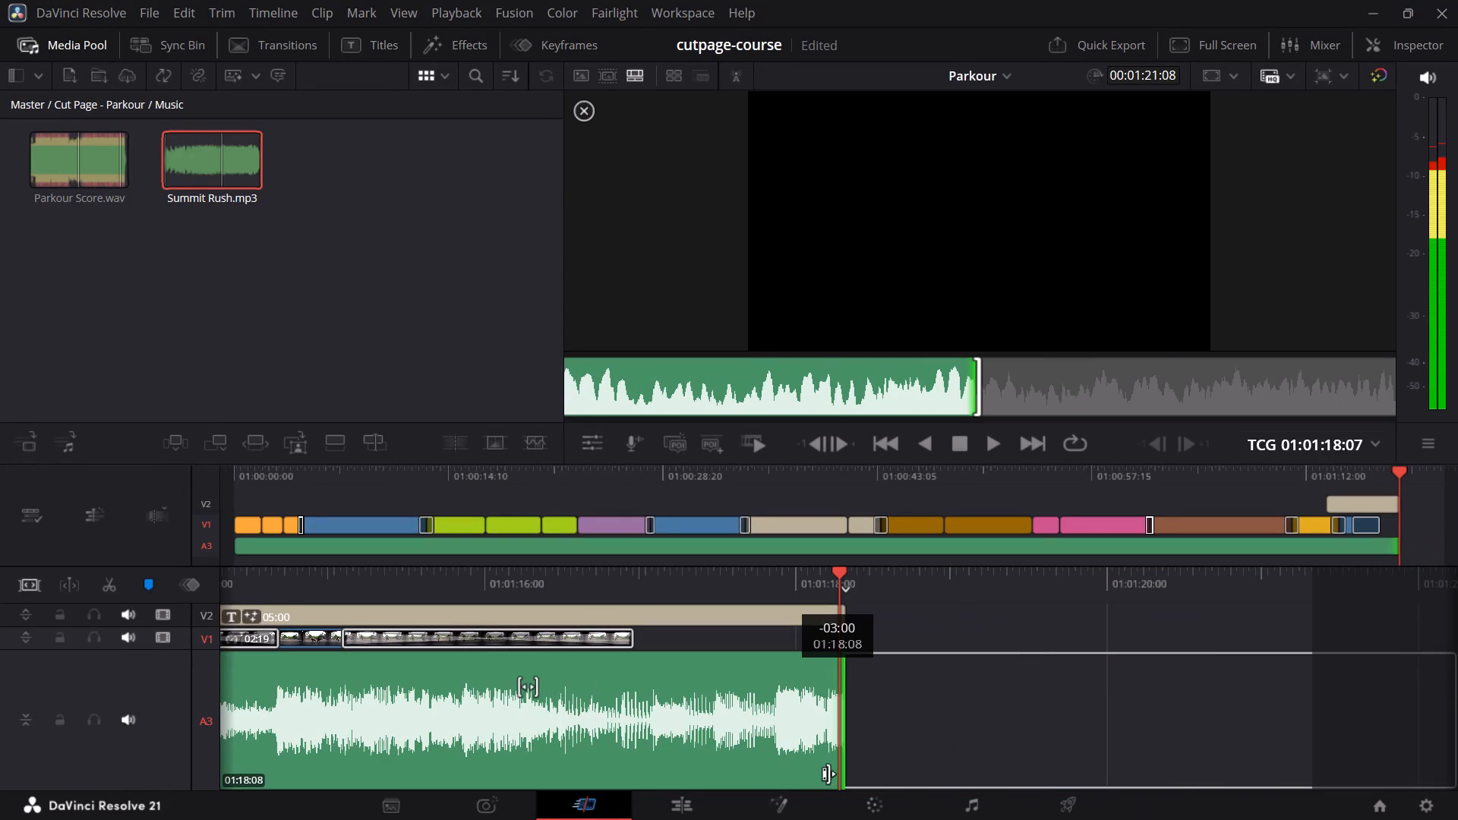
{"action": "left_click_drag", "start_coordinate": [828, 774], "coordinate": [835, 777]}
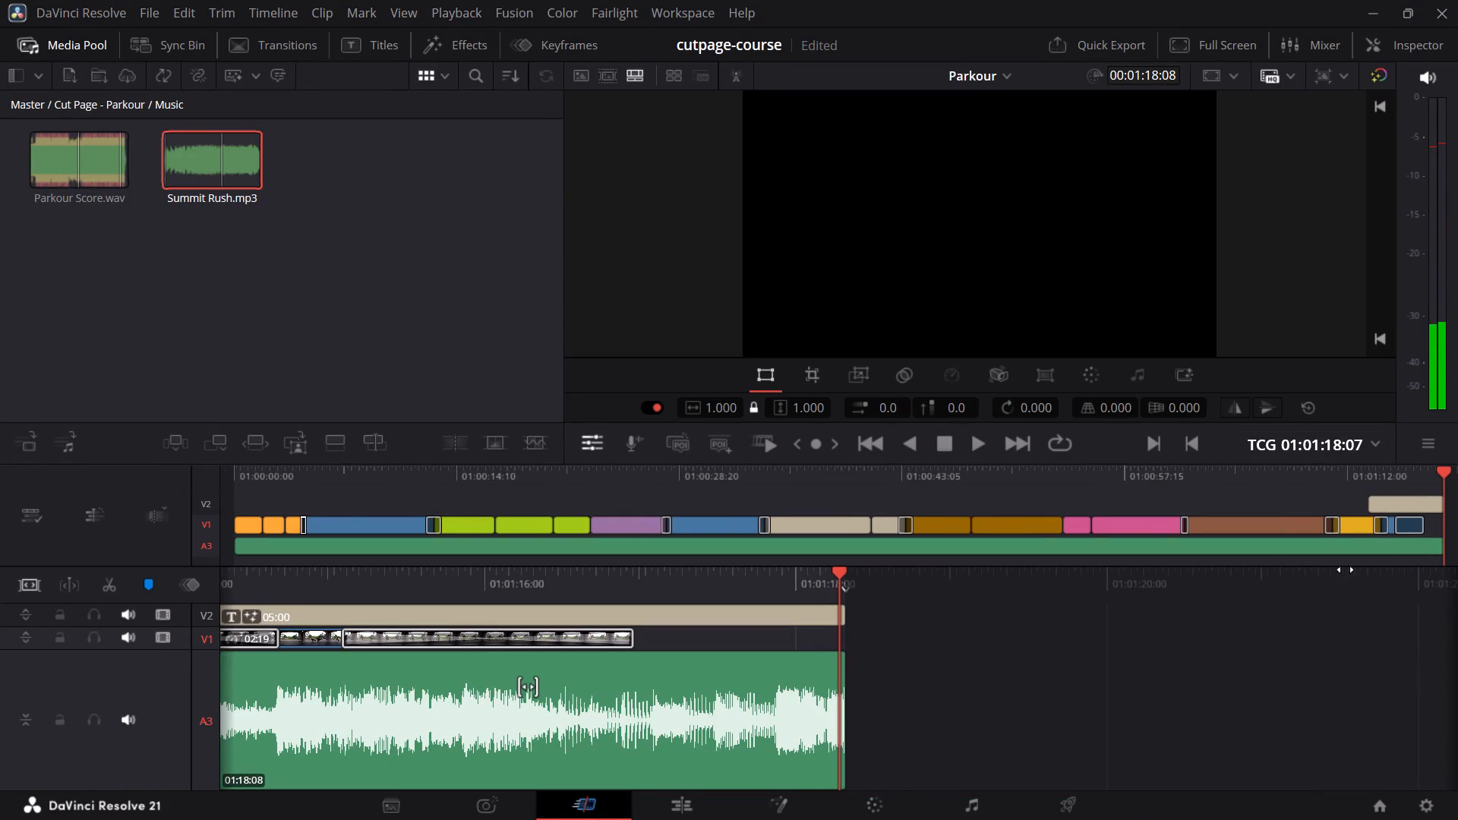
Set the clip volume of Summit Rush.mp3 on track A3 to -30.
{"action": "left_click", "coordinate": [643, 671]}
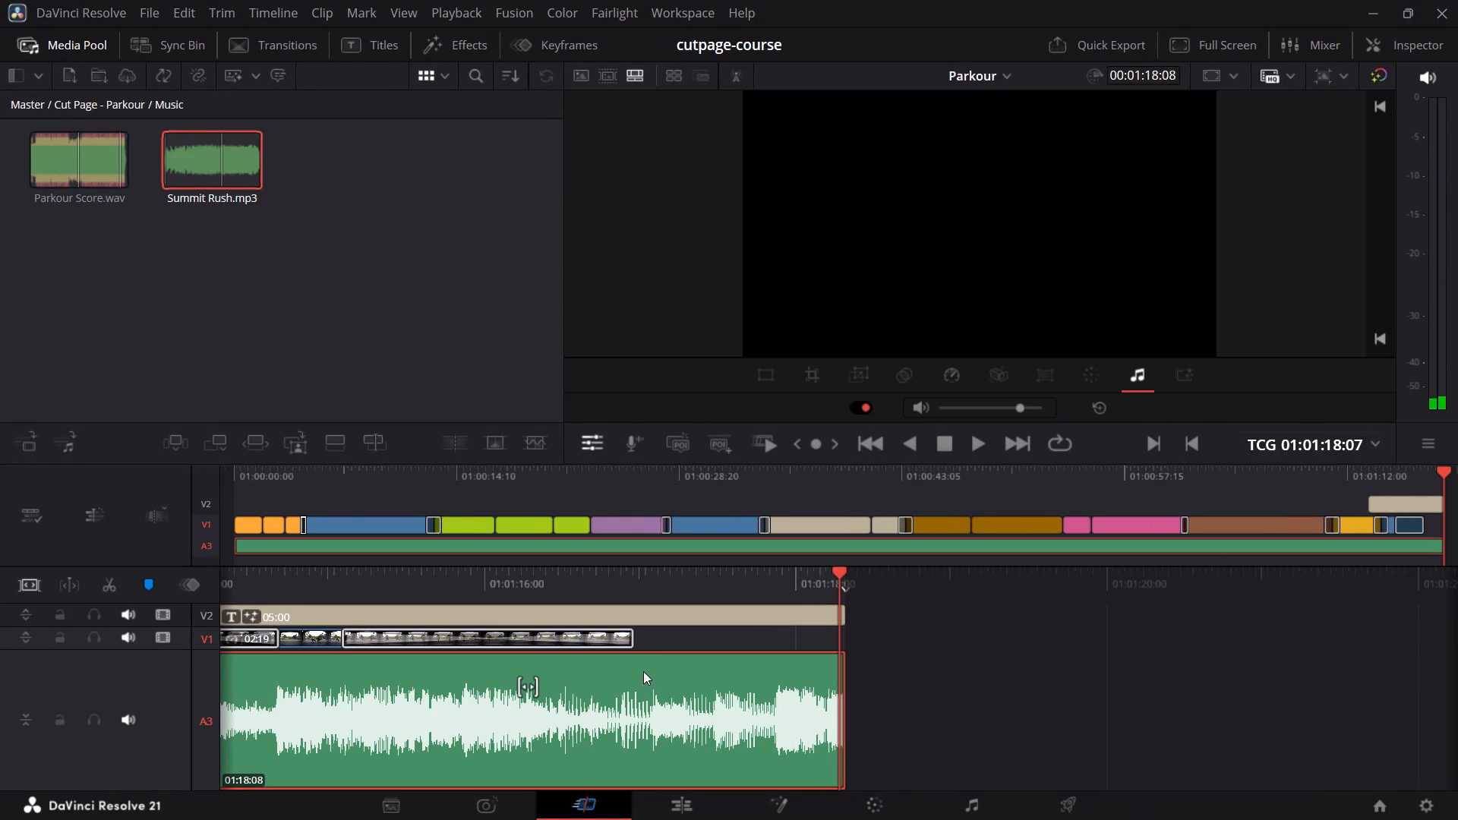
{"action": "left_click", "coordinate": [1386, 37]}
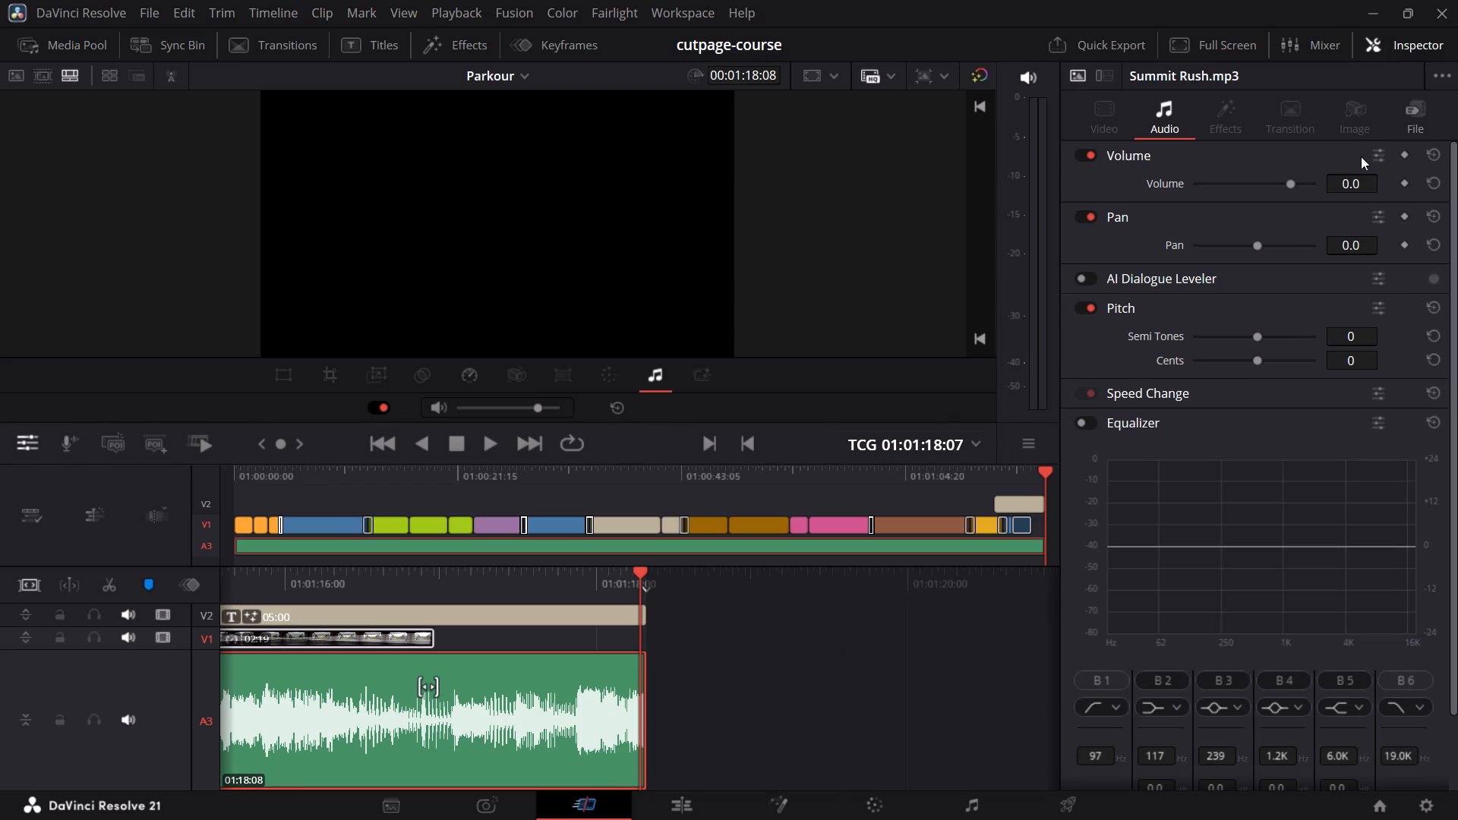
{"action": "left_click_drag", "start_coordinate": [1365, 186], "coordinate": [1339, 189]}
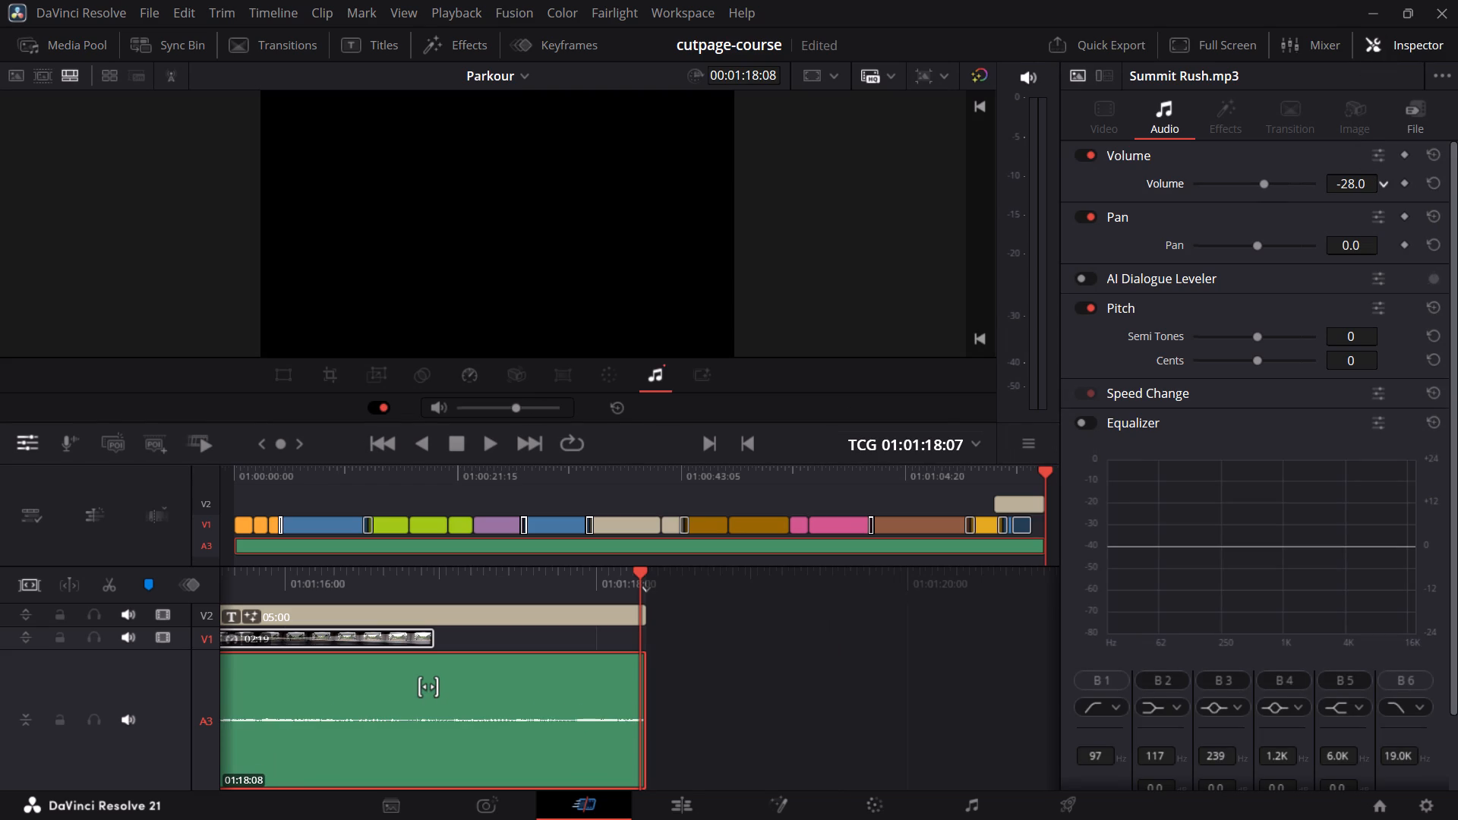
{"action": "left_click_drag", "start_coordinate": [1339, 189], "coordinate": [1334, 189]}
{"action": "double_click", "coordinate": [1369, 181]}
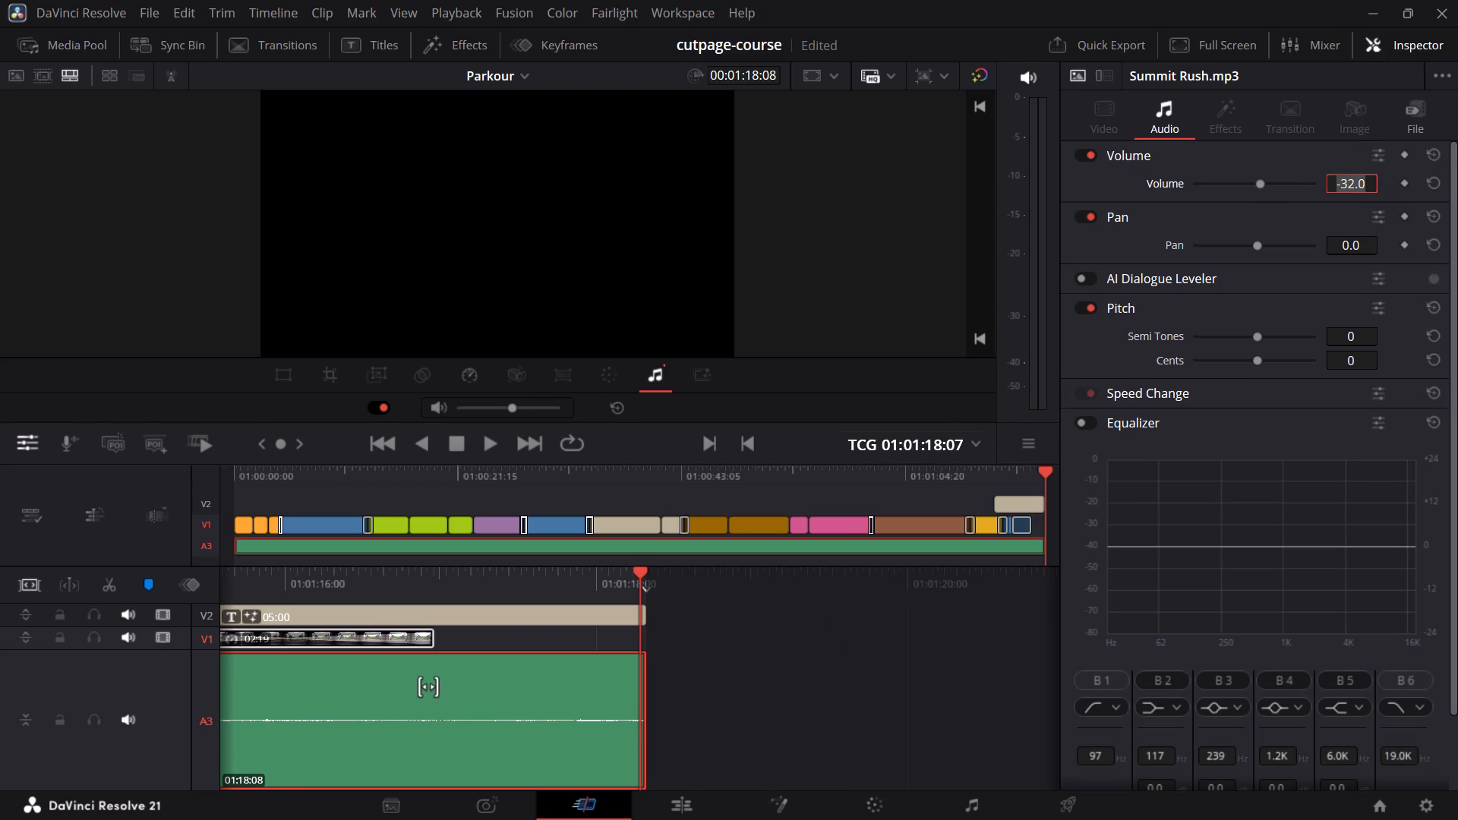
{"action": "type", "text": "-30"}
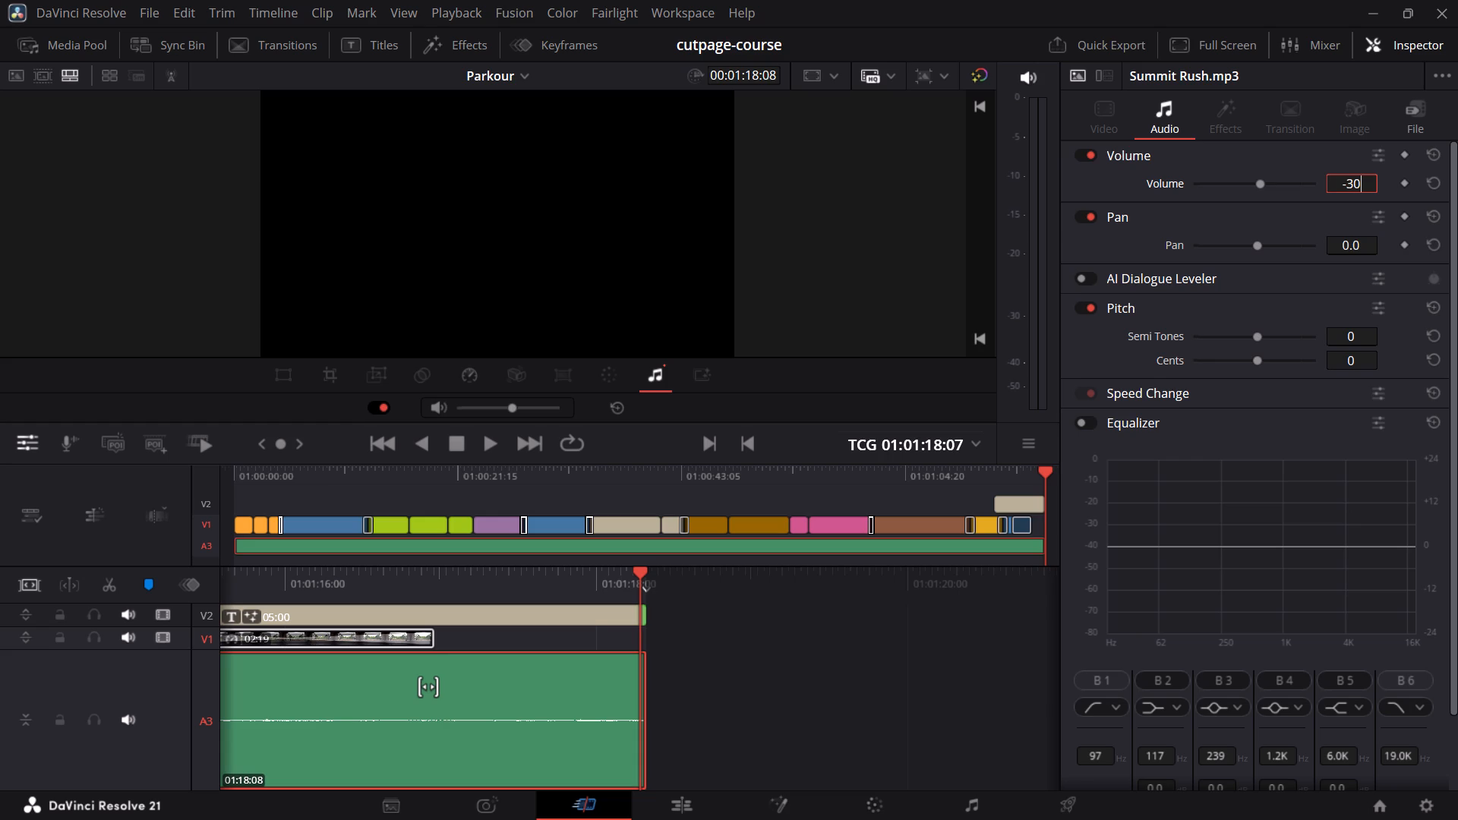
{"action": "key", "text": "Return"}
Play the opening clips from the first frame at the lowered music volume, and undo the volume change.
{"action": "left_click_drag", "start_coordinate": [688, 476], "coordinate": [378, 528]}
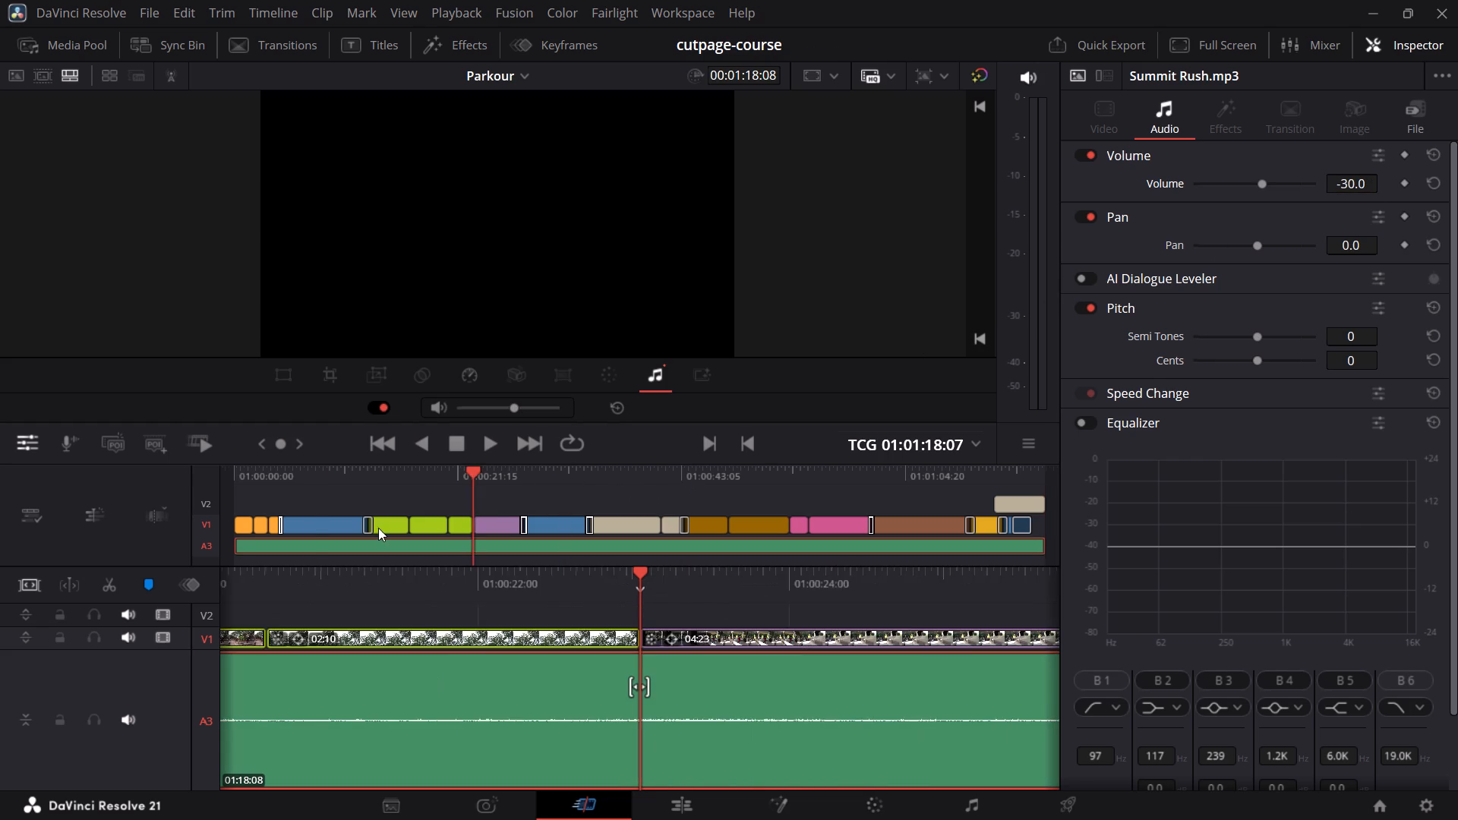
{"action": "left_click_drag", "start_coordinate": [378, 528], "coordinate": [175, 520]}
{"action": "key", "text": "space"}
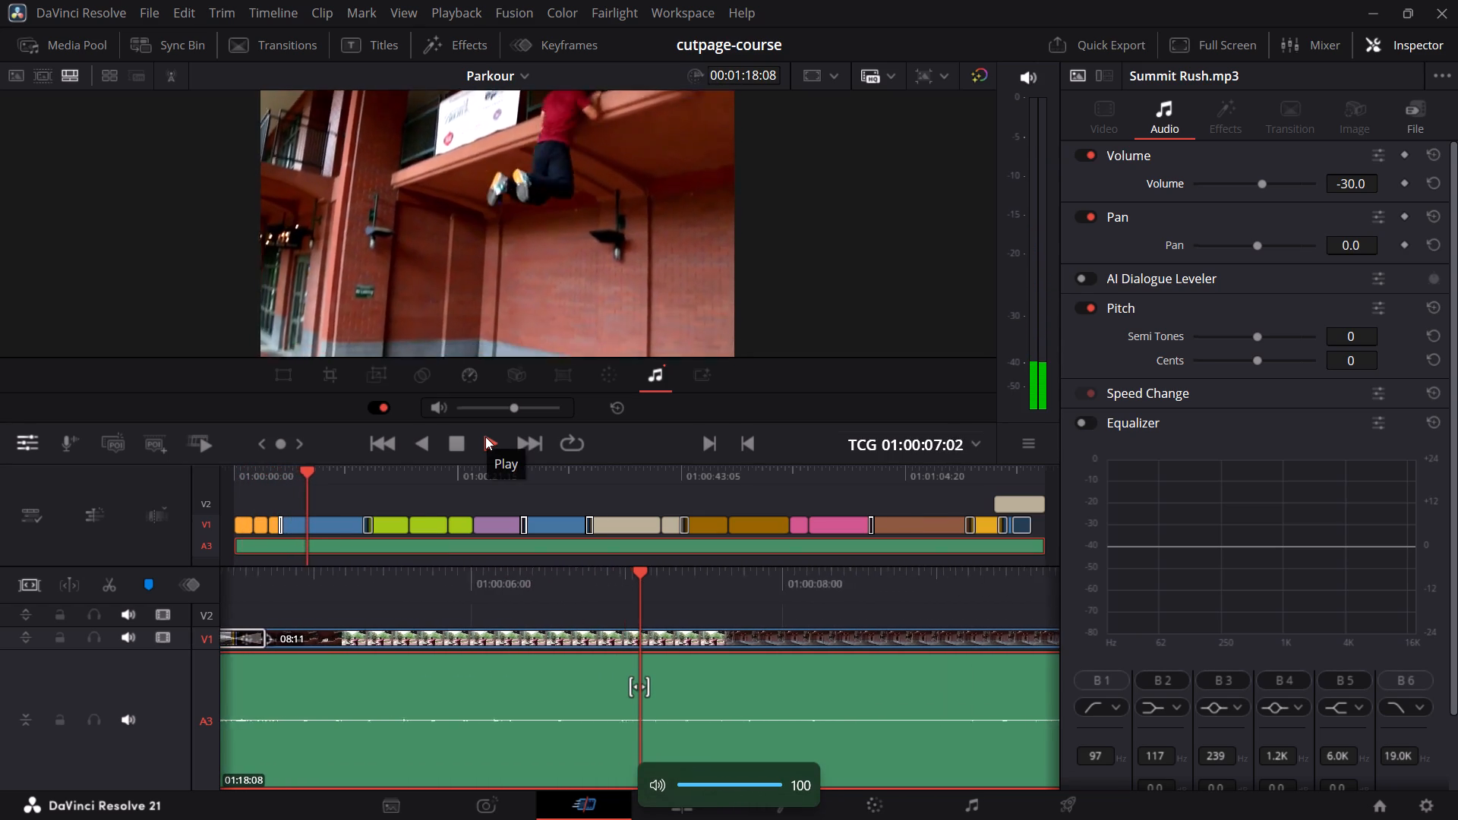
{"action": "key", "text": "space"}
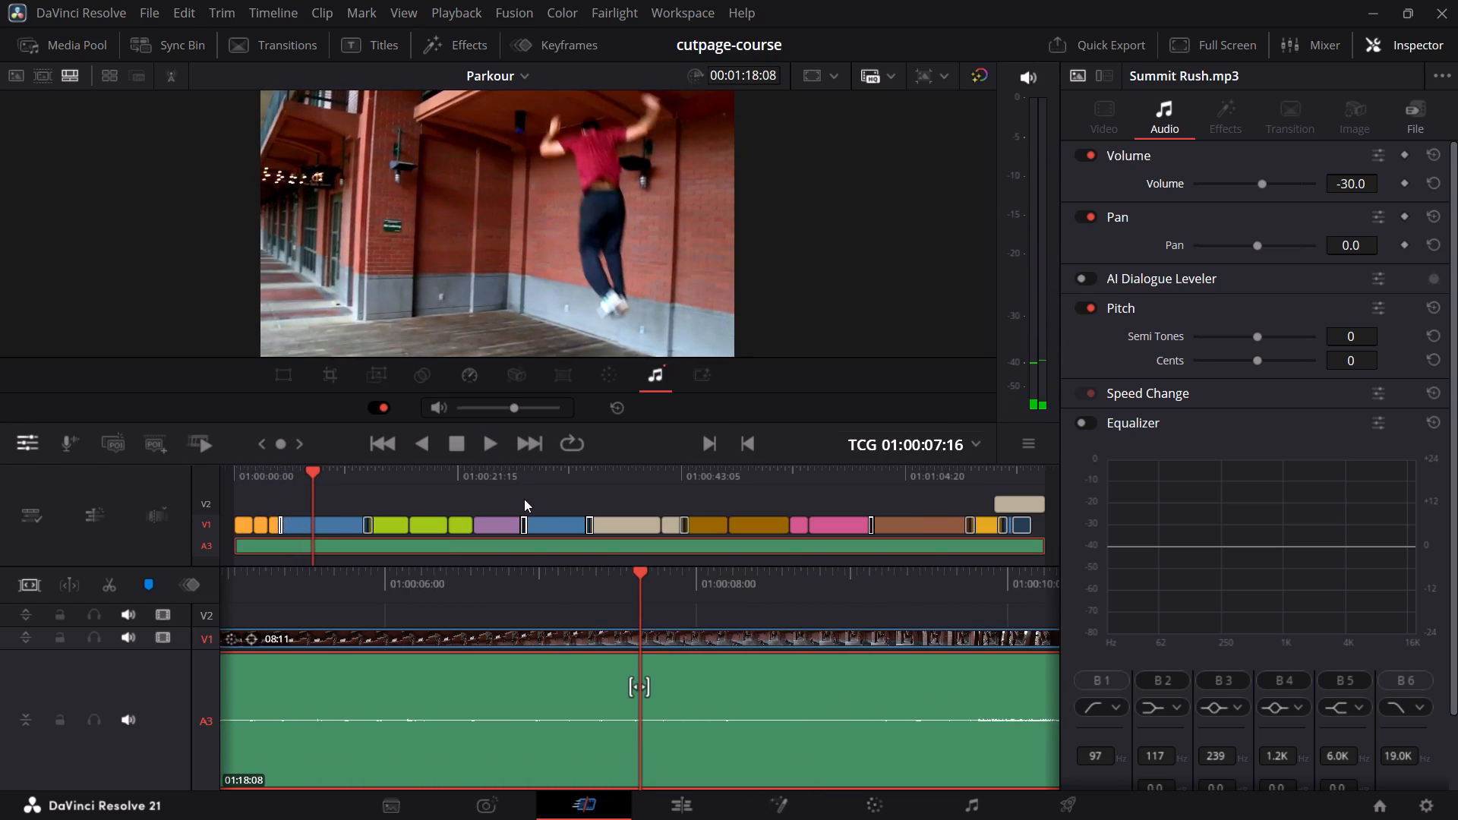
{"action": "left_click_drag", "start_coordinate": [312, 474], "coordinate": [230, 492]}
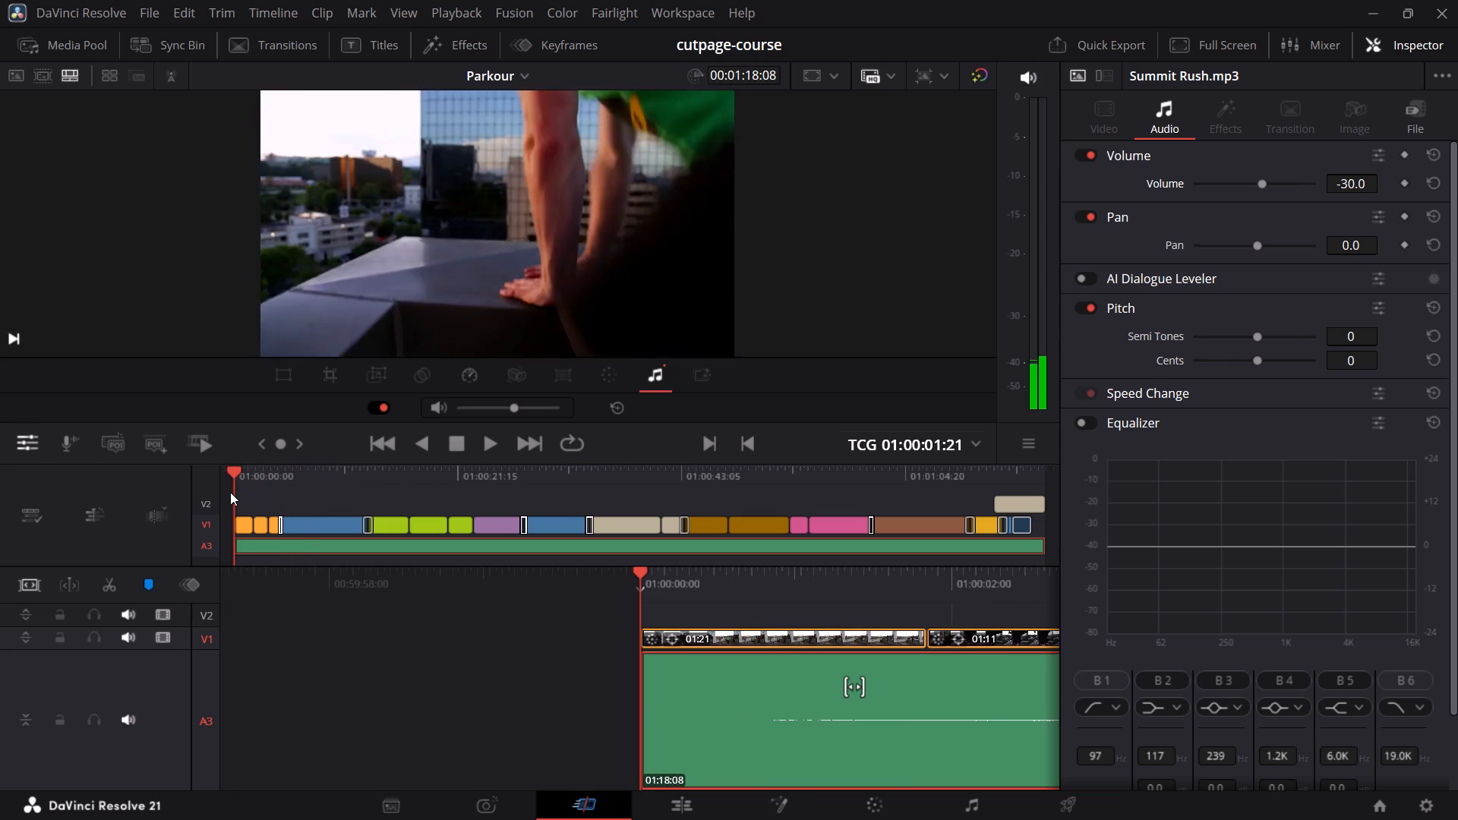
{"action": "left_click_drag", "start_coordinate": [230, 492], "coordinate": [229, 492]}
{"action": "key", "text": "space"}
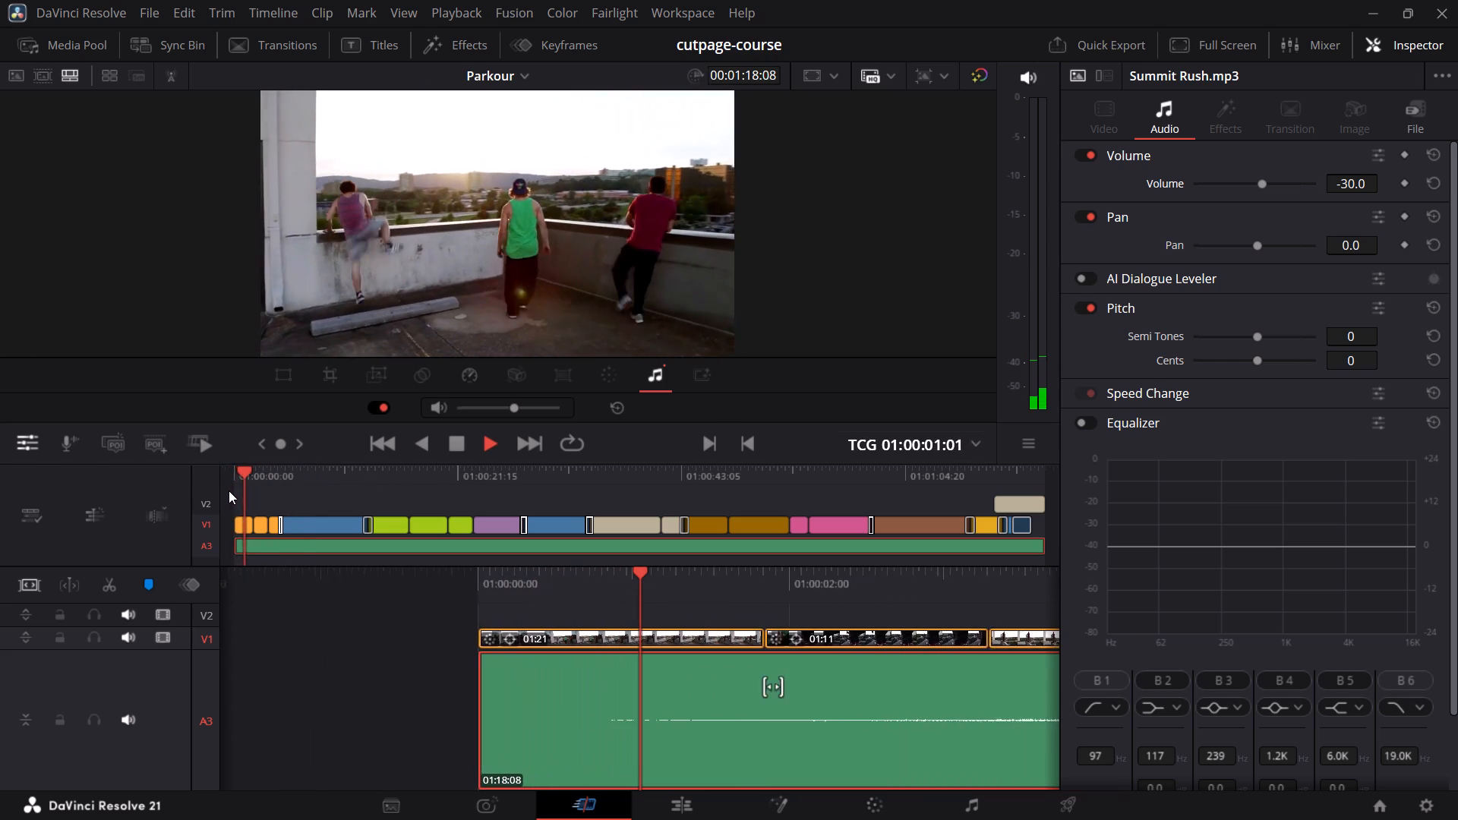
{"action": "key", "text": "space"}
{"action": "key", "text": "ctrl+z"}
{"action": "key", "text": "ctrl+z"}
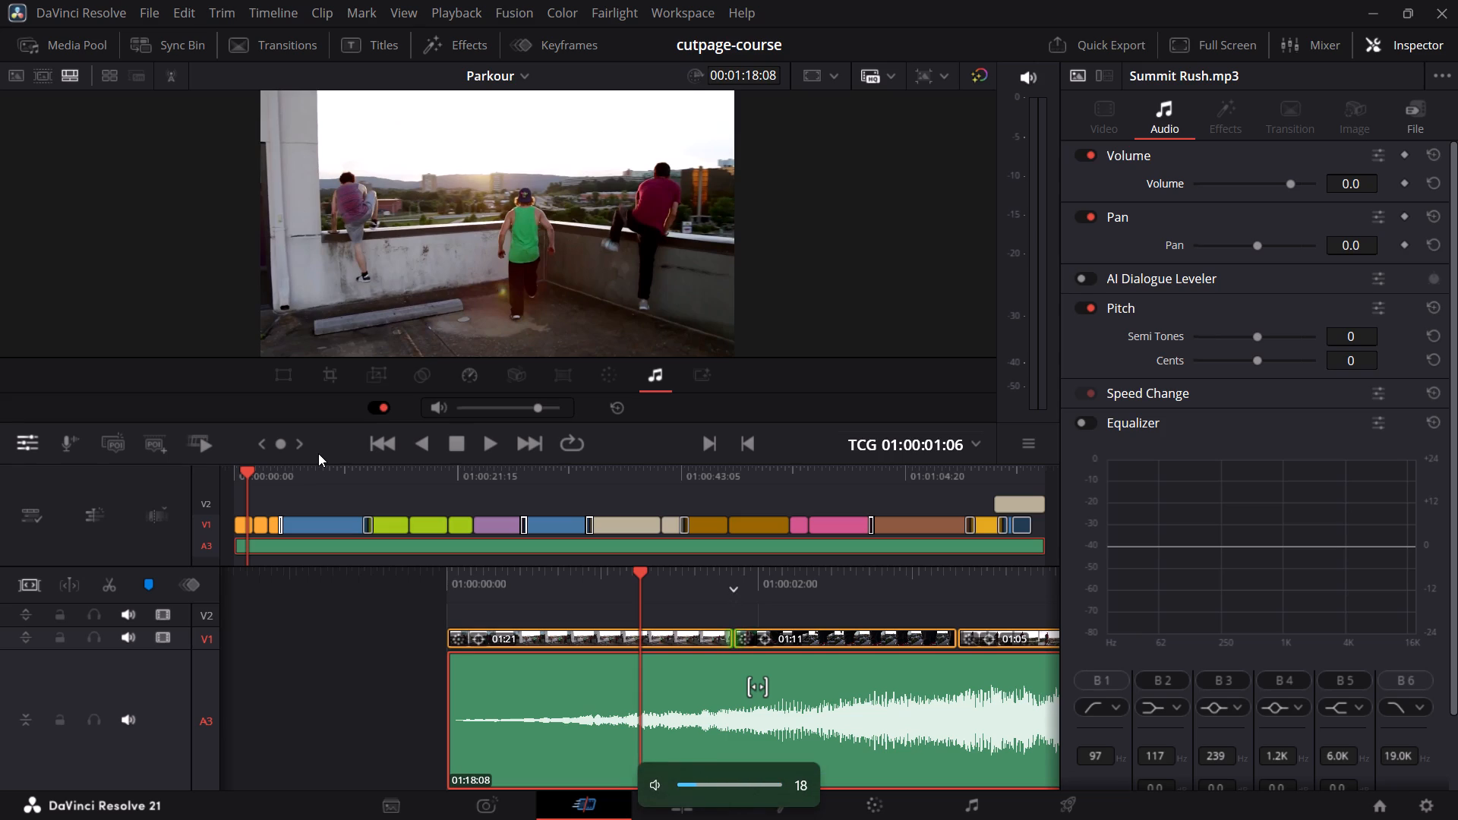
Play and scrub the opening between about 01:00:03 and 01:00:05 to compare the music with the transition into the blue clip.
{"action": "key", "text": "space"}
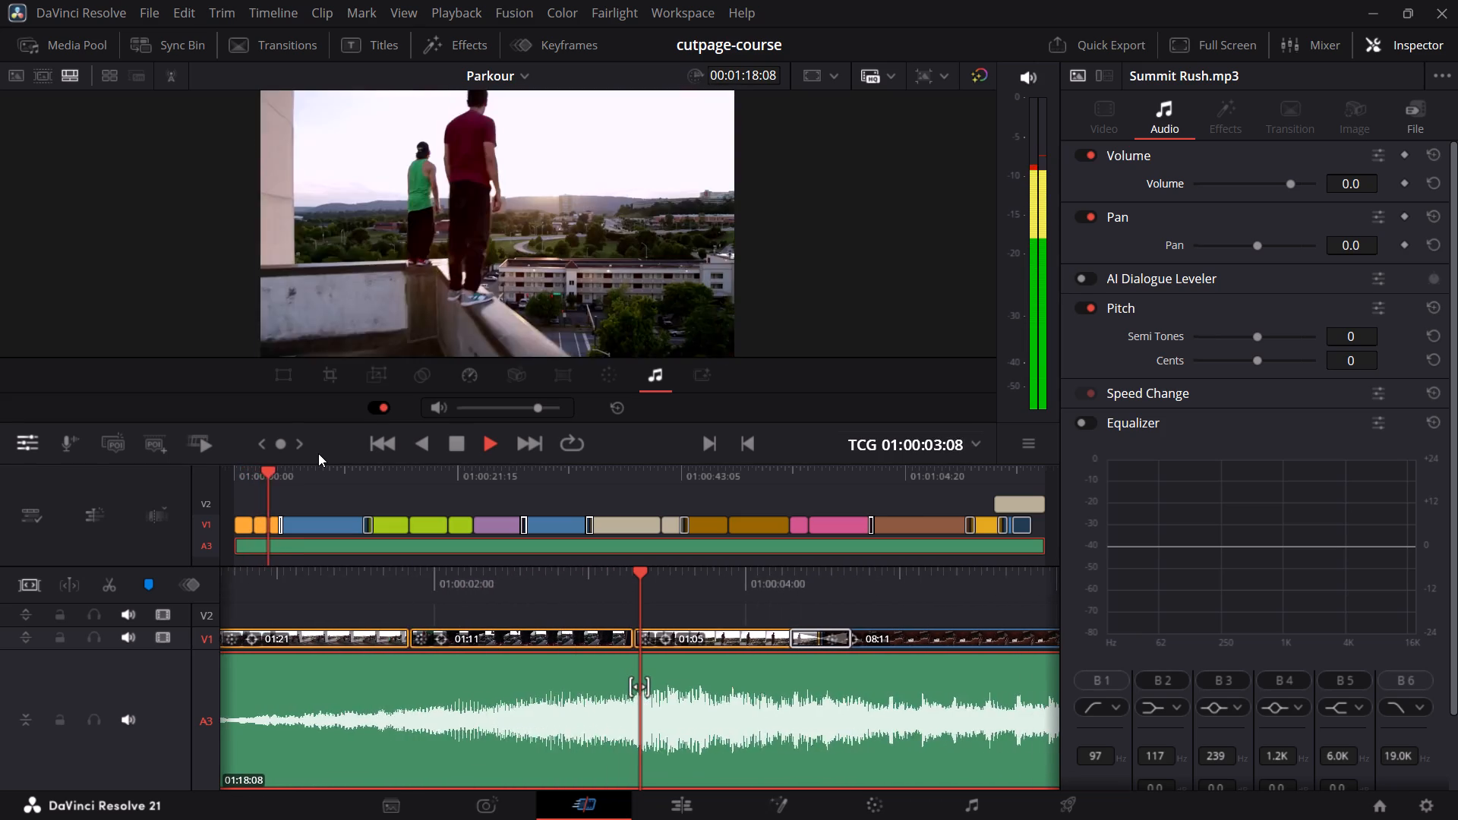
{"action": "key", "text": "space"}
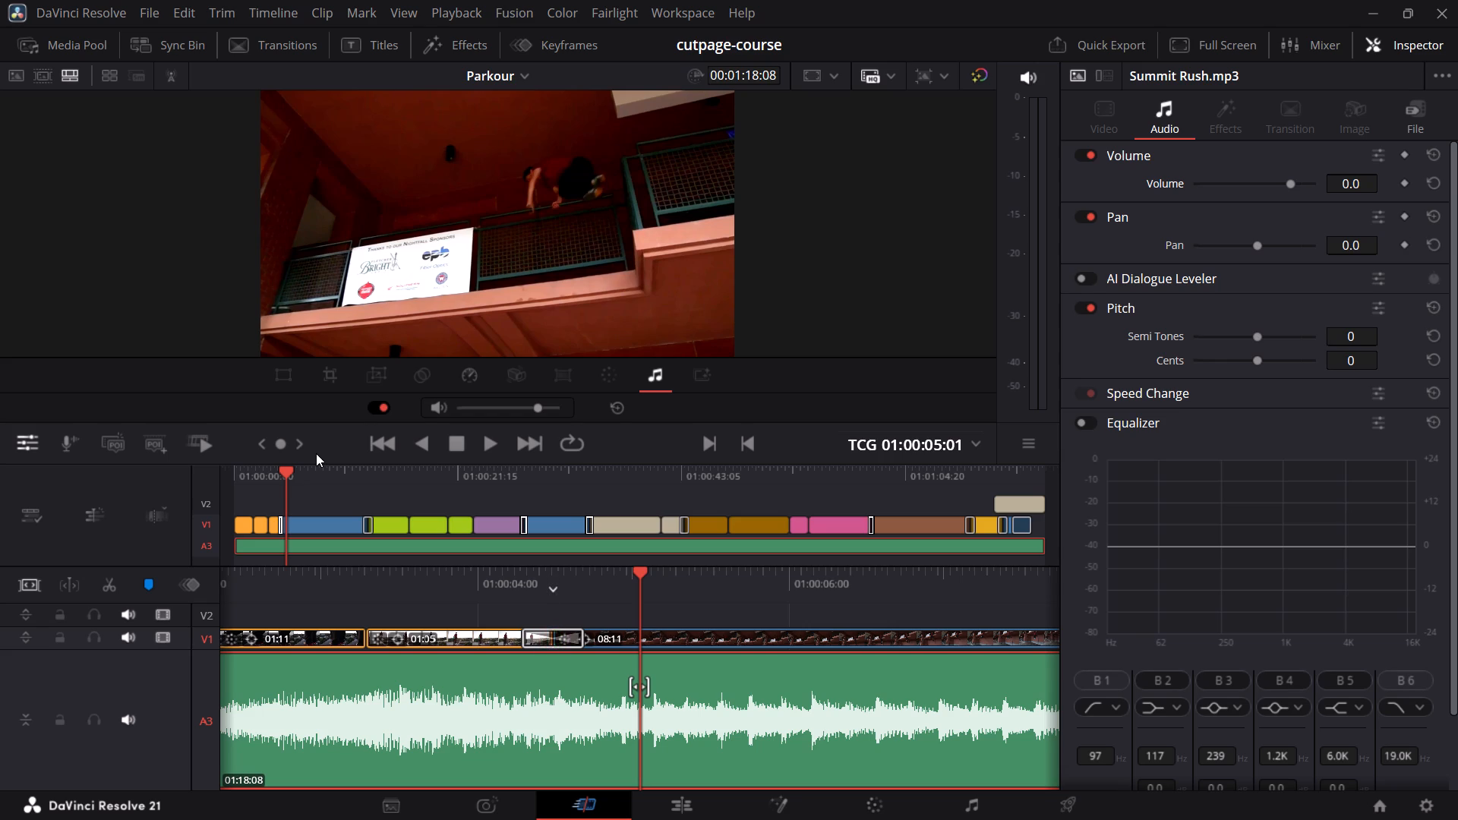
{"action": "left_click_drag", "start_coordinate": [701, 572], "coordinate": [915, 600]}
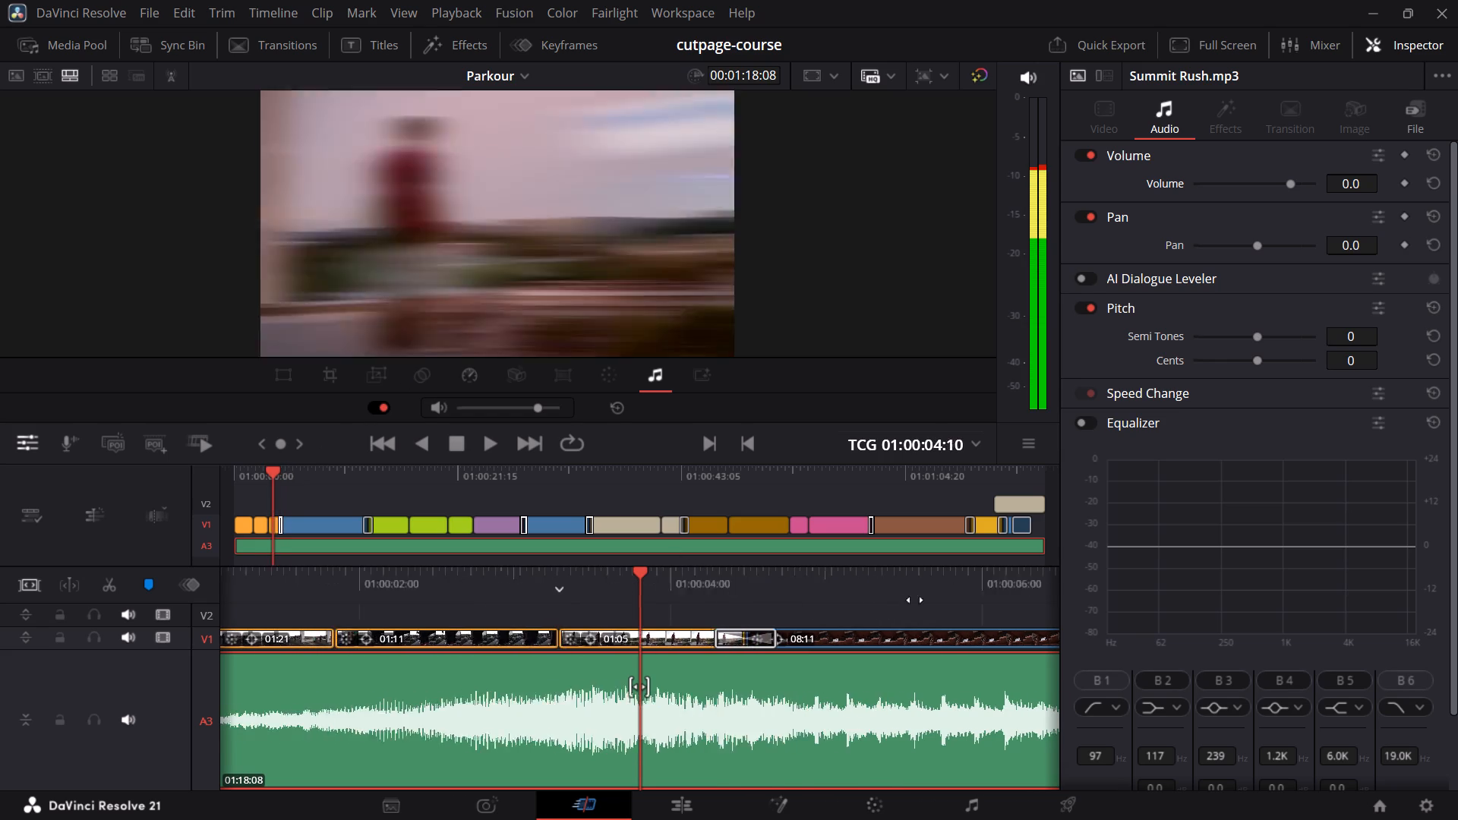
{"action": "left_click_drag", "start_coordinate": [915, 600], "coordinate": [962, 602]}
{"action": "key", "text": "space"}
{"action": "key", "text": "space"}
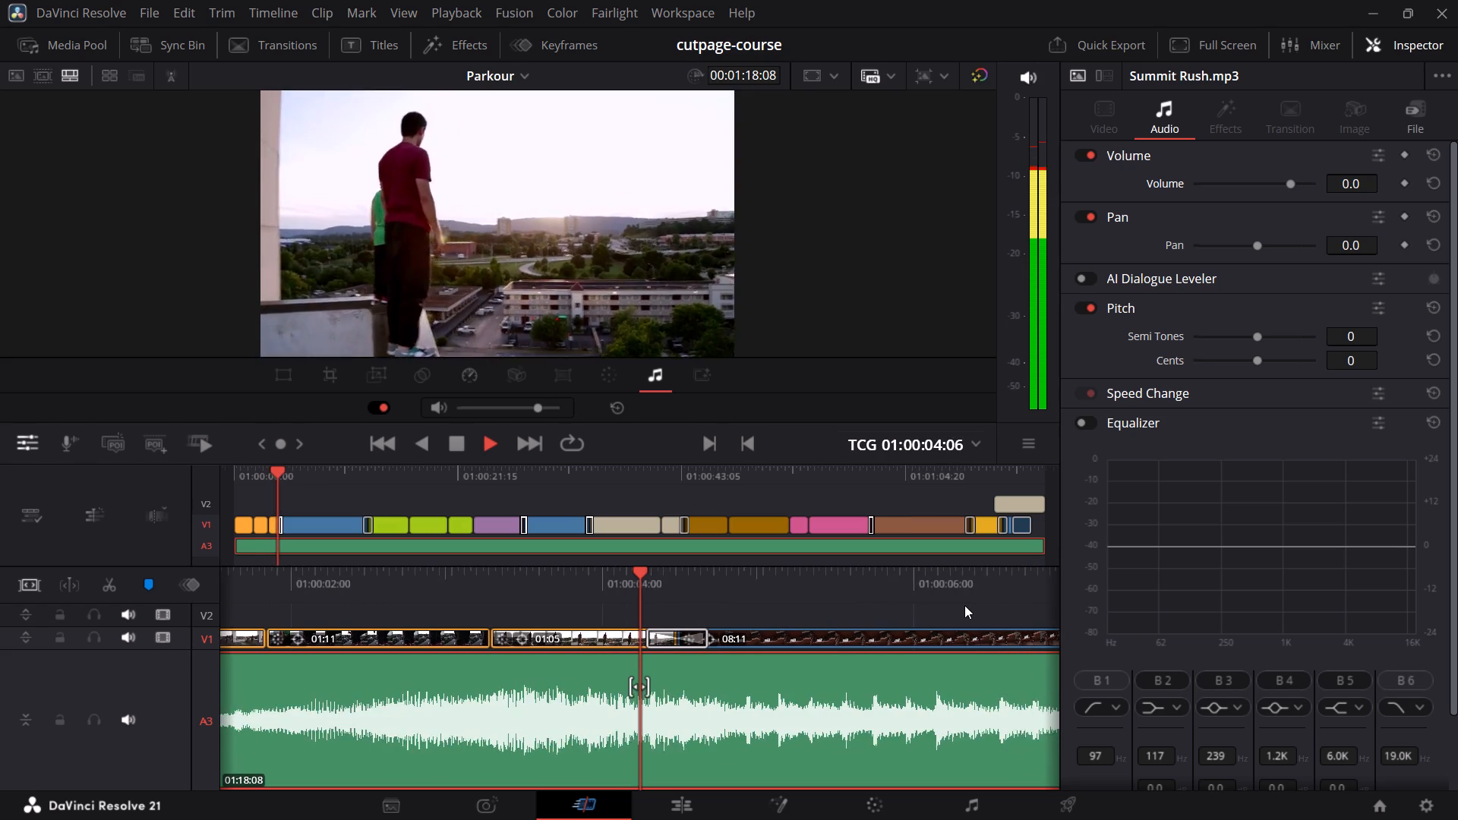
{"action": "key", "text": "space"}
{"action": "key", "text": "space"}
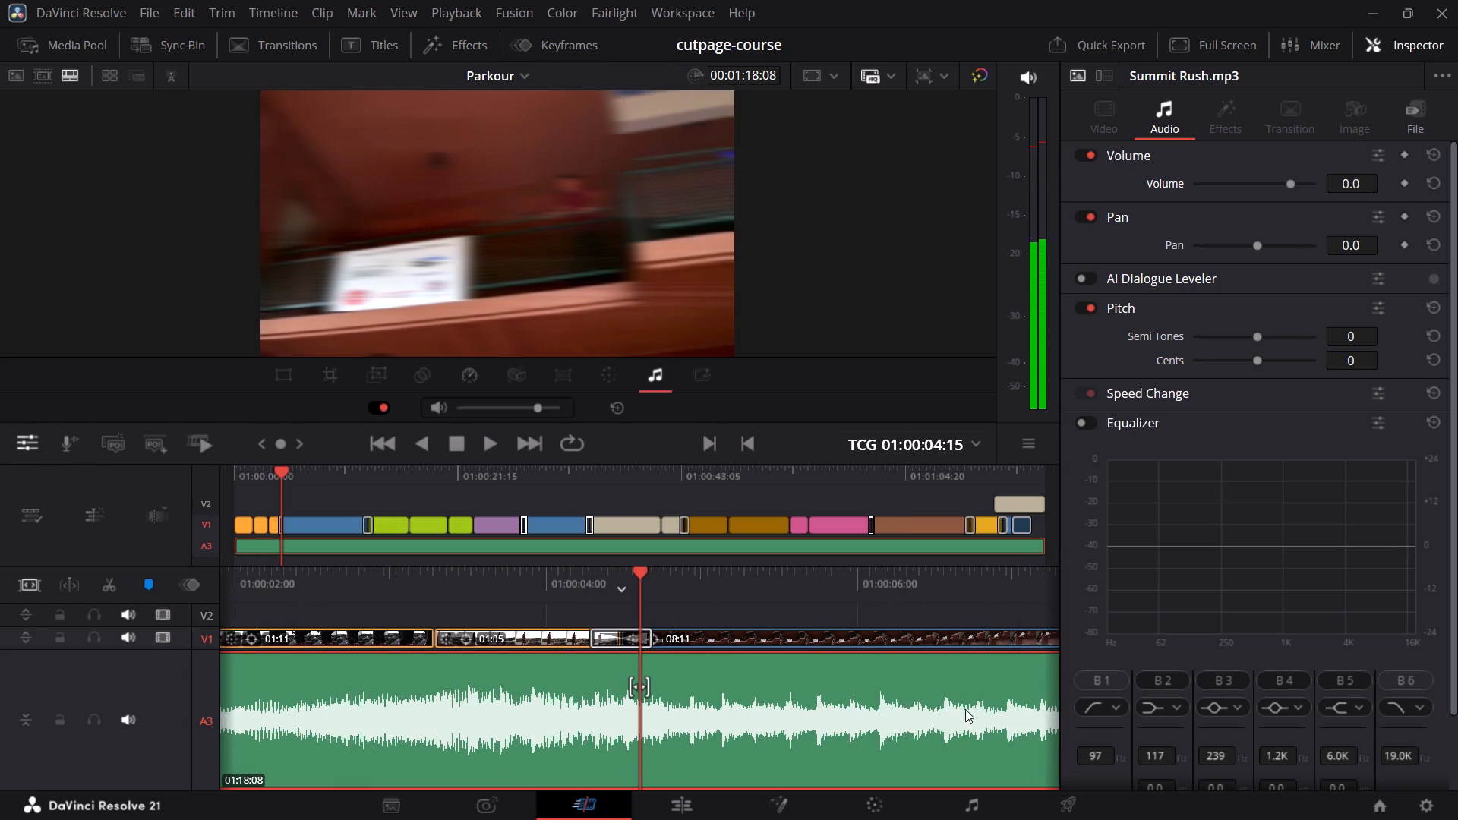
{"action": "left_click_drag", "start_coordinate": [757, 573], "coordinate": [852, 582]}
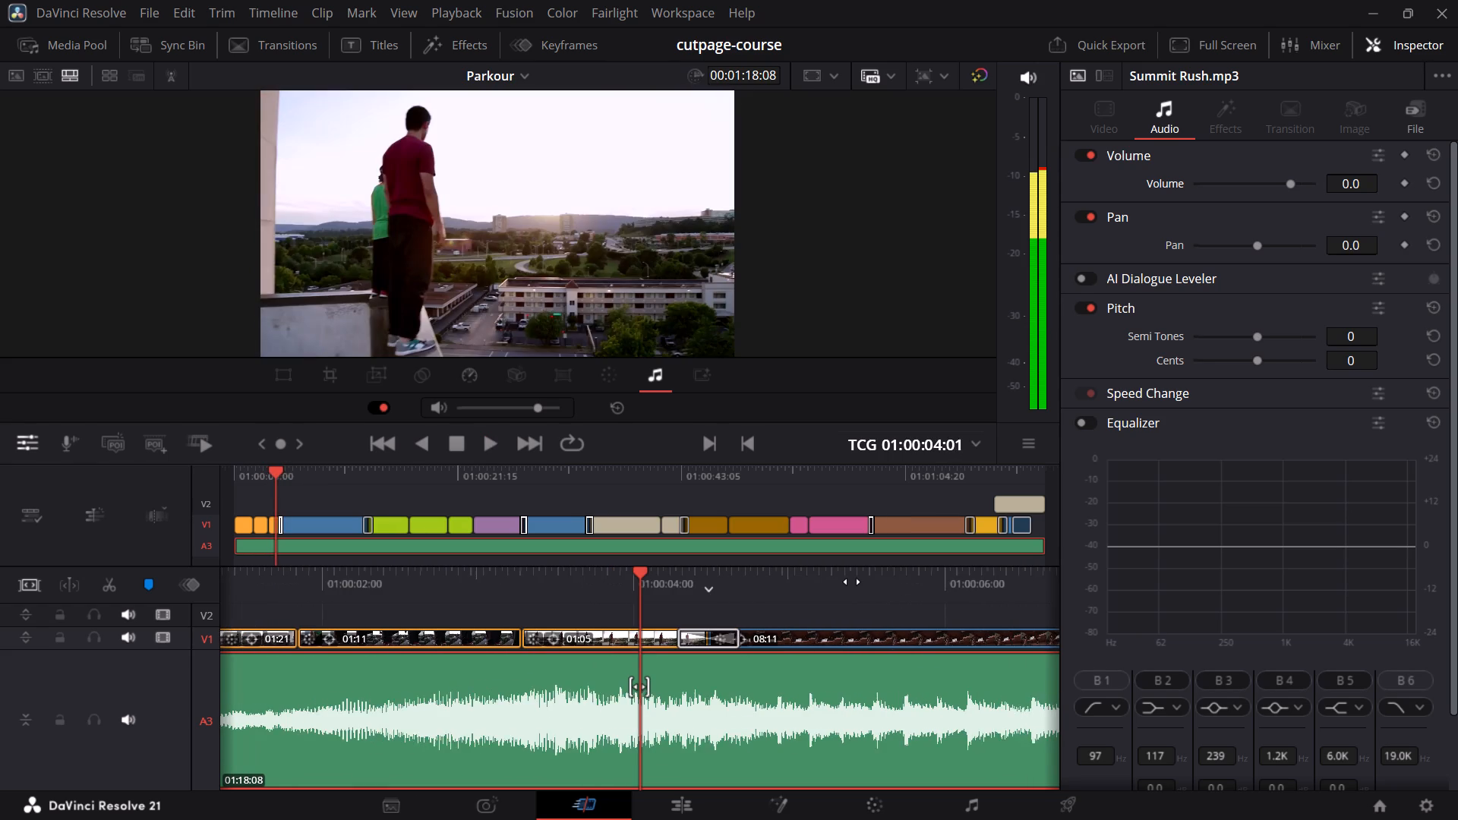
{"action": "left_click_drag", "start_coordinate": [852, 582], "coordinate": [853, 582]}
Split Summit Rush.mp3 on track A3 at 01:00:03:20.
{"action": "left_click_drag", "start_coordinate": [850, 579], "coordinate": [933, 578]}
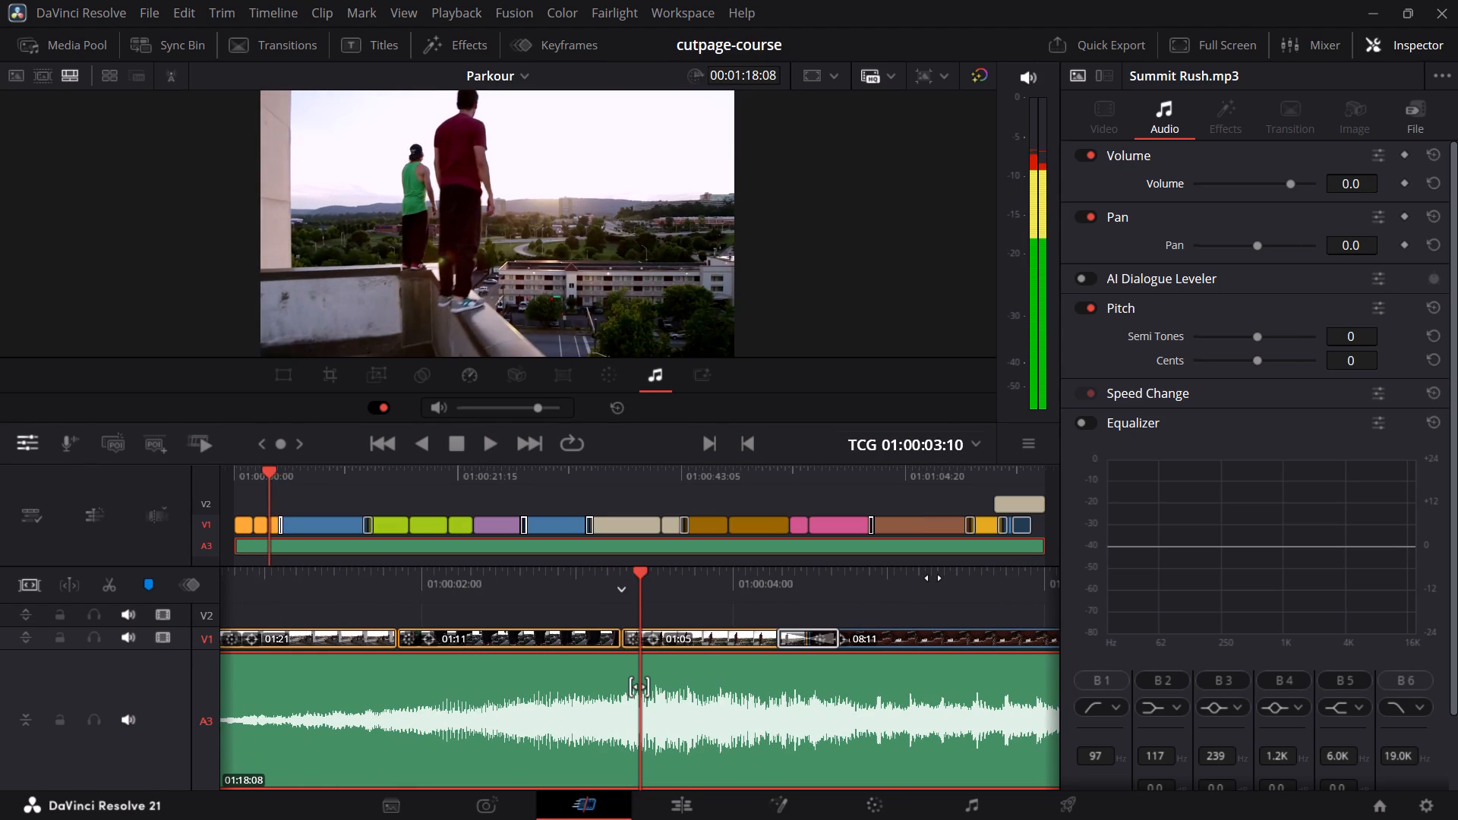
{"action": "key", "text": "space"}
{"action": "key", "text": "space"}
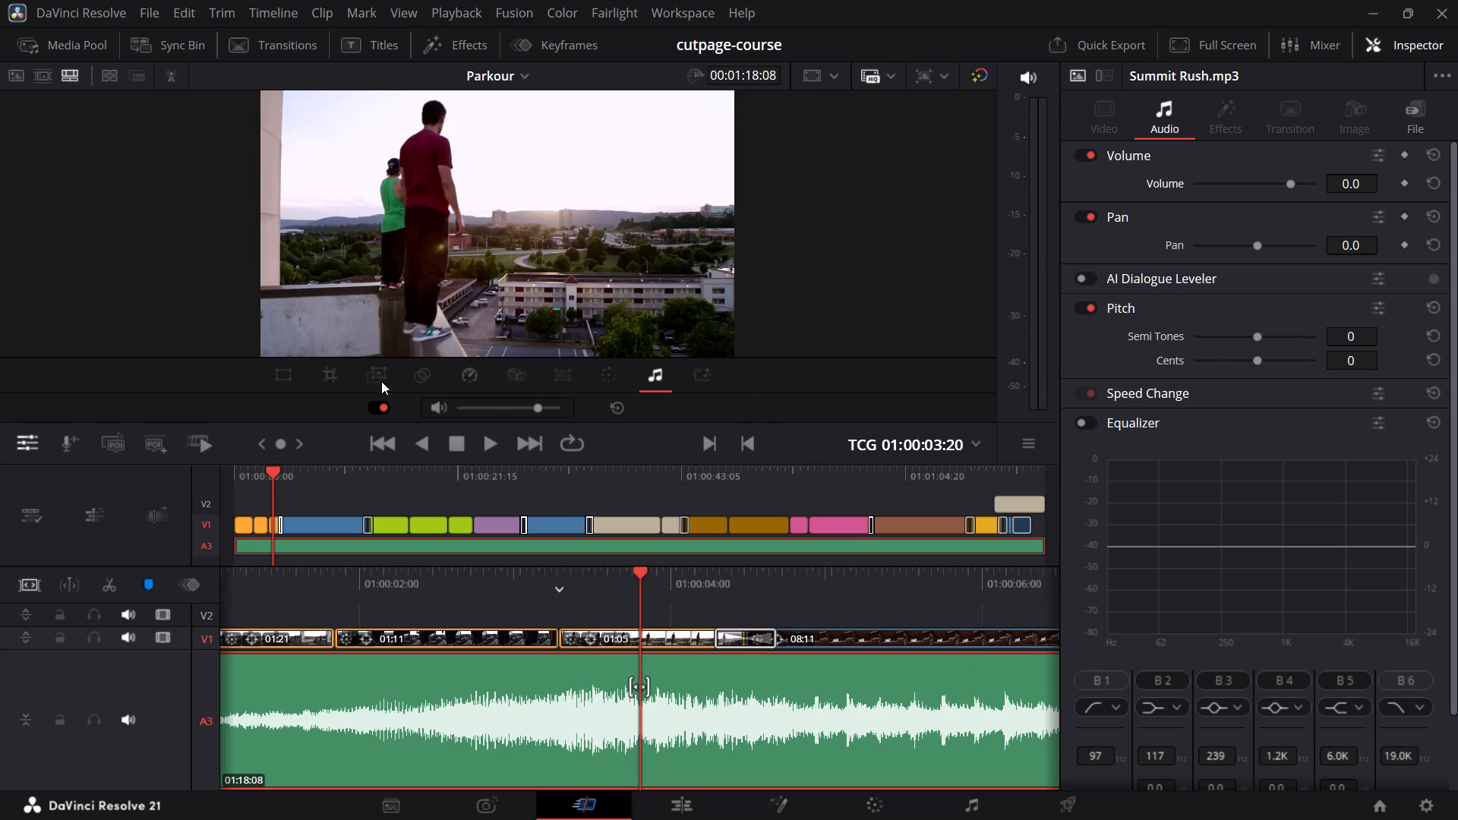
{"action": "left_click", "coordinate": [748, 681]}
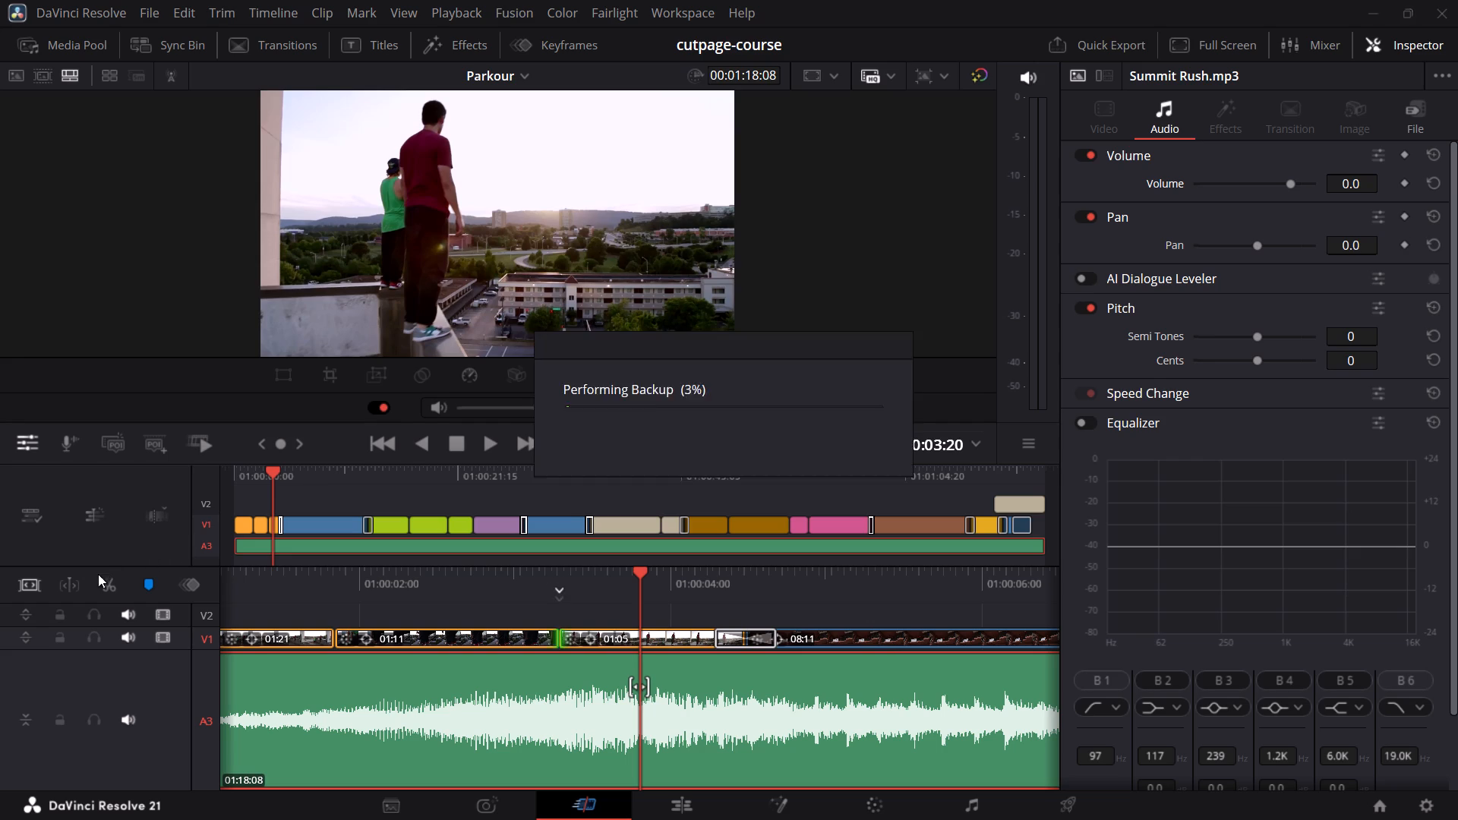
{"action": "left_click", "coordinate": [115, 582]}
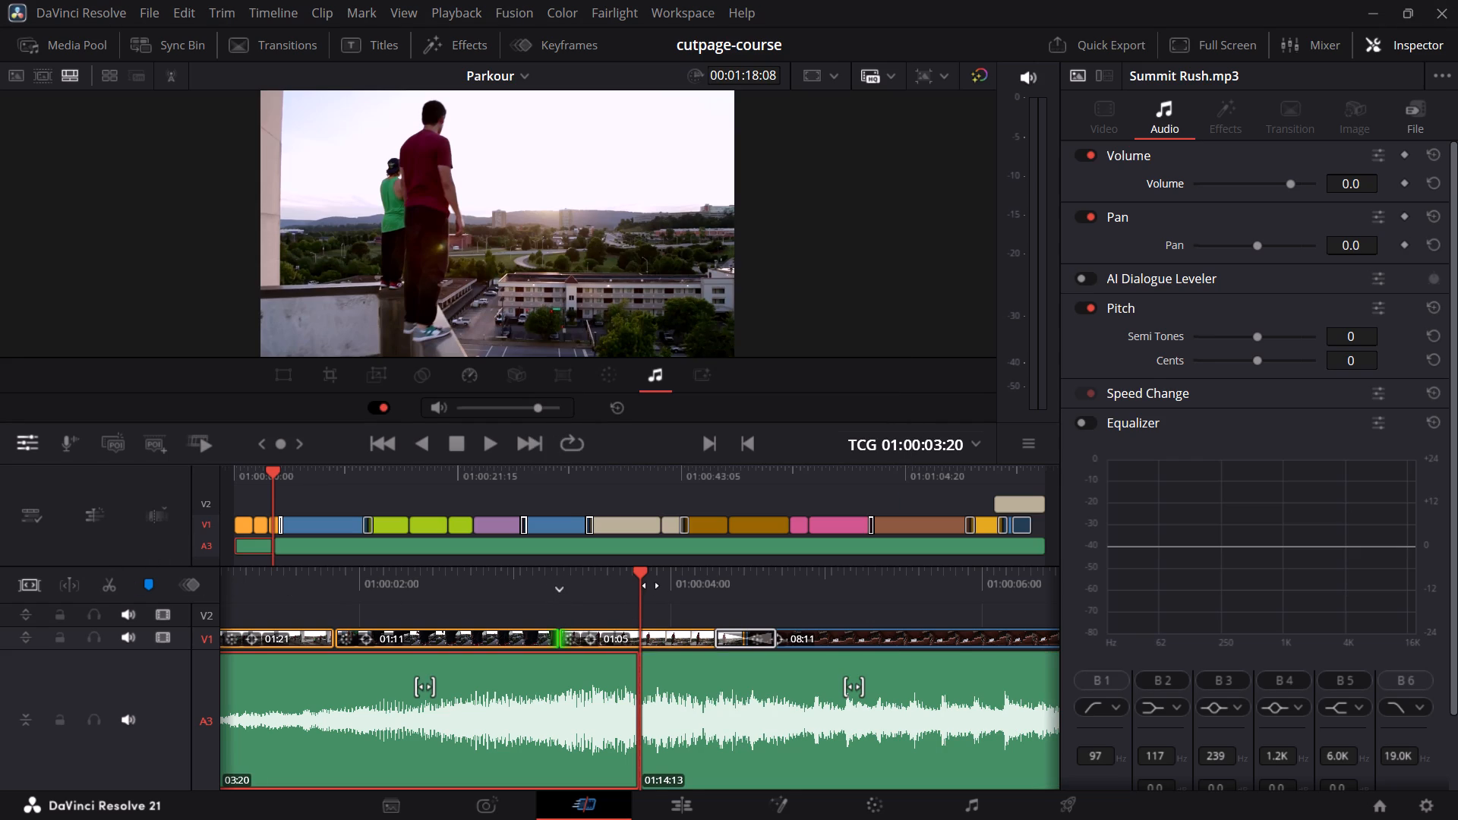
Play across the split in the music from about 01:00:03:09 to 01:00:09:01 to listen for the swell.
{"action": "left_click_drag", "start_coordinate": [706, 575], "coordinate": [670, 585]}
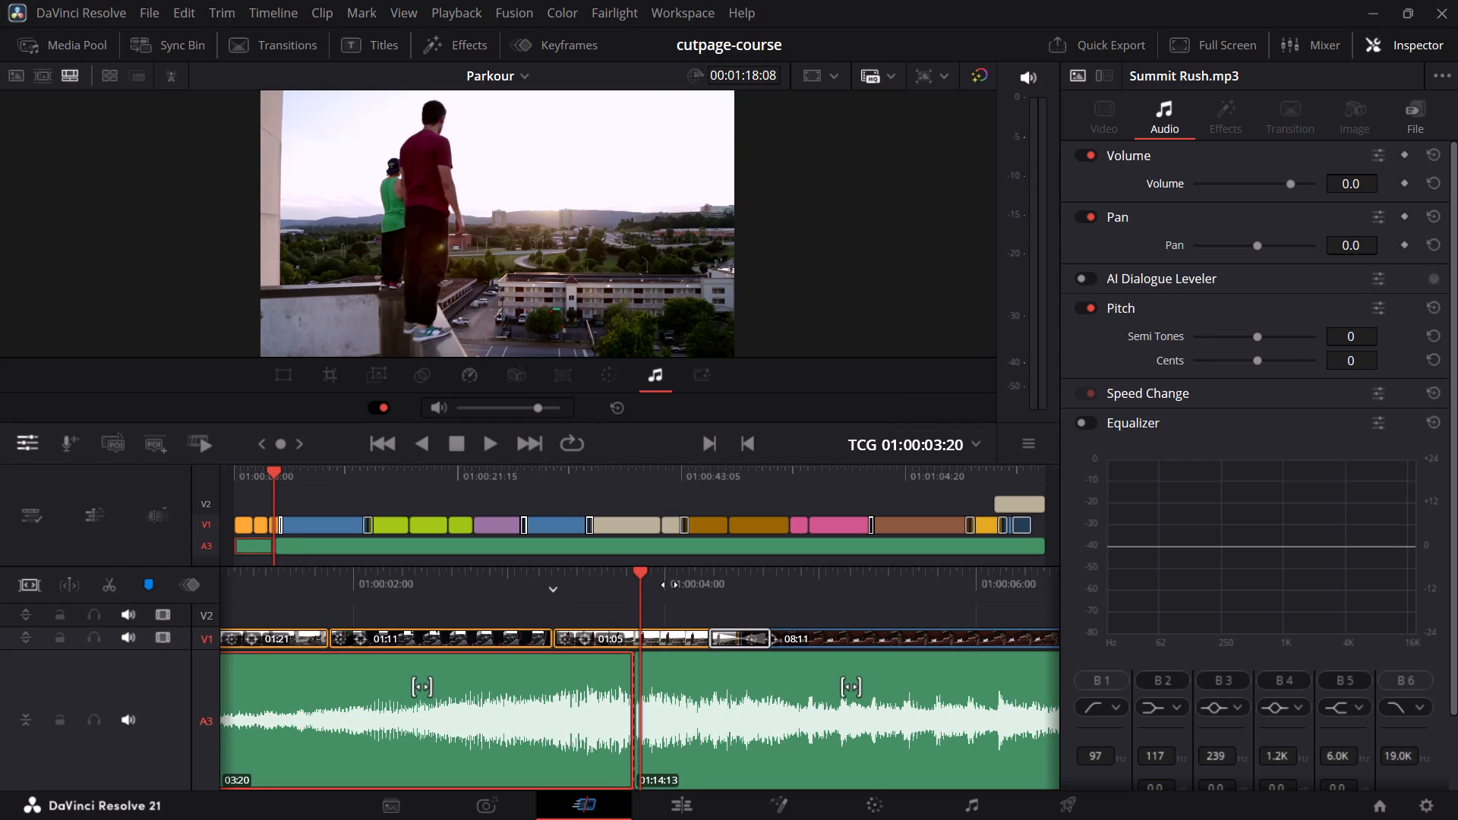
{"action": "left_click_drag", "start_coordinate": [670, 585], "coordinate": [666, 585]}
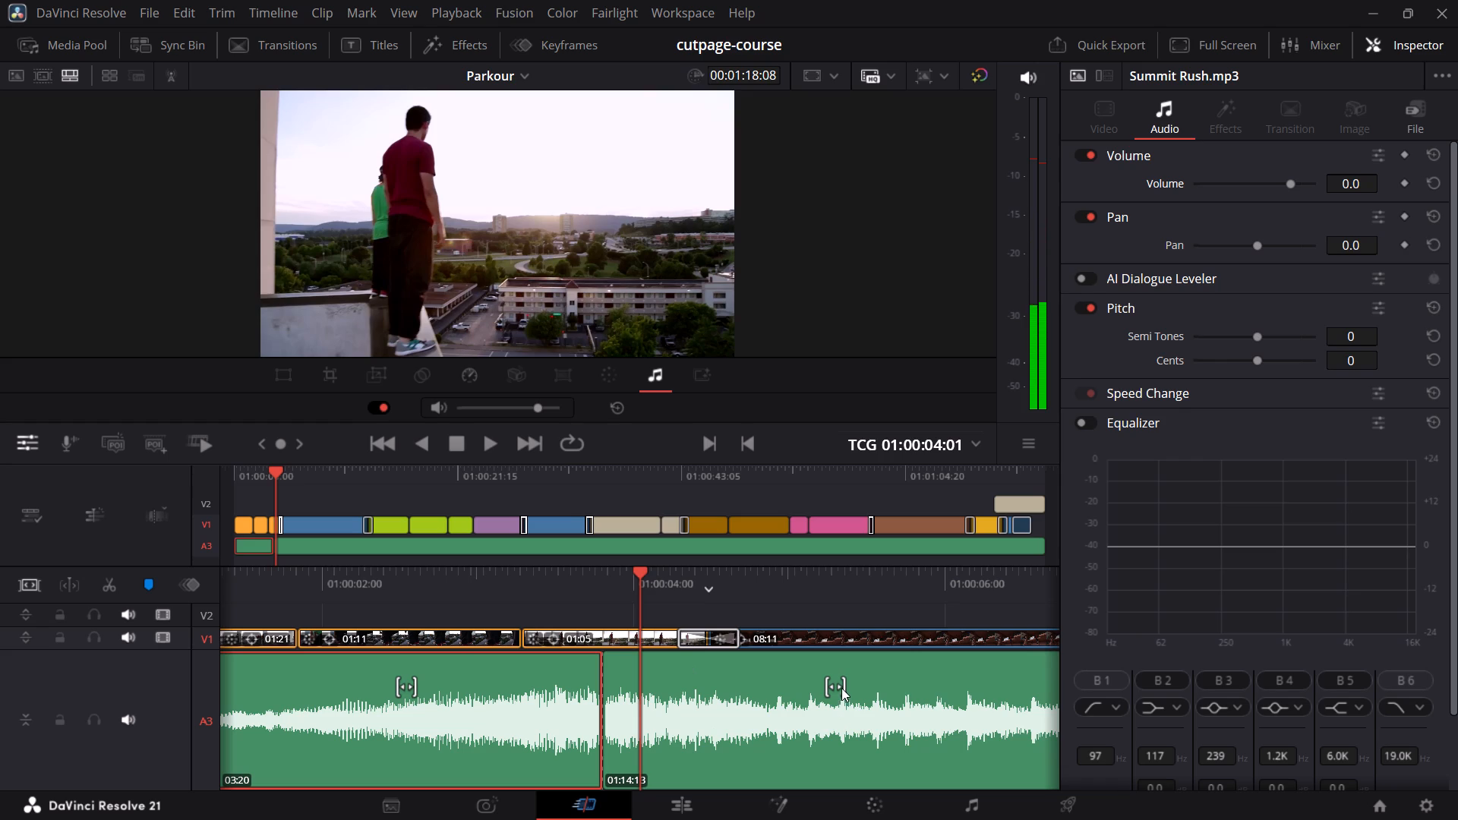
{"action": "left_click_drag", "start_coordinate": [842, 684], "coordinate": [682, 693]}
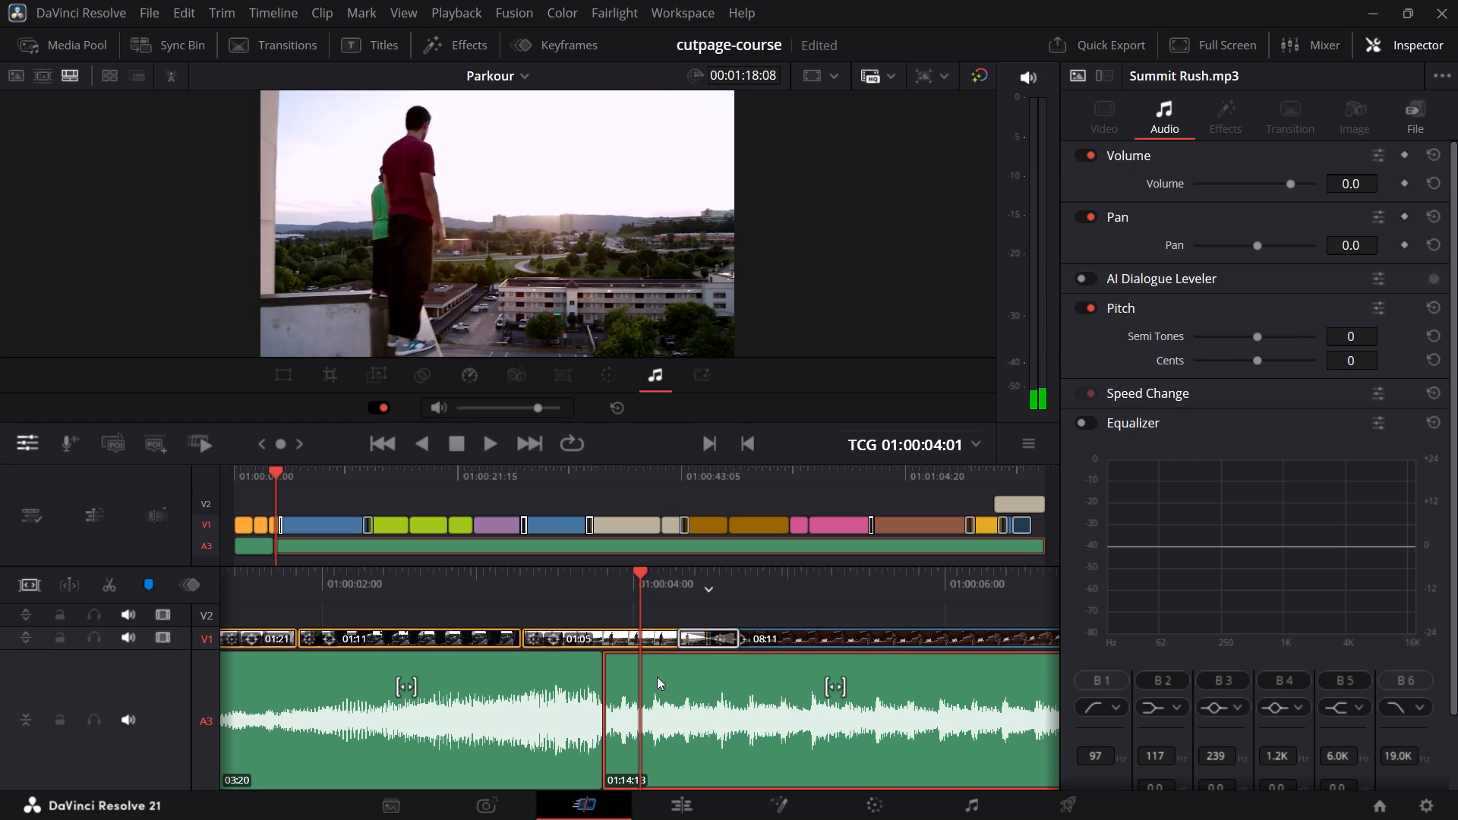
{"action": "left_click_drag", "start_coordinate": [726, 596], "coordinate": [830, 595]}
{"action": "key", "text": "space"}
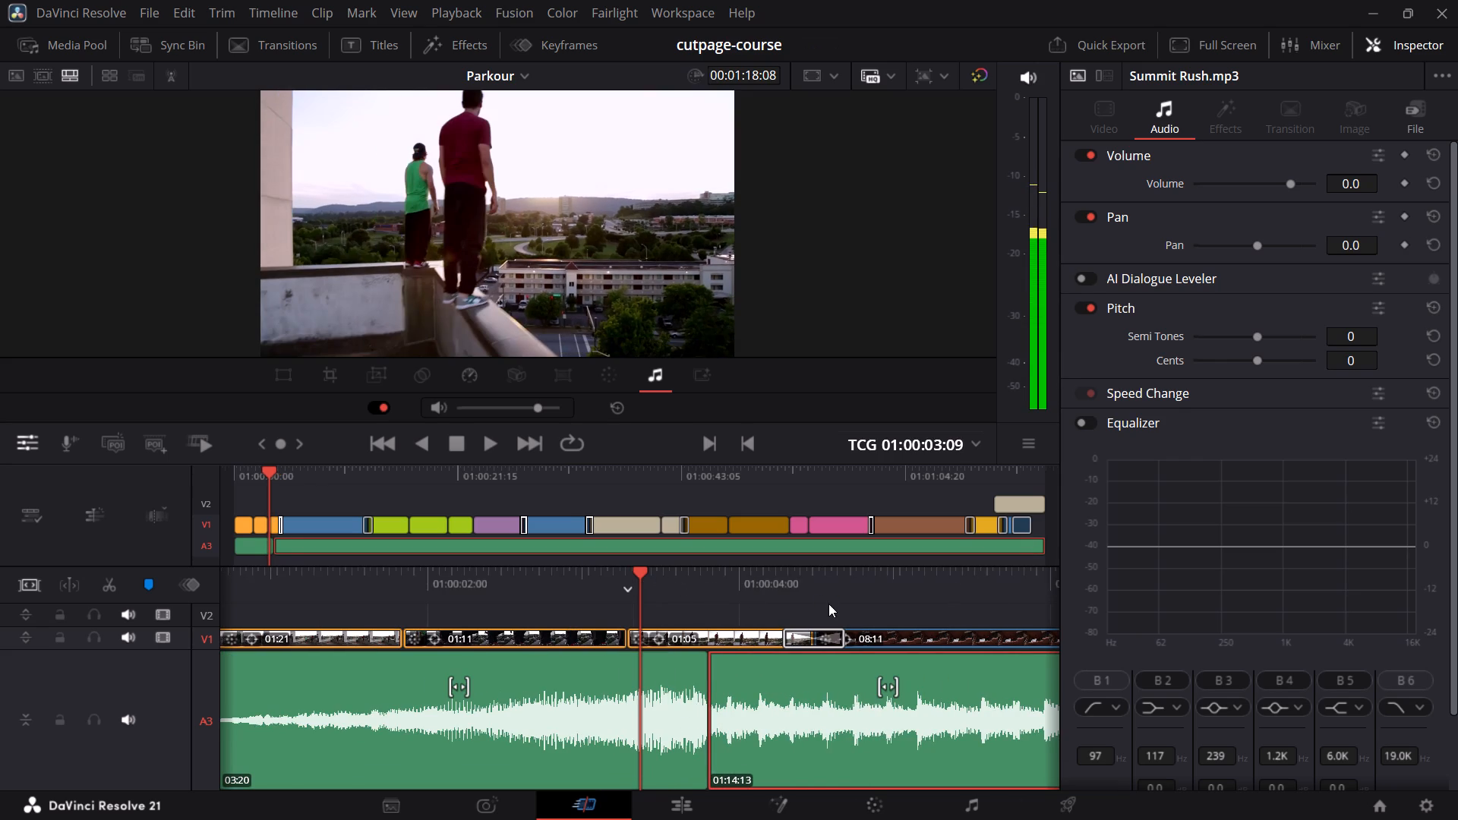
{"action": "key", "text": "space"}
{"action": "key", "text": "space"}
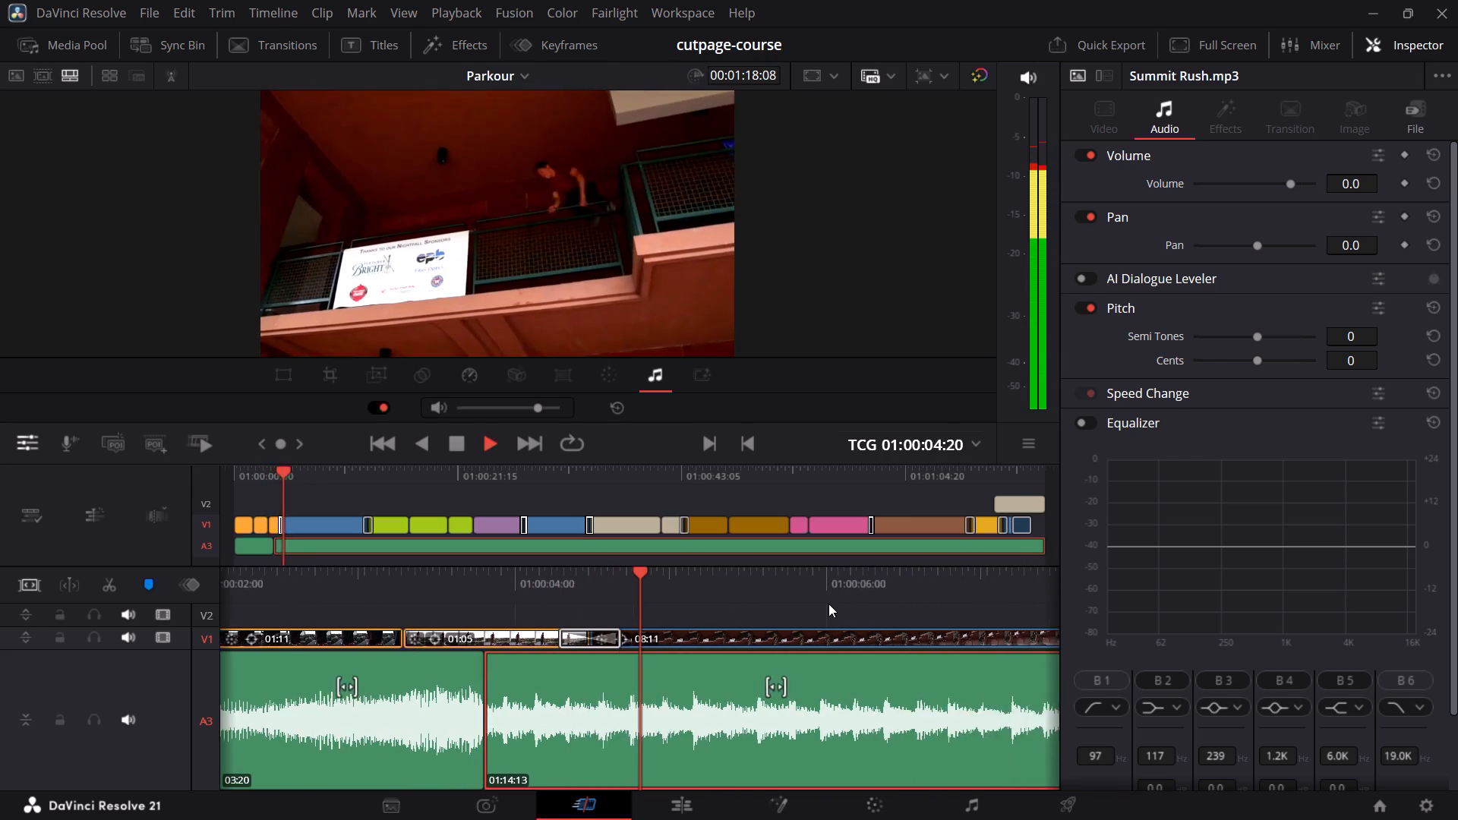
{"action": "key", "text": "space"}
{"action": "key", "text": "space"}
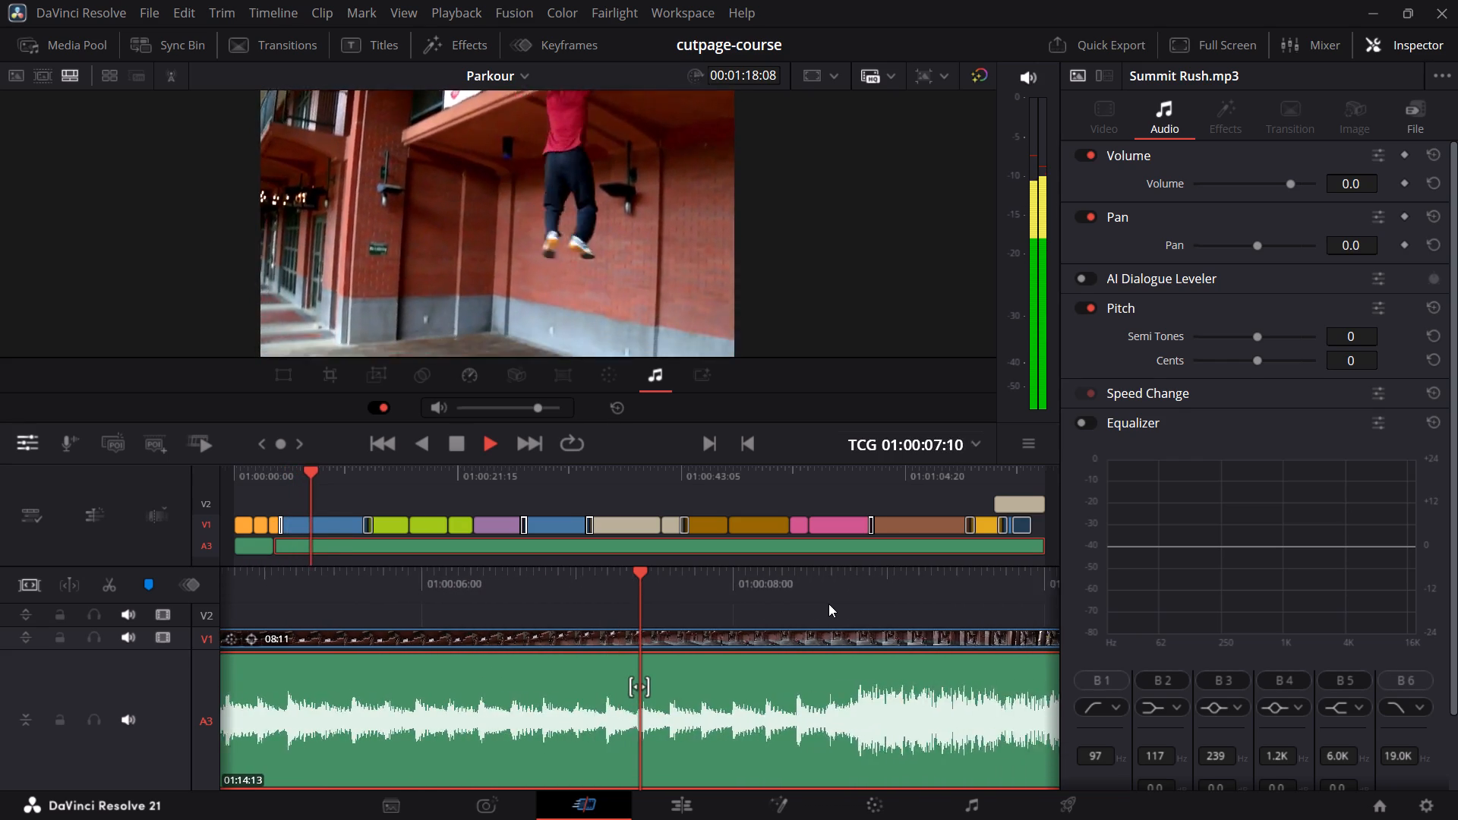
{"action": "key", "text": "space"}
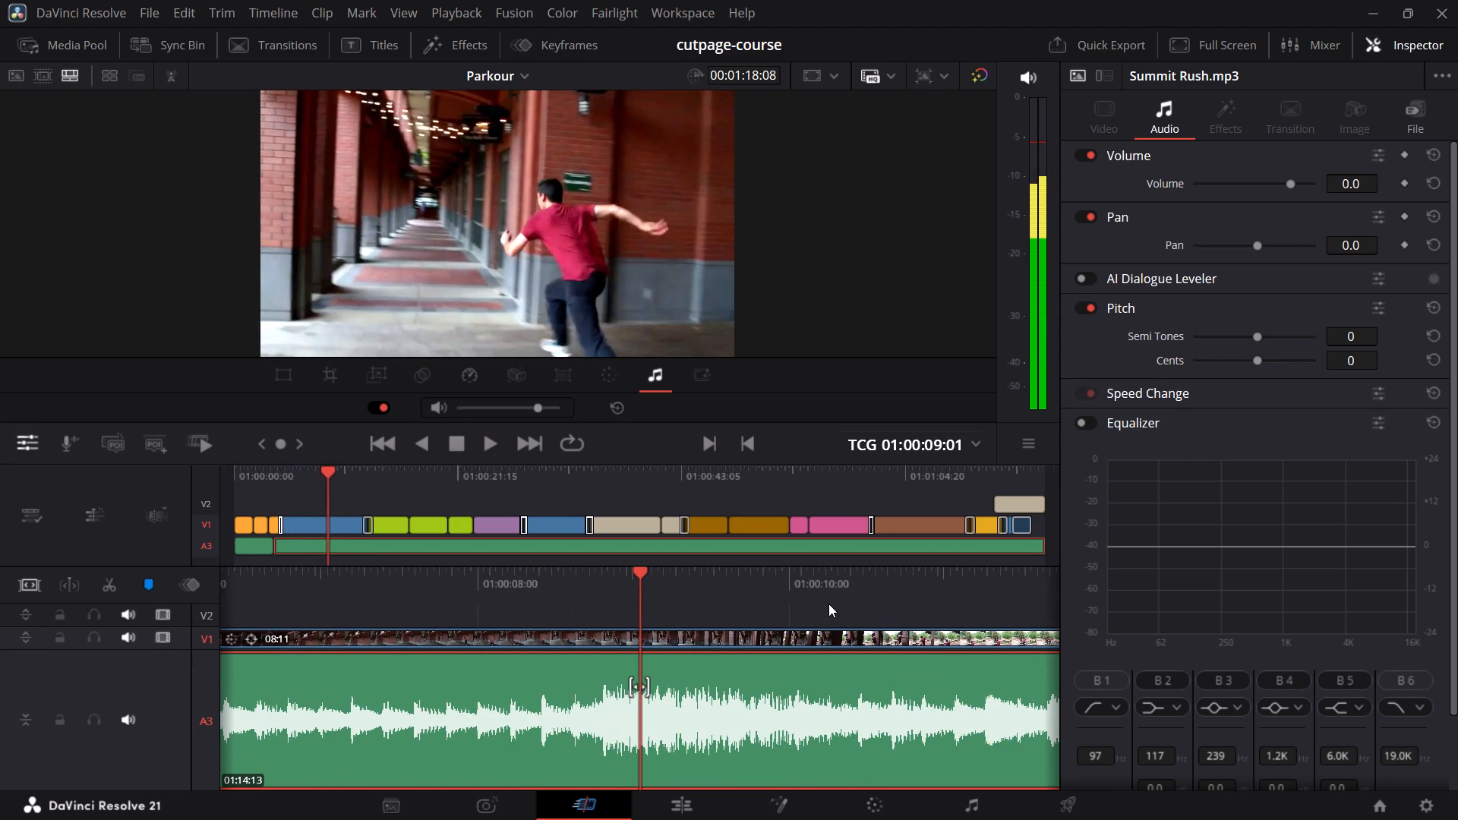
Slip the second Summit Rush.mp3 segment's audio about 2 seconds earlier on A3, using the swell at 01:00:08:20 as reference.
{"action": "key", "text": "Left"}
{"action": "key", "text": "Left"}
{"action": "key", "text": "Left"}
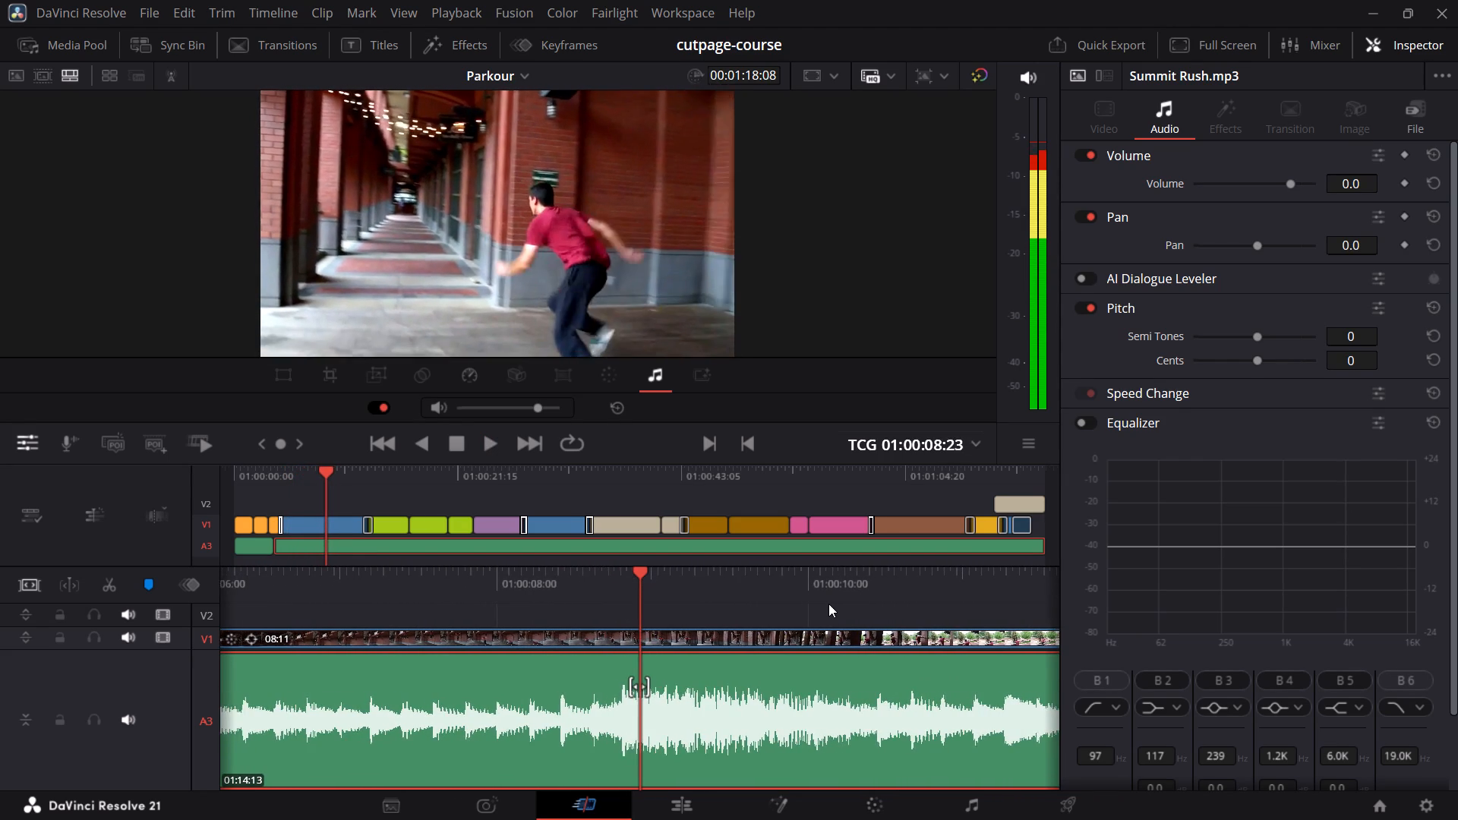
{"action": "key", "text": "Left"}
{"action": "key", "text": "Left"}
{"action": "key", "text": "Left"}
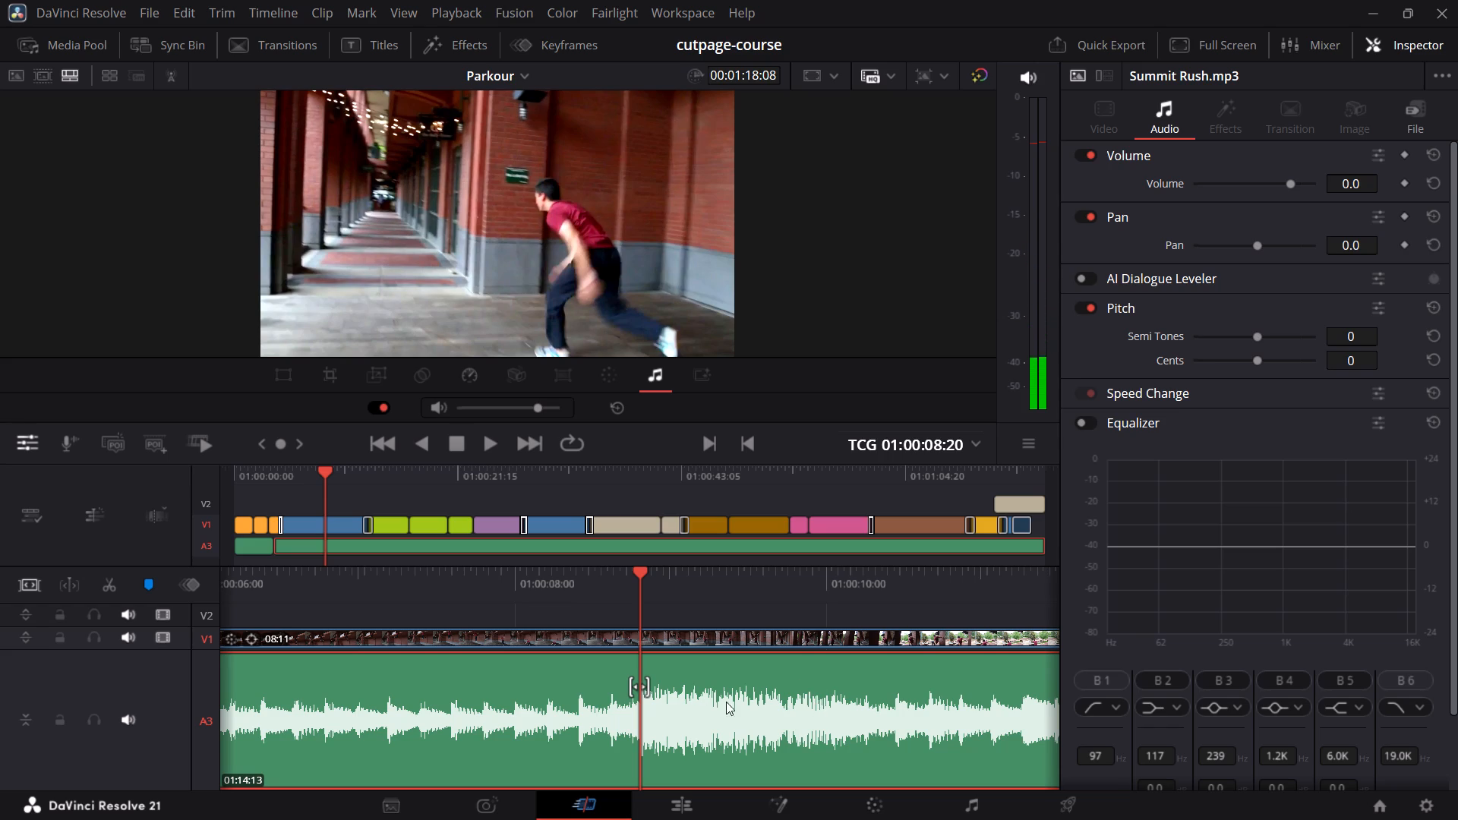
{"action": "left_click_drag", "start_coordinate": [639, 687], "coordinate": [550, 686]}
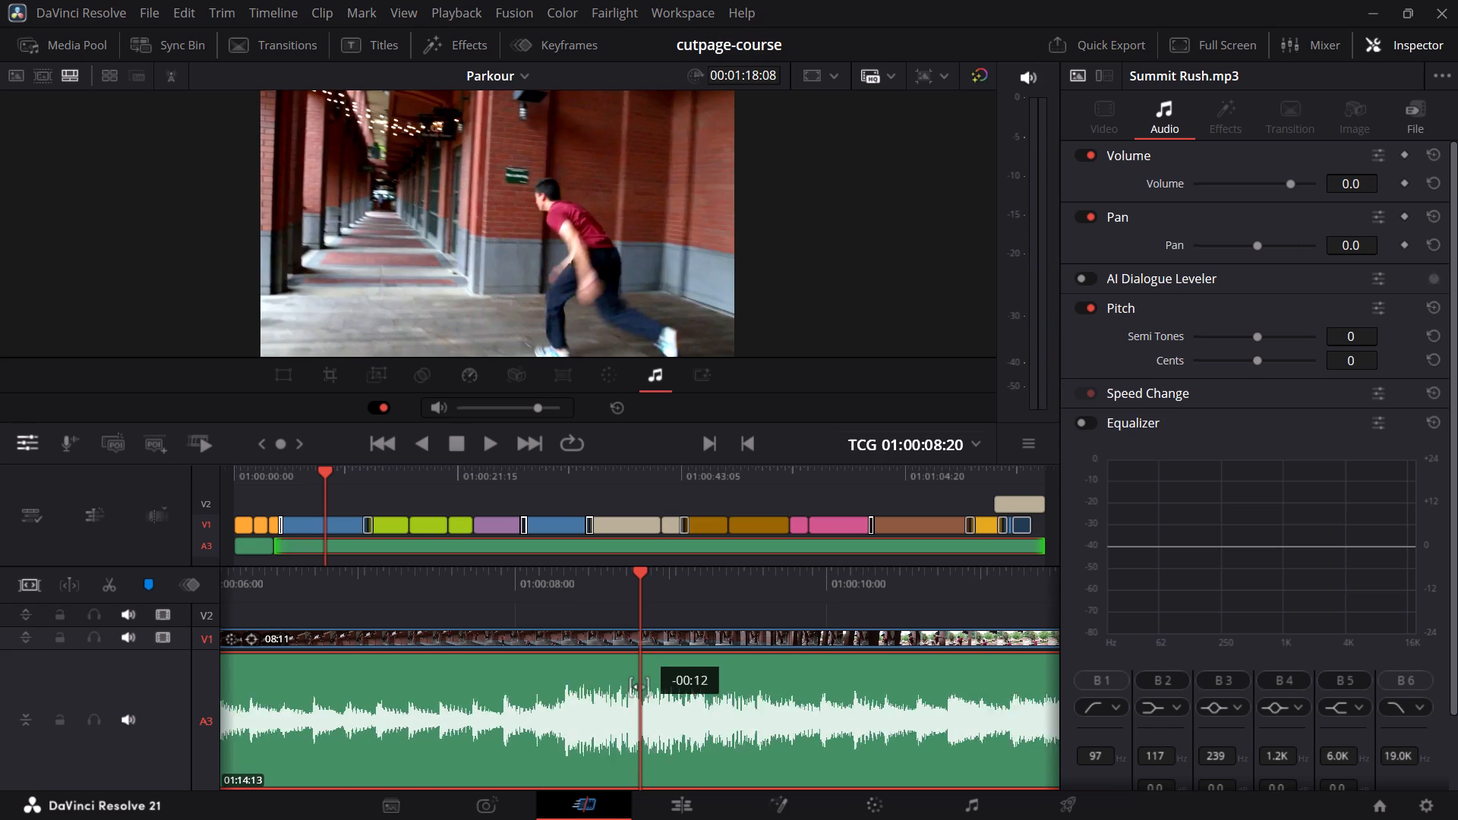
{"action": "left_click_drag", "start_coordinate": [550, 686], "coordinate": [320, 686]}
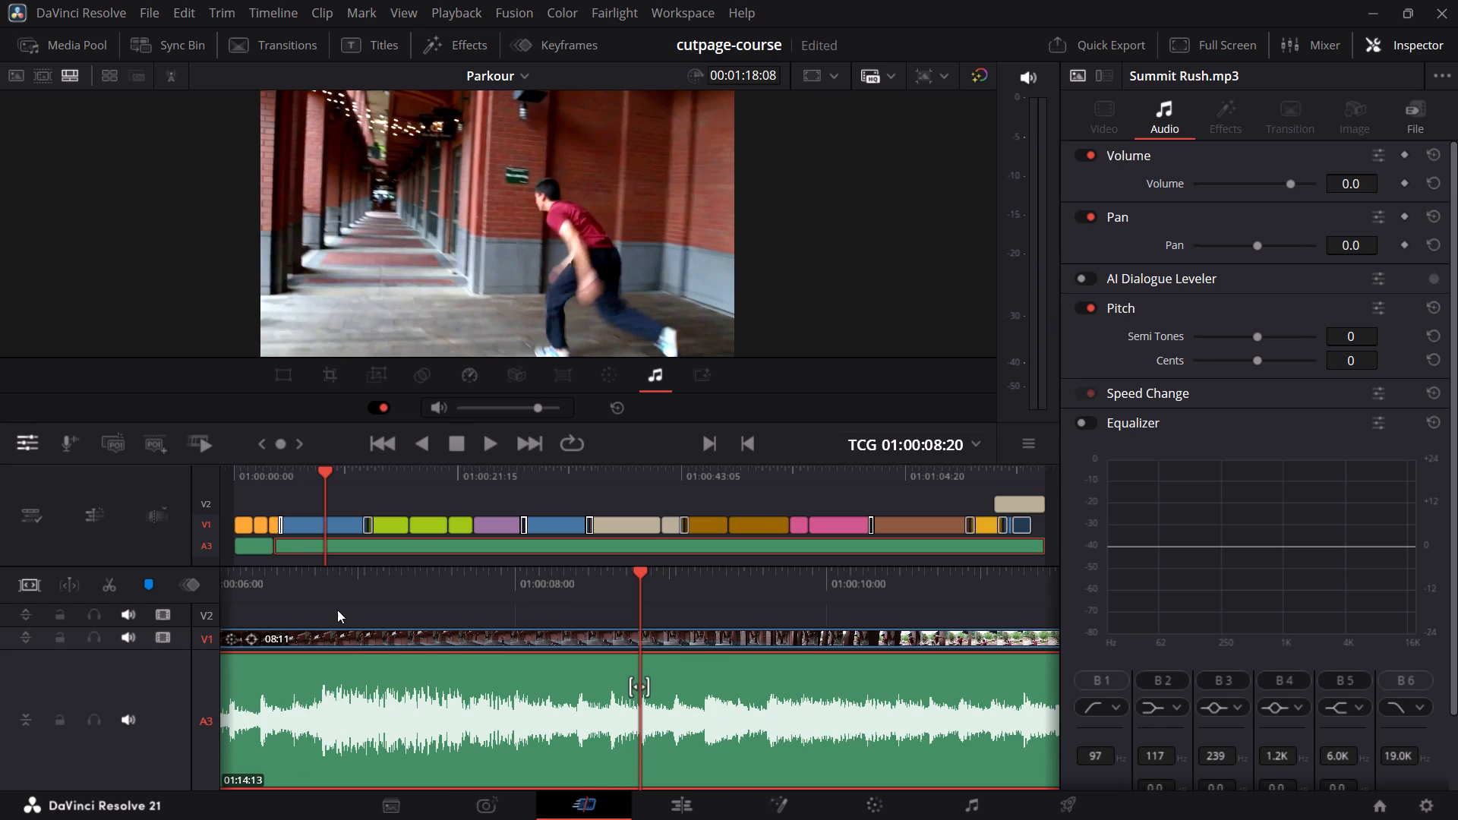
Slip the second Summit Rush.mp3 segment's audio further earlier on A3 so its swell begins at the 01:00:03:20 split.
{"action": "left_click_drag", "start_coordinate": [390, 591], "coordinate": [929, 605]}
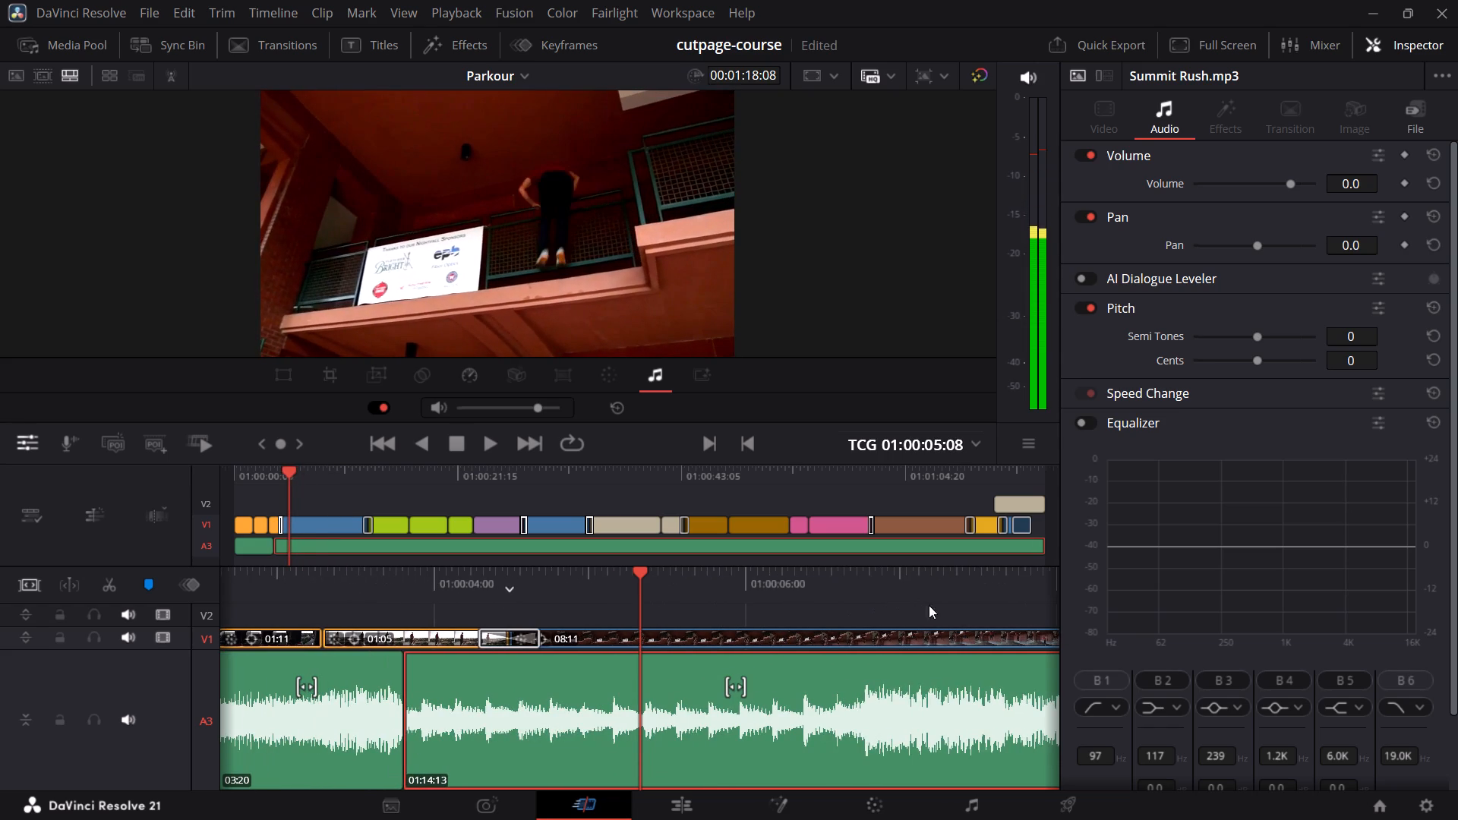
{"action": "left_click_drag", "start_coordinate": [732, 683], "coordinate": [718, 681]}
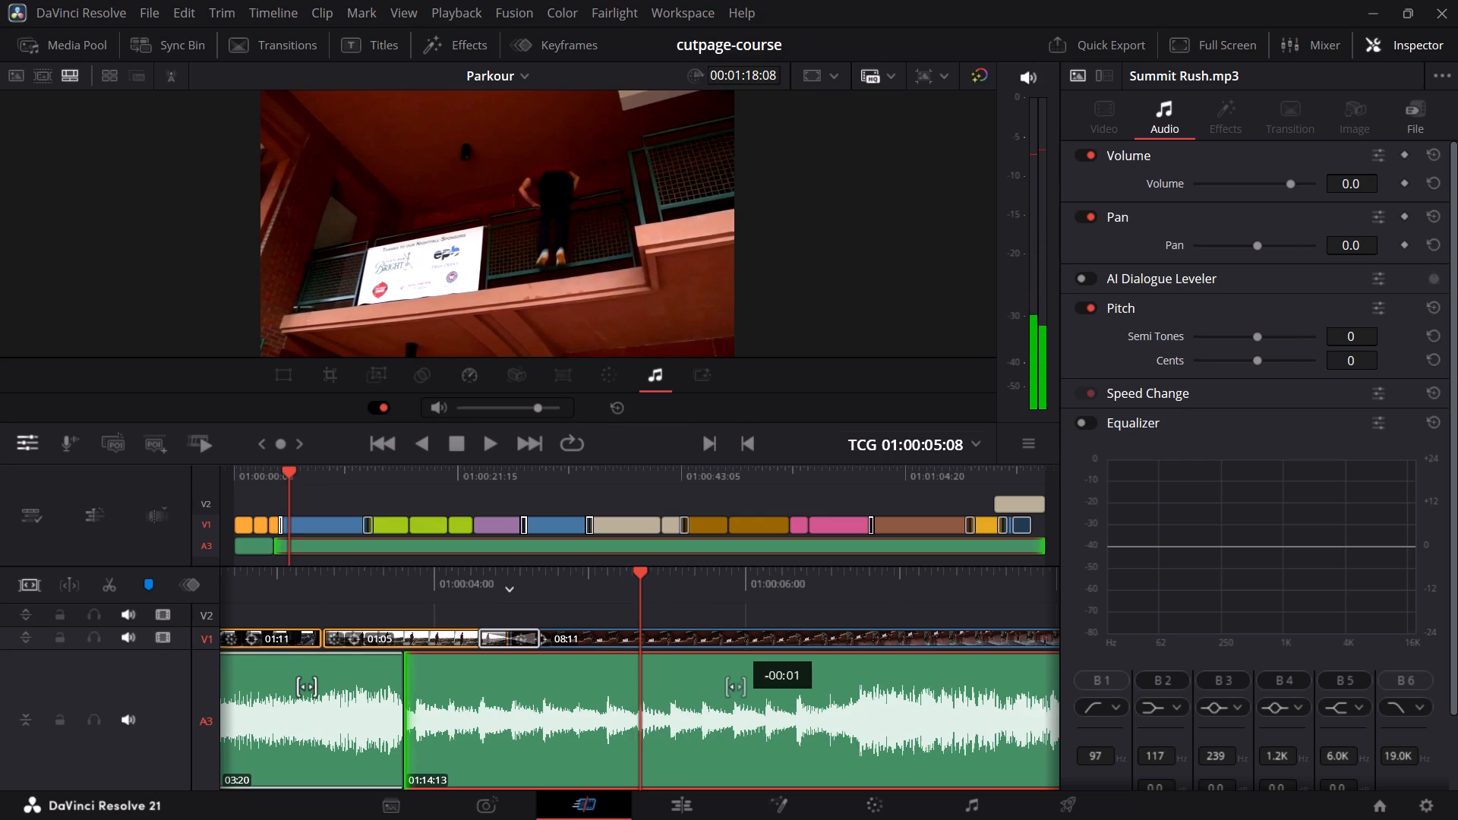
{"action": "left_click_drag", "start_coordinate": [718, 681], "coordinate": [282, 666]}
Play and scrub the music from before the first split to about 01:00:07:16, checking it against the transition into the blue clip.
{"action": "left_click_drag", "start_coordinate": [389, 588], "coordinate": [768, 617]}
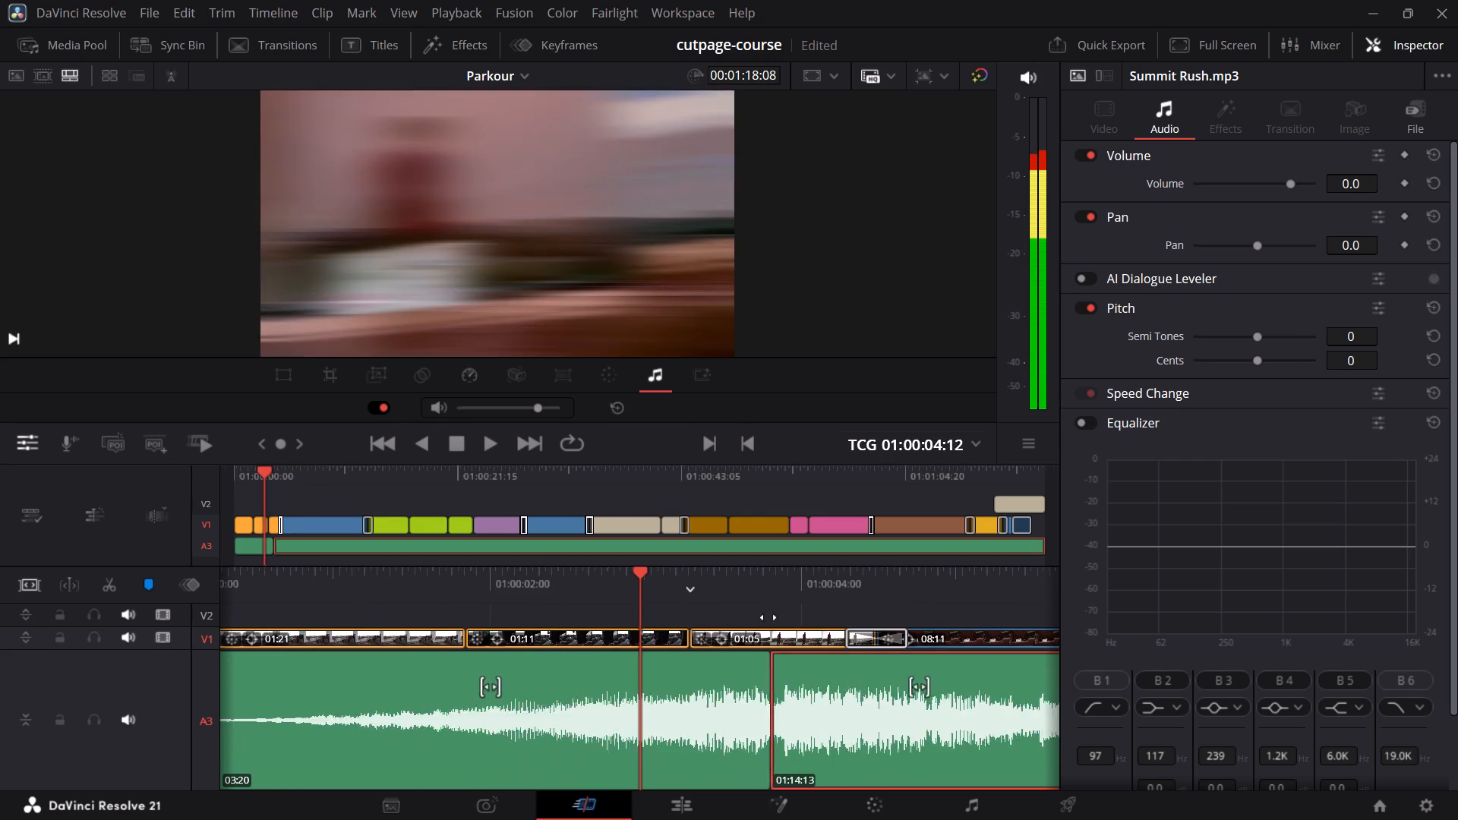
{"action": "left_click_drag", "start_coordinate": [768, 617], "coordinate": [784, 622]}
{"action": "key", "text": "space"}
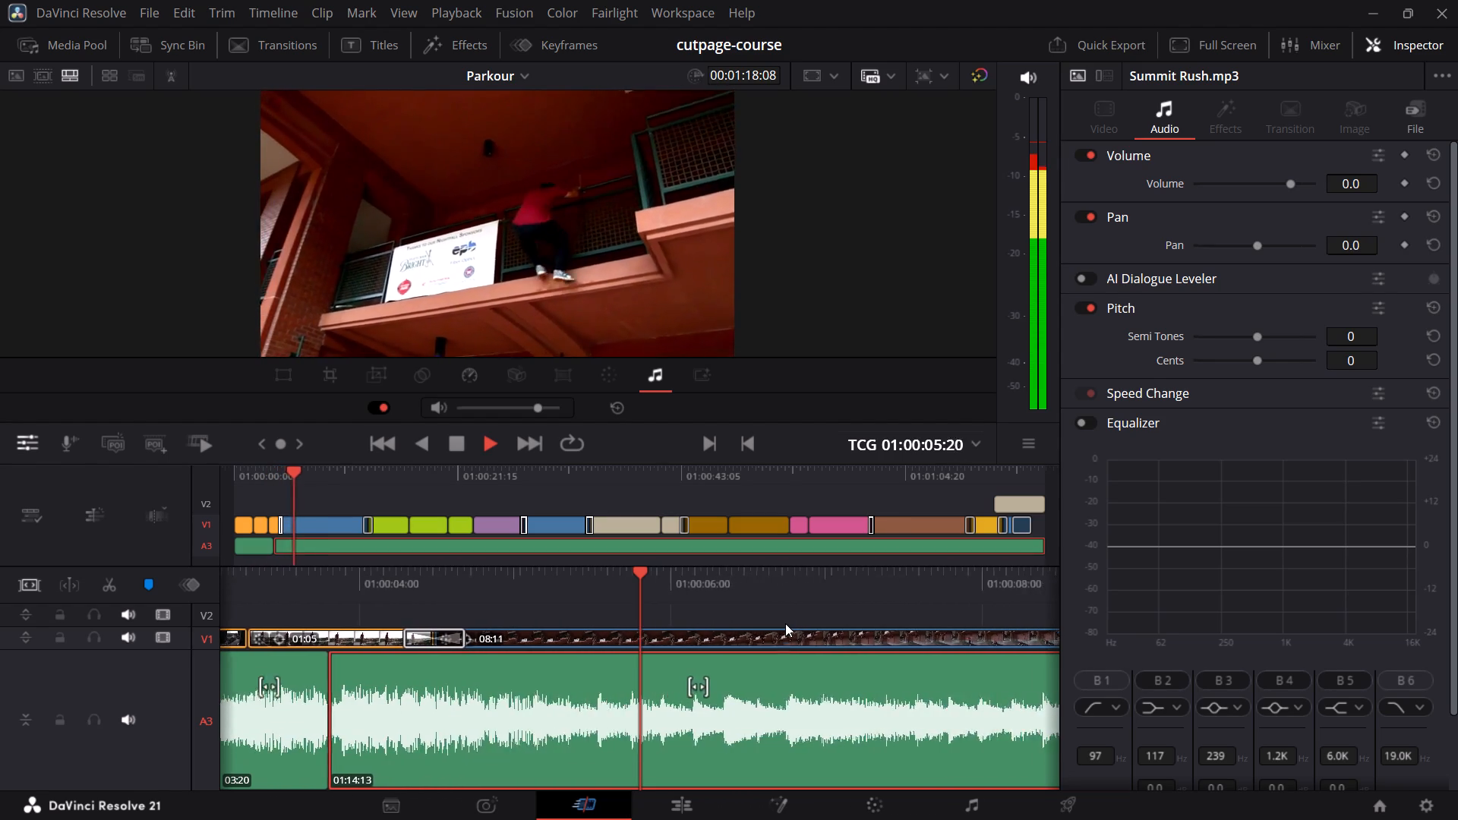
{"action": "key", "text": "space"}
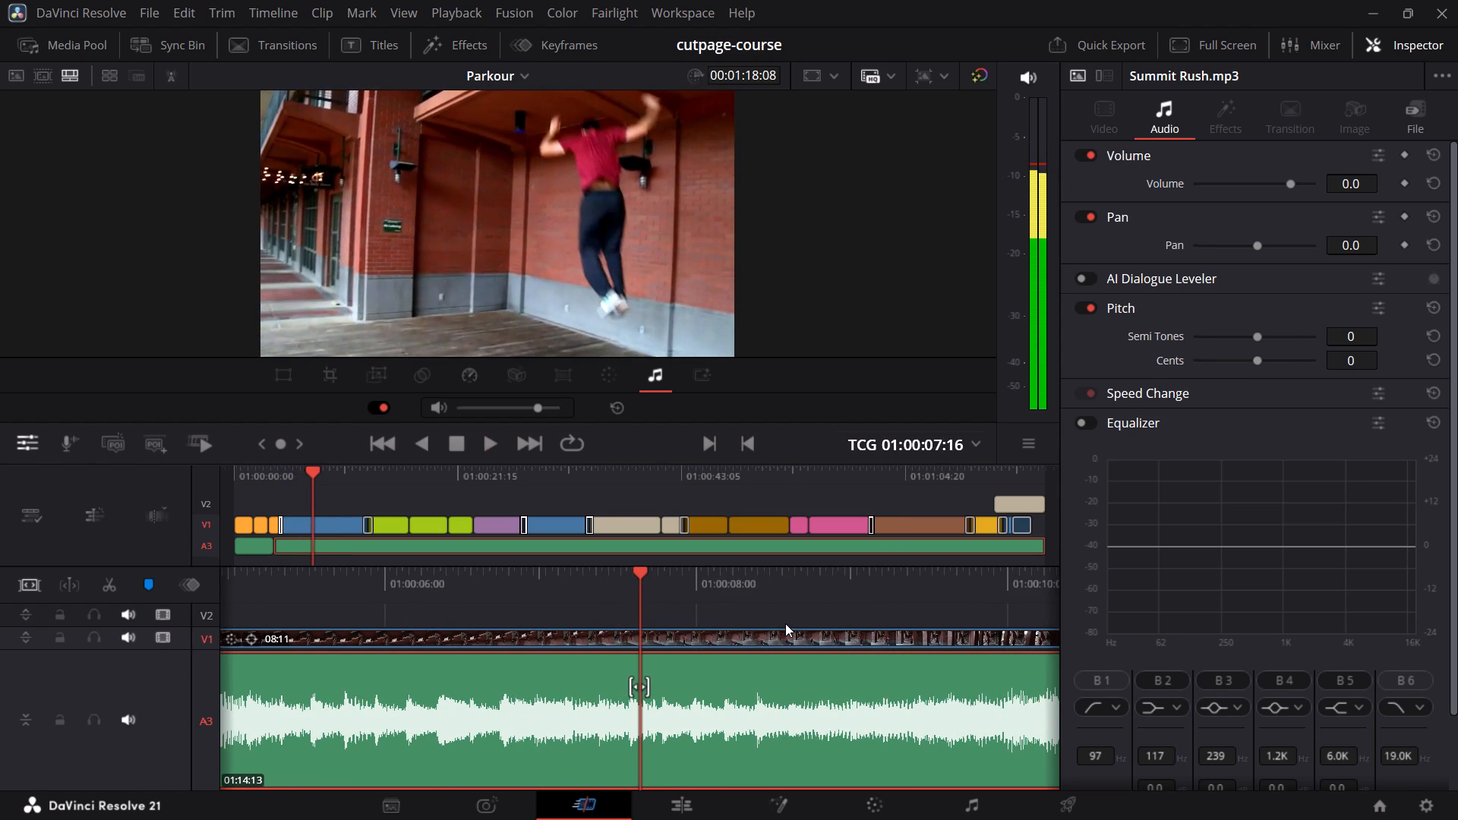
{"action": "left_click_drag", "start_coordinate": [770, 574], "coordinate": [895, 579]}
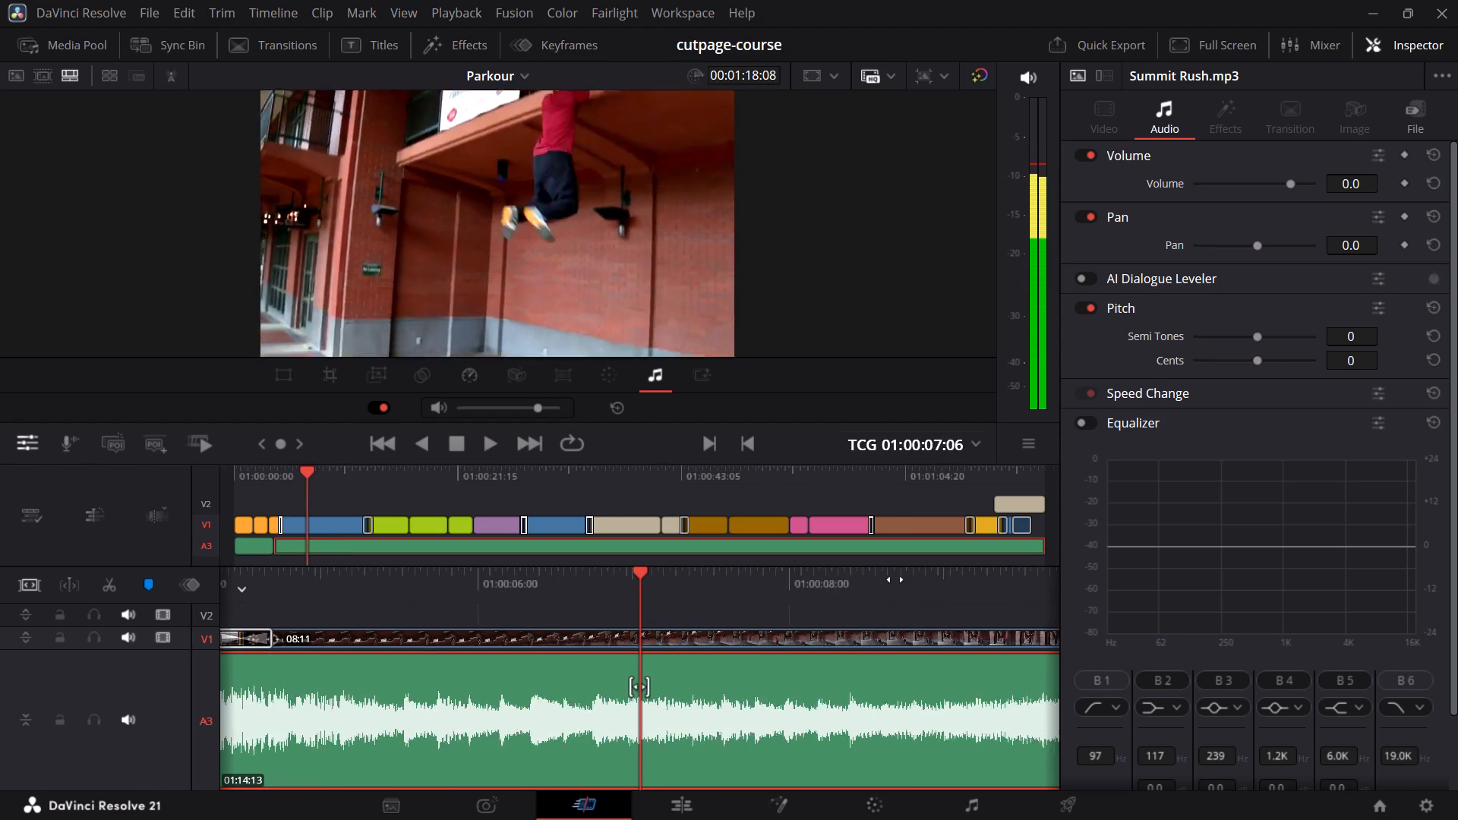
{"action": "left_click_drag", "start_coordinate": [895, 579], "coordinate": [1122, 563]}
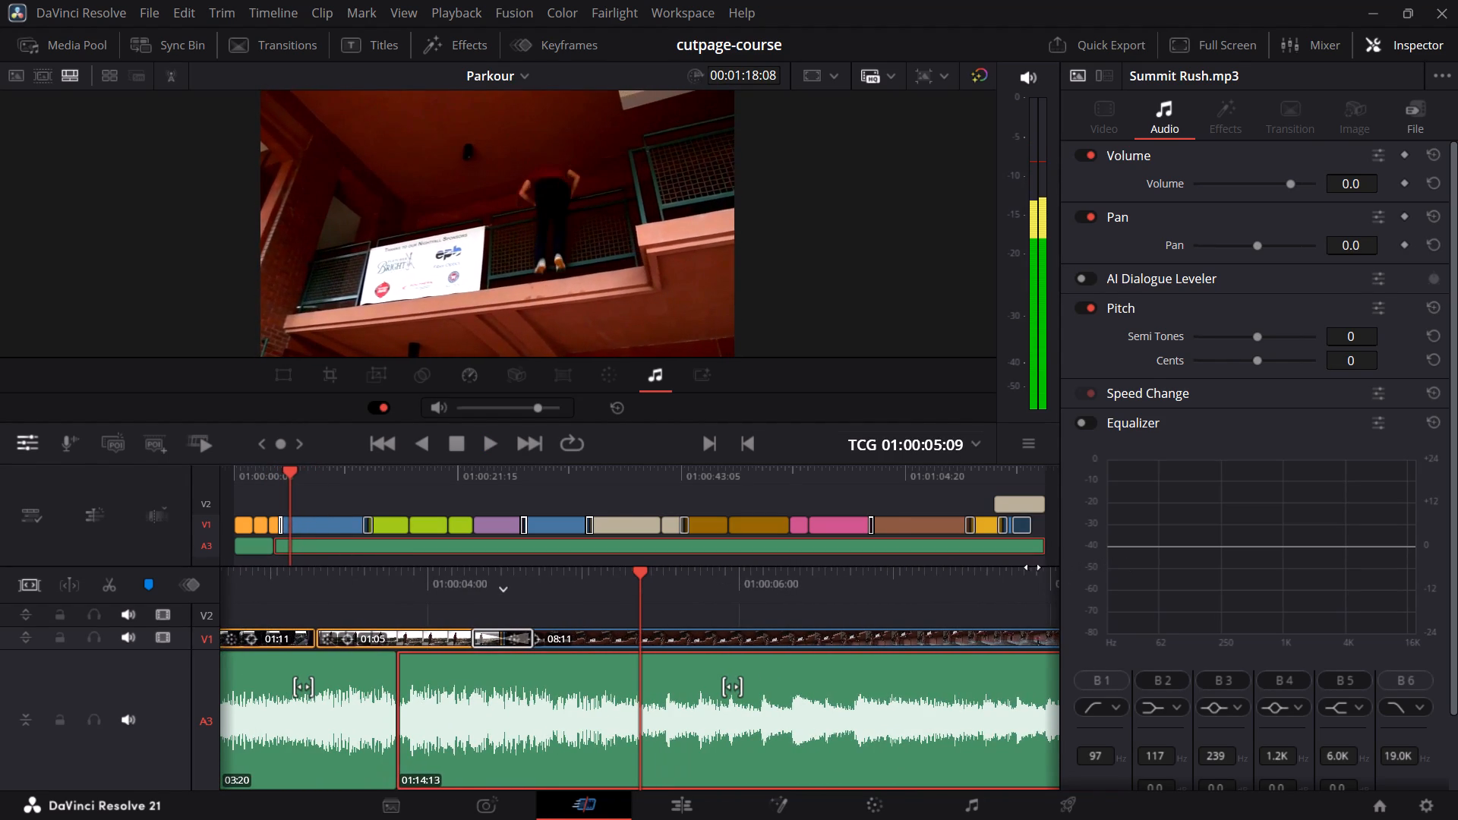
{"action": "left_click_drag", "start_coordinate": [848, 582], "coordinate": [963, 575]}
{"action": "key", "text": "space"}
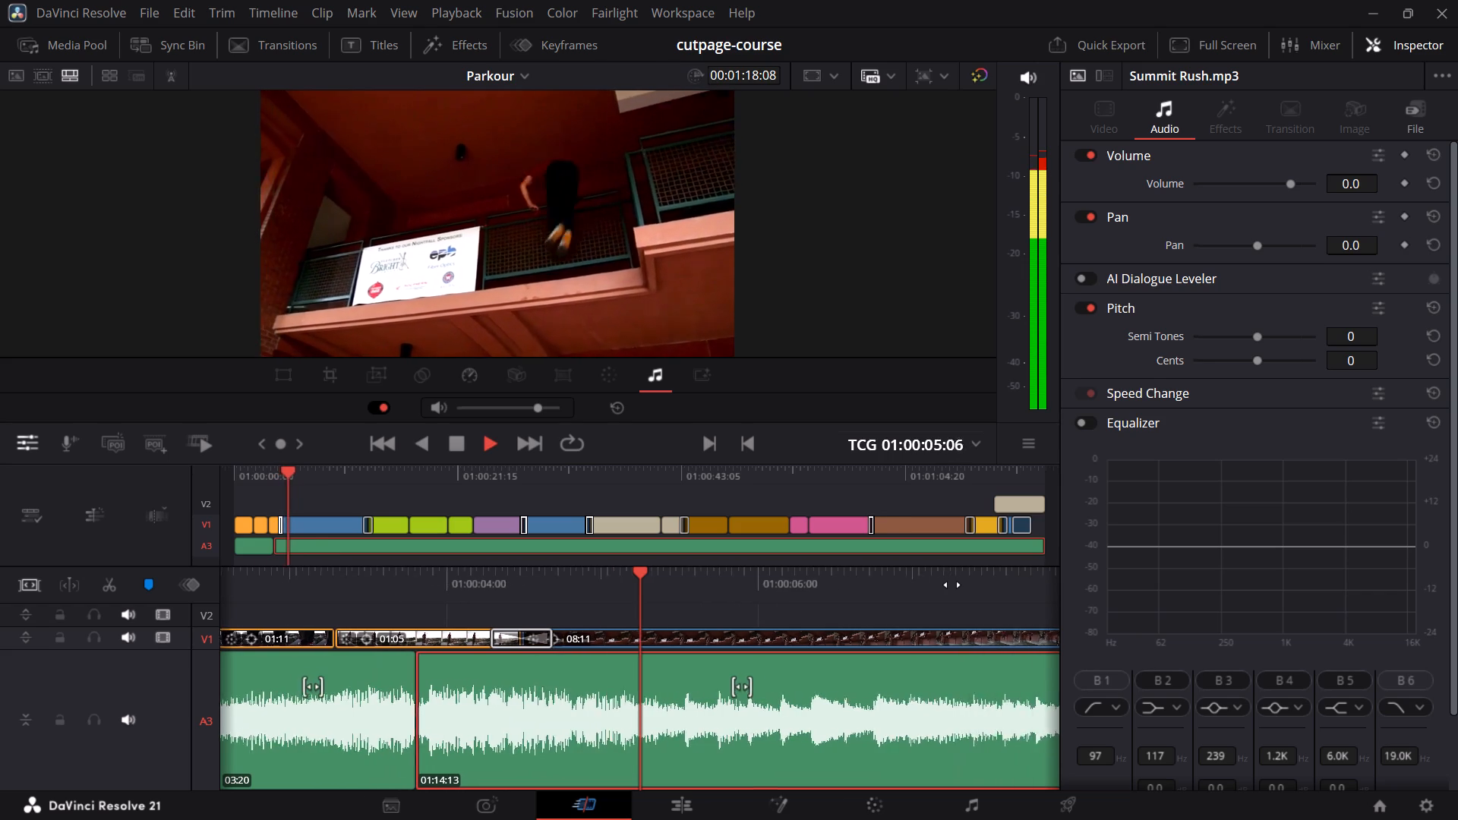
{"action": "key", "text": "space"}
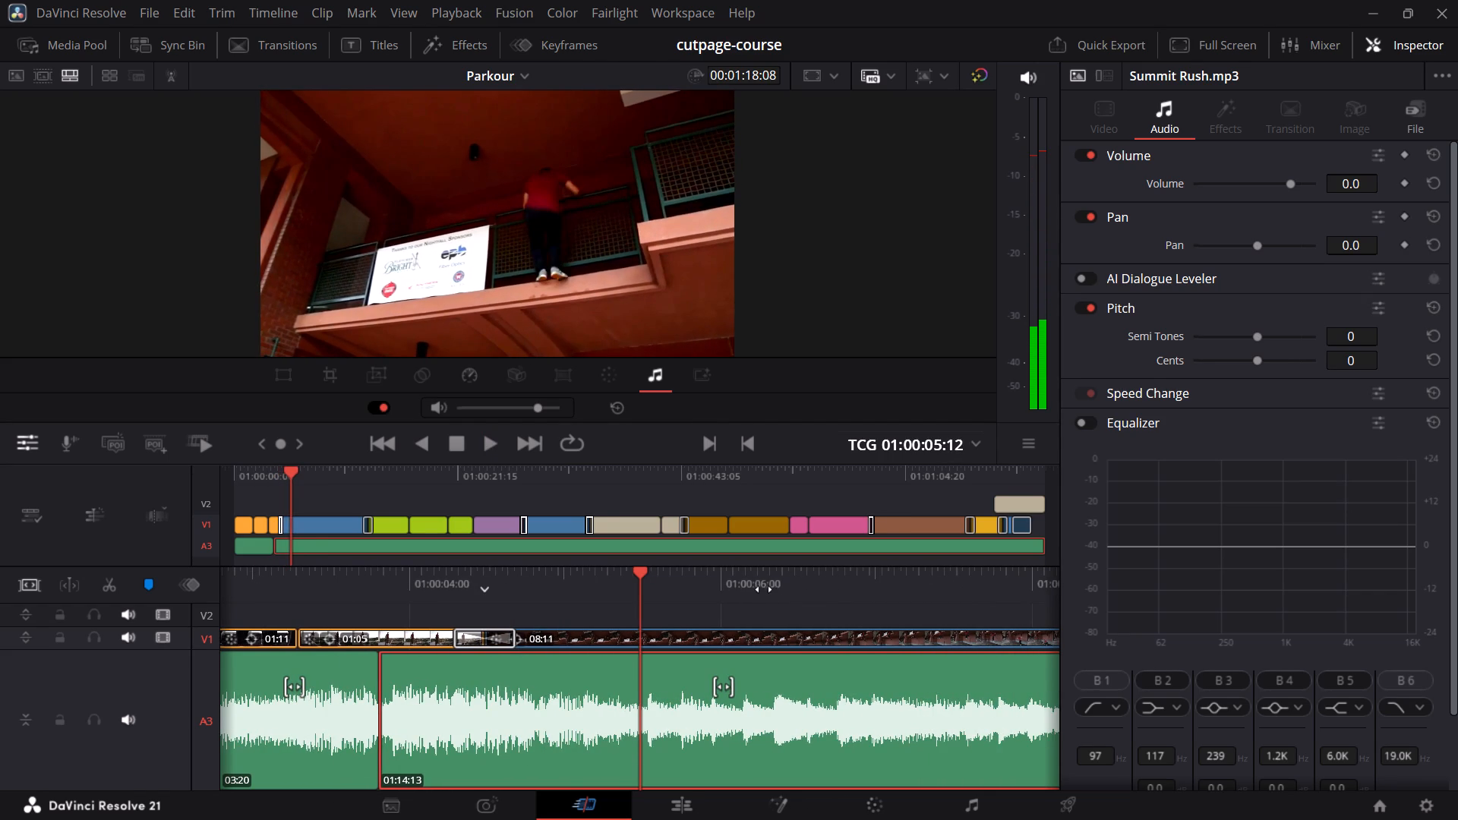
{"action": "left_click_drag", "start_coordinate": [762, 580], "coordinate": [978, 581]}
{"action": "key", "text": "space"}
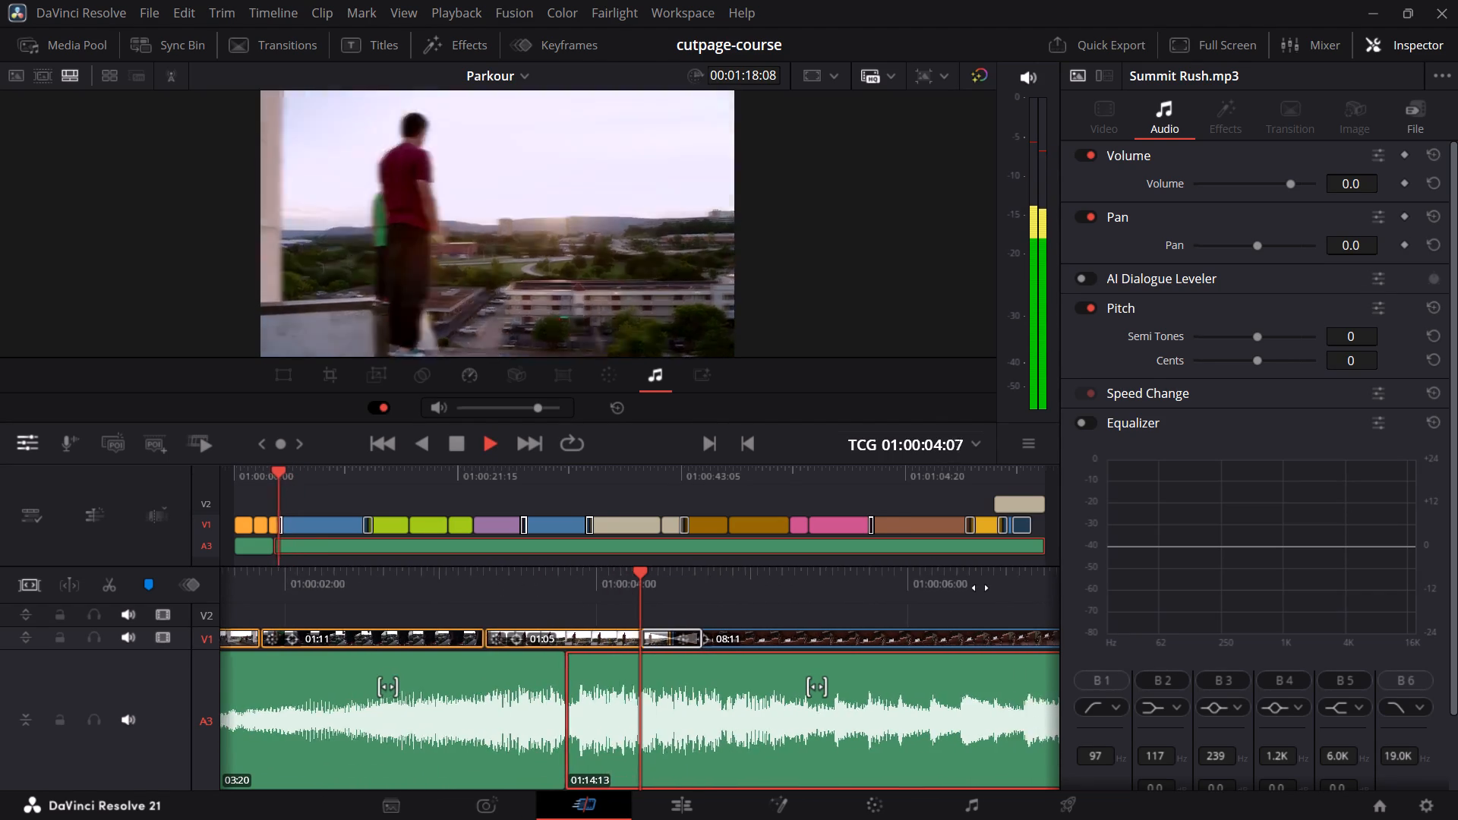
{"action": "key", "text": "space"}
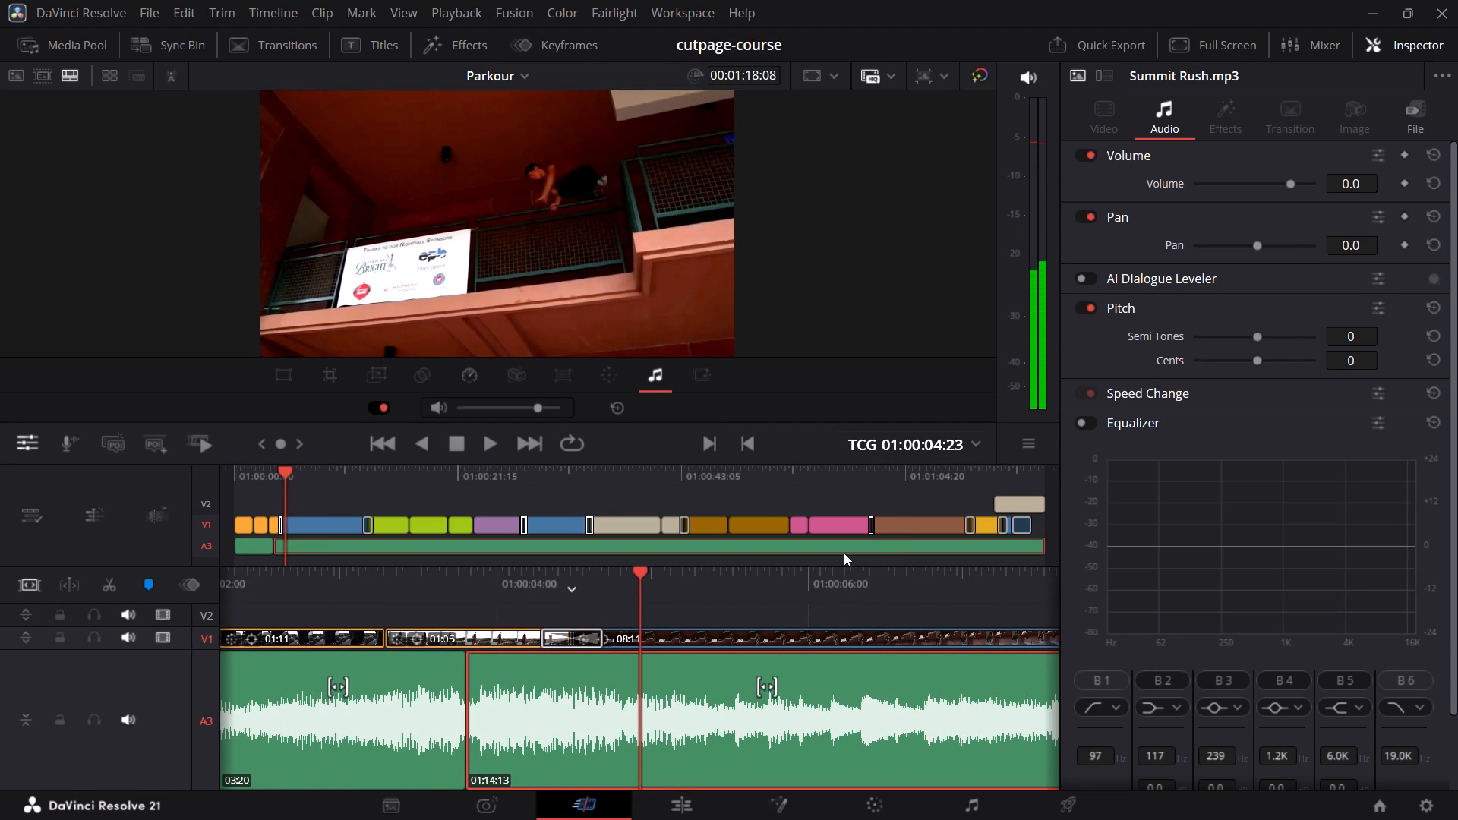
Split Summit Rush.mp3 on track A3 at 01:00:04:19, just after the transition into the blue clip.
{"action": "left_click_drag", "start_coordinate": [806, 580], "coordinate": [910, 578]}
{"action": "left_click_drag", "start_coordinate": [909, 577], "coordinate": [855, 588]}
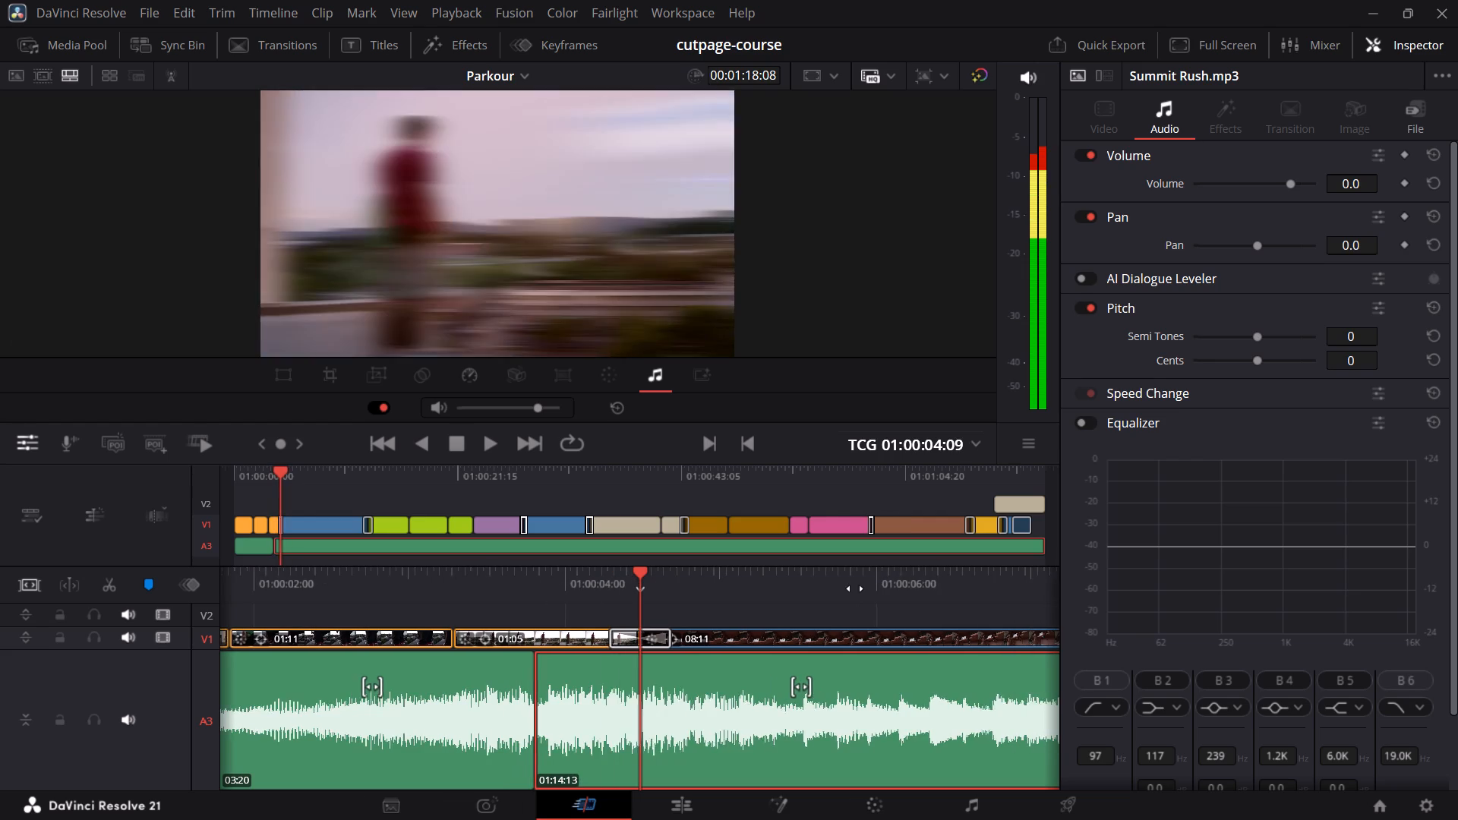
{"action": "left_click_drag", "start_coordinate": [855, 588], "coordinate": [834, 588]}
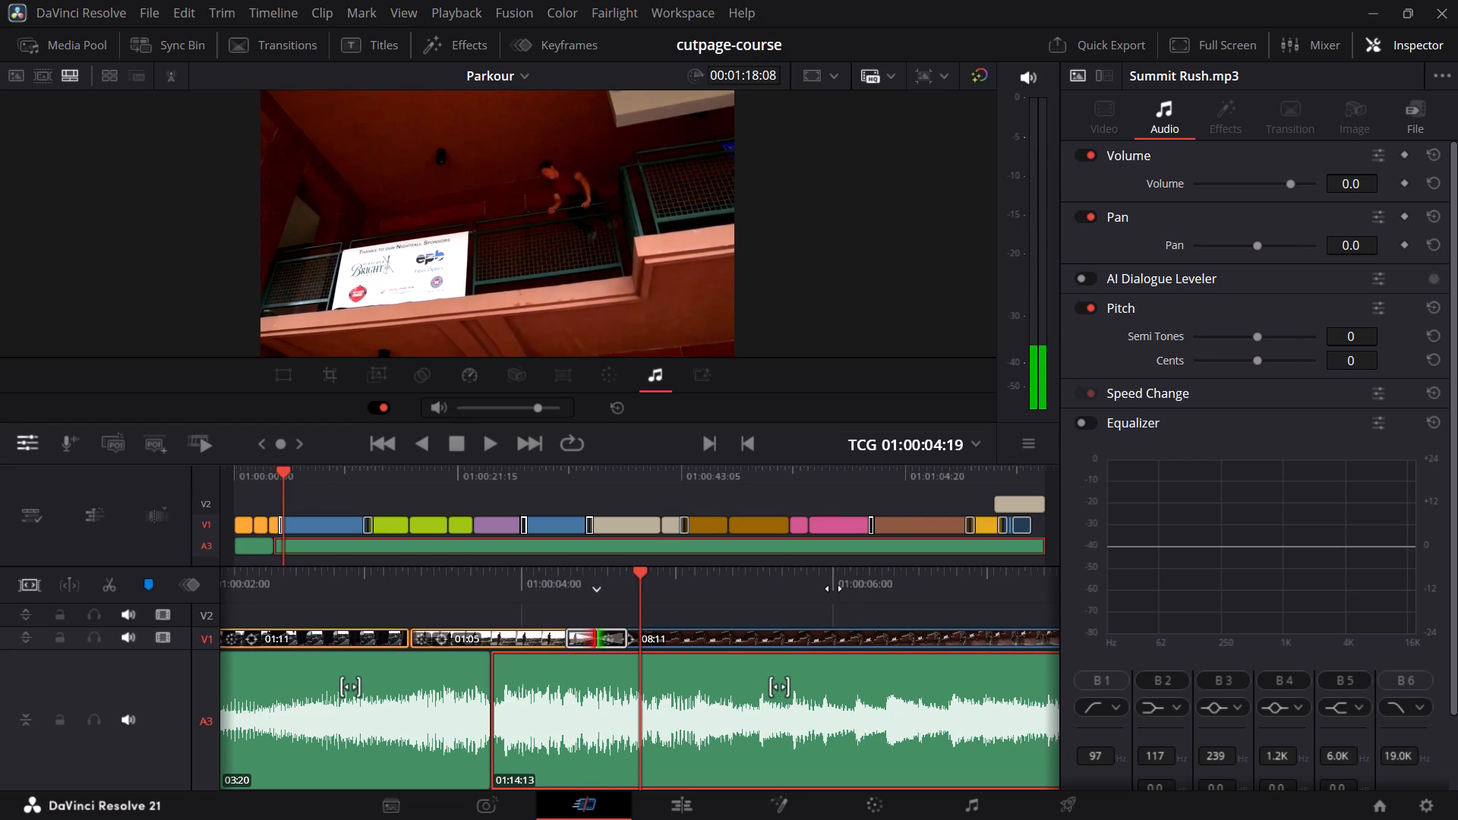
{"action": "left_click", "coordinate": [115, 582]}
Slip the third Summit Rush.mp3 segment's audio several seconds earlier so its louder passage starts at the 01:00:04:19 split.
{"action": "left_click_drag", "start_coordinate": [850, 685], "coordinate": [663, 712]}
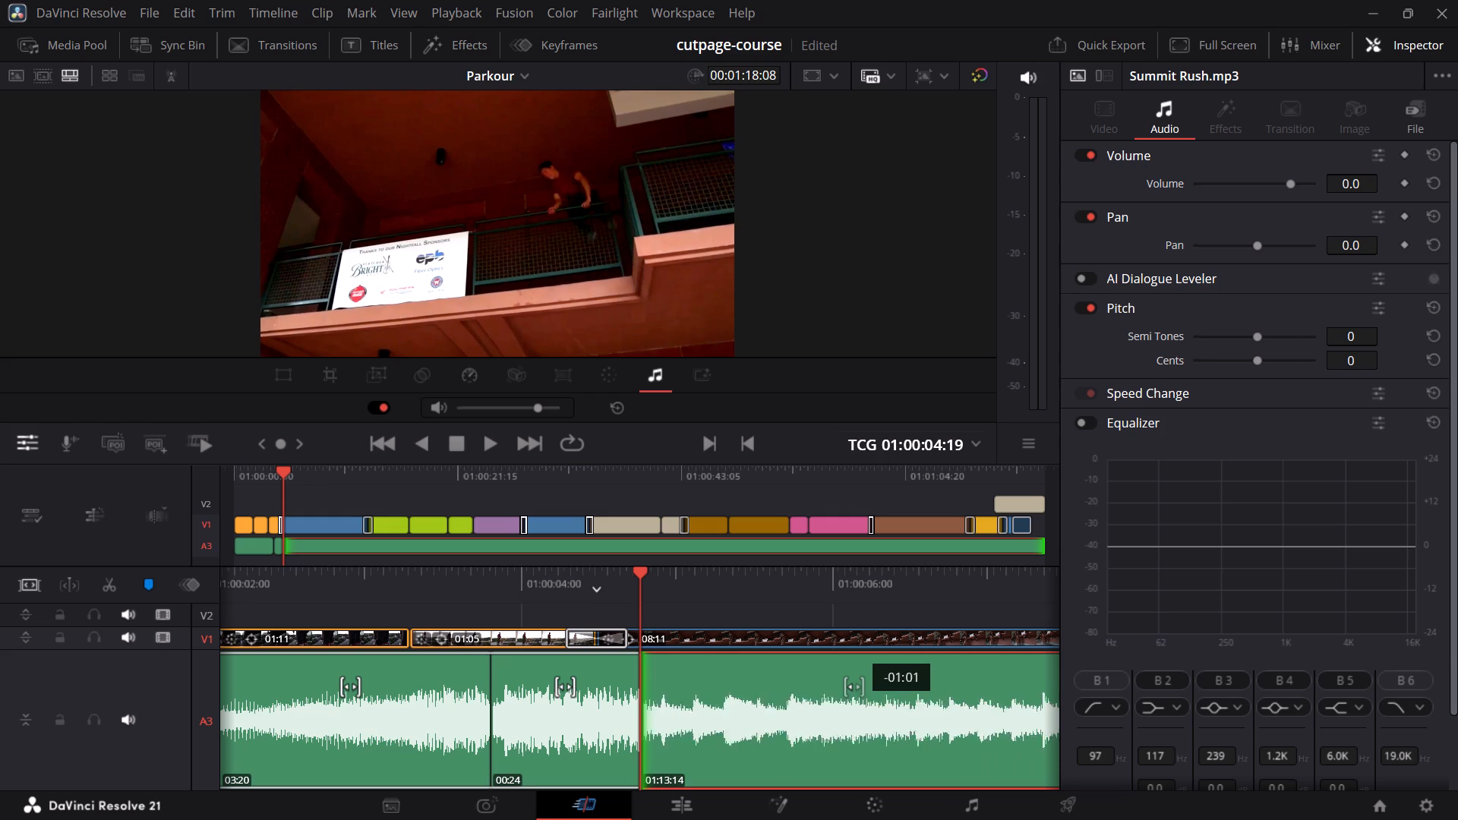
{"action": "left_click_drag", "start_coordinate": [663, 712], "coordinate": [93, 711]}
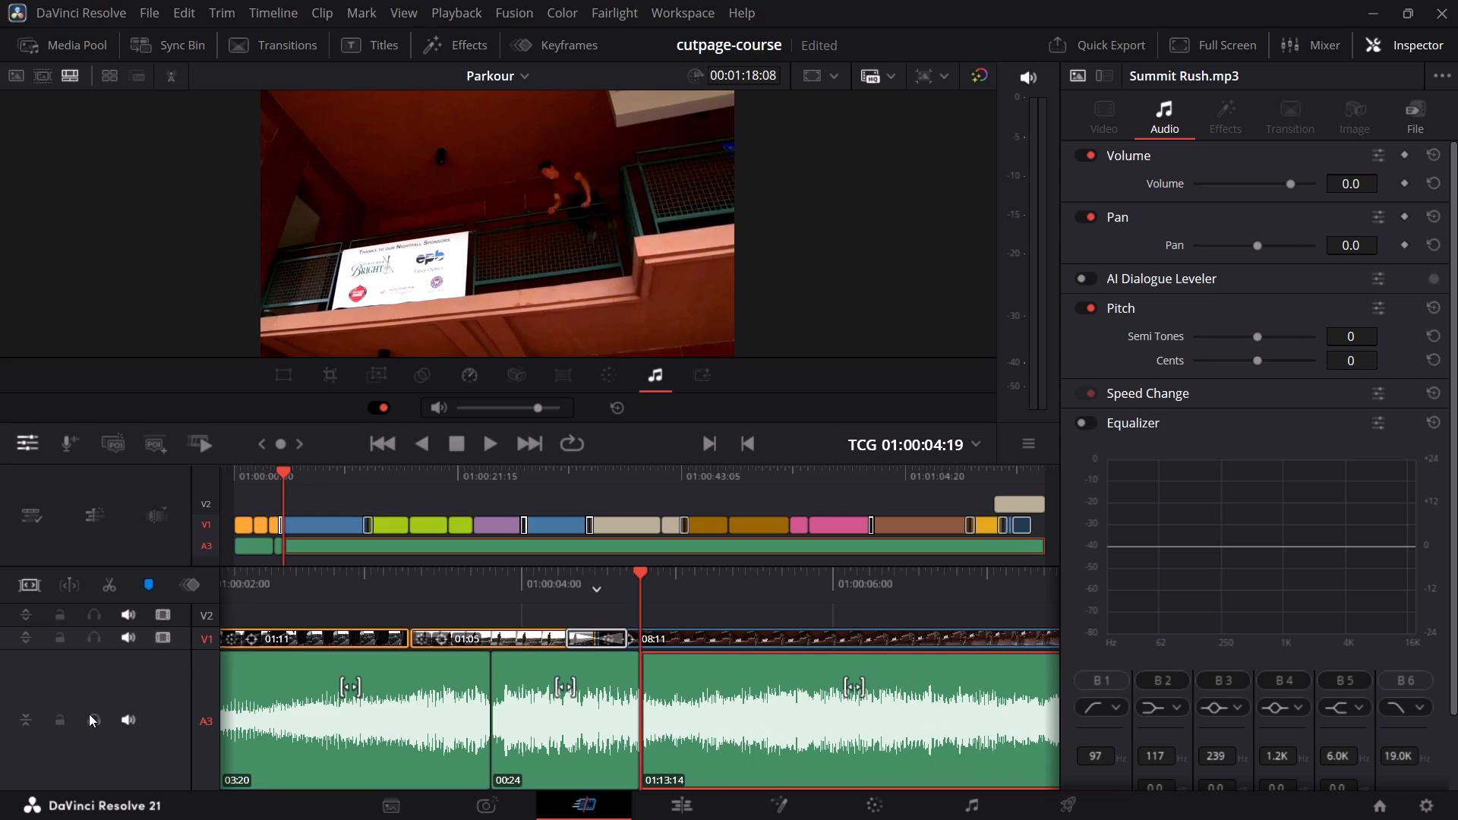
Play from 01:00:04:19 into the first green clip and replay its transition around 01:00:12:14 to judge the music's timing.
{"action": "key", "text": "space"}
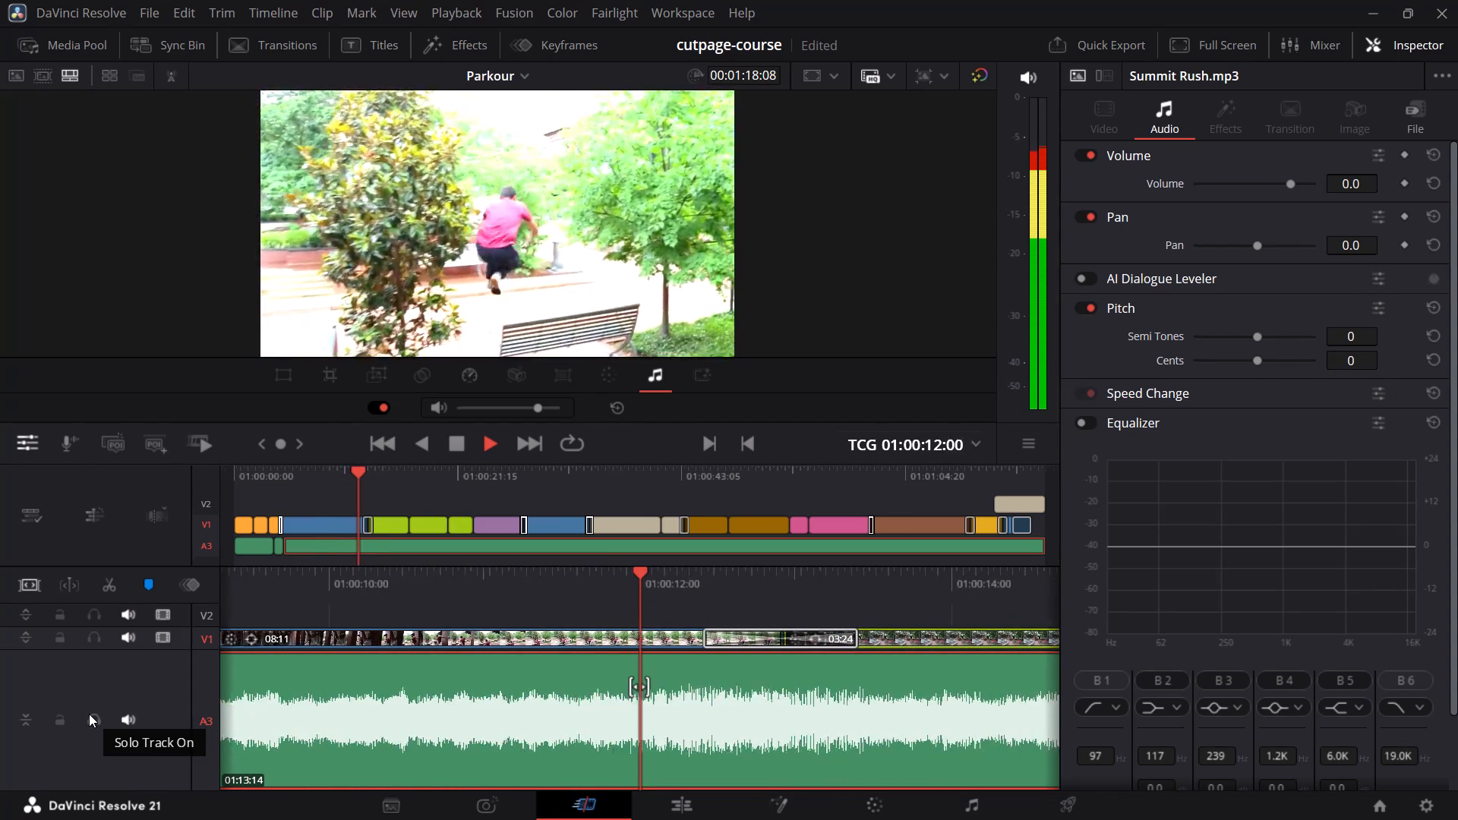
{"action": "key", "text": "space"}
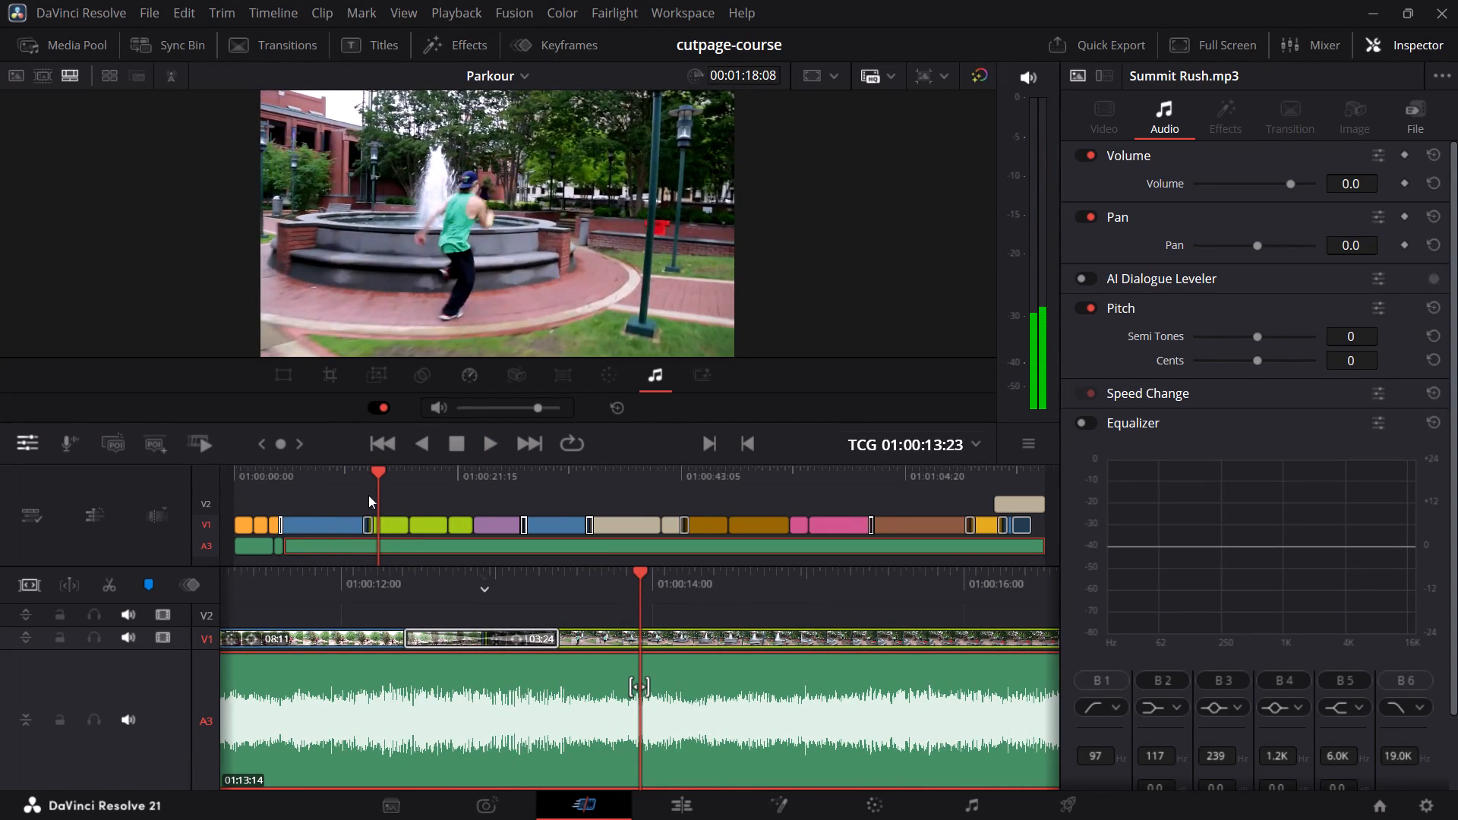
{"action": "left_click_drag", "start_coordinate": [380, 468], "coordinate": [373, 468]}
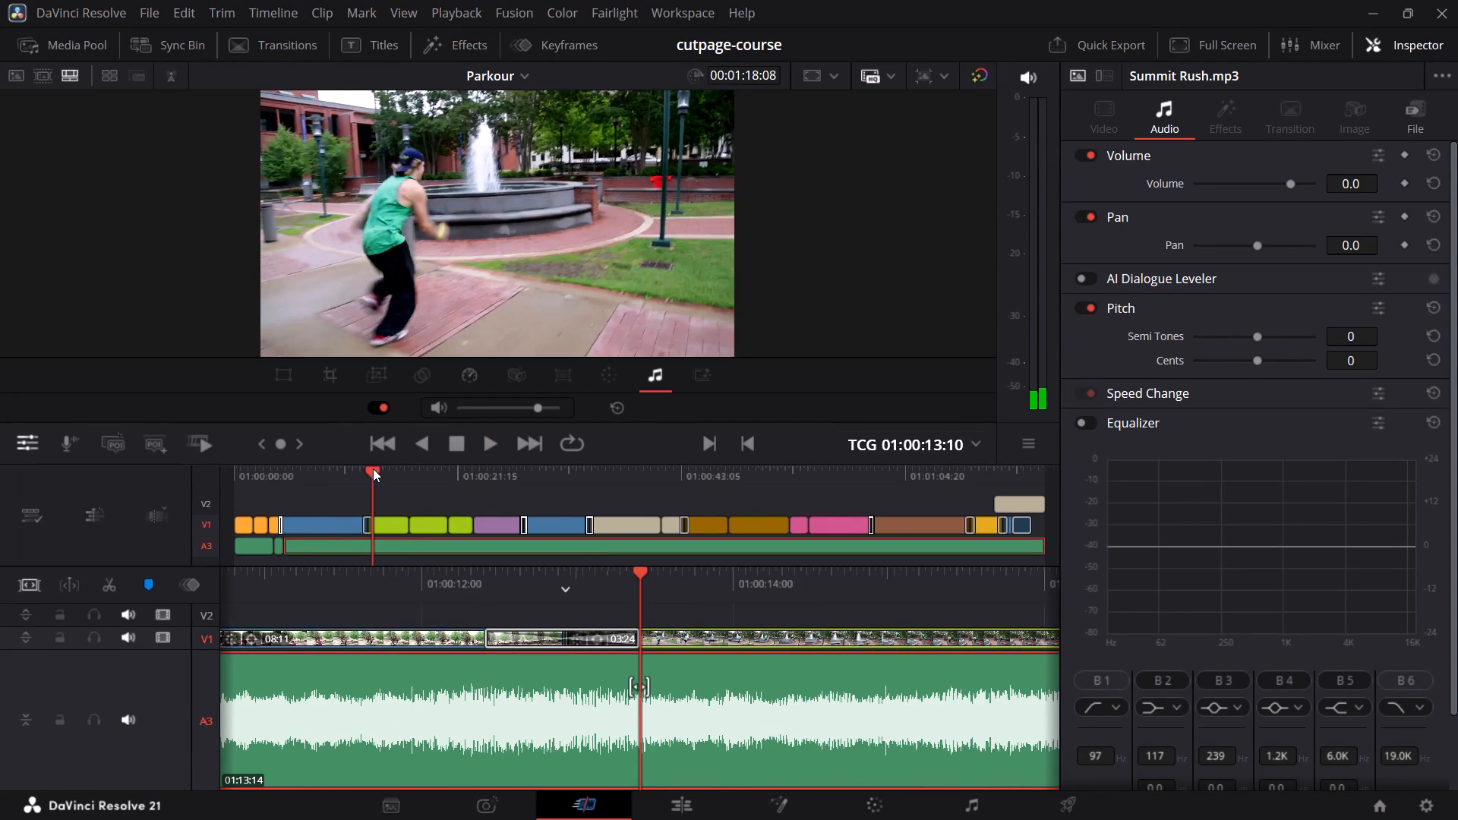
{"action": "left_click_drag", "start_coordinate": [373, 468], "coordinate": [368, 473]}
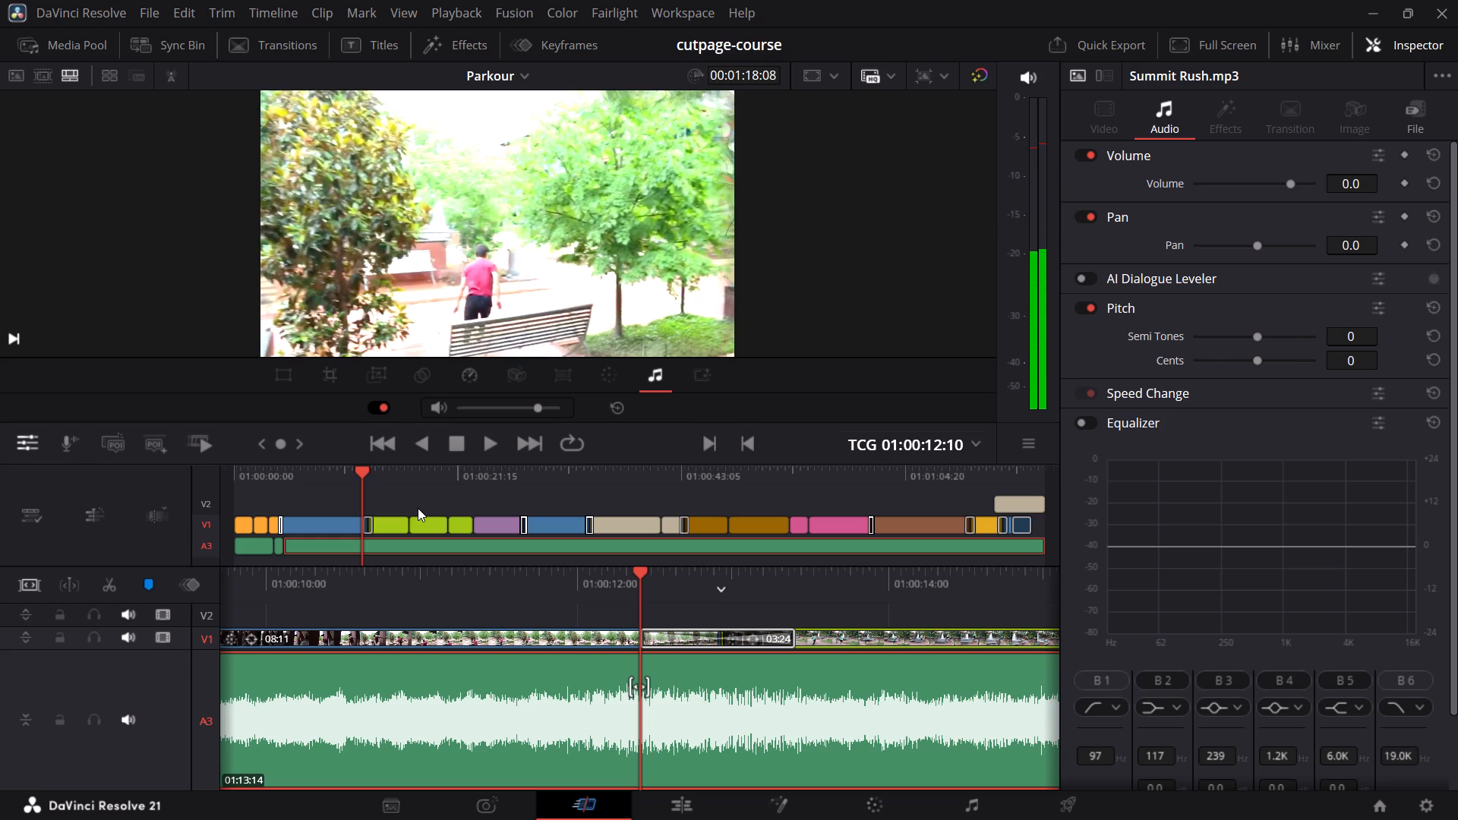
{"action": "key", "text": "space"}
{"action": "key", "text": "space"}
{"action": "key", "text": "space"}
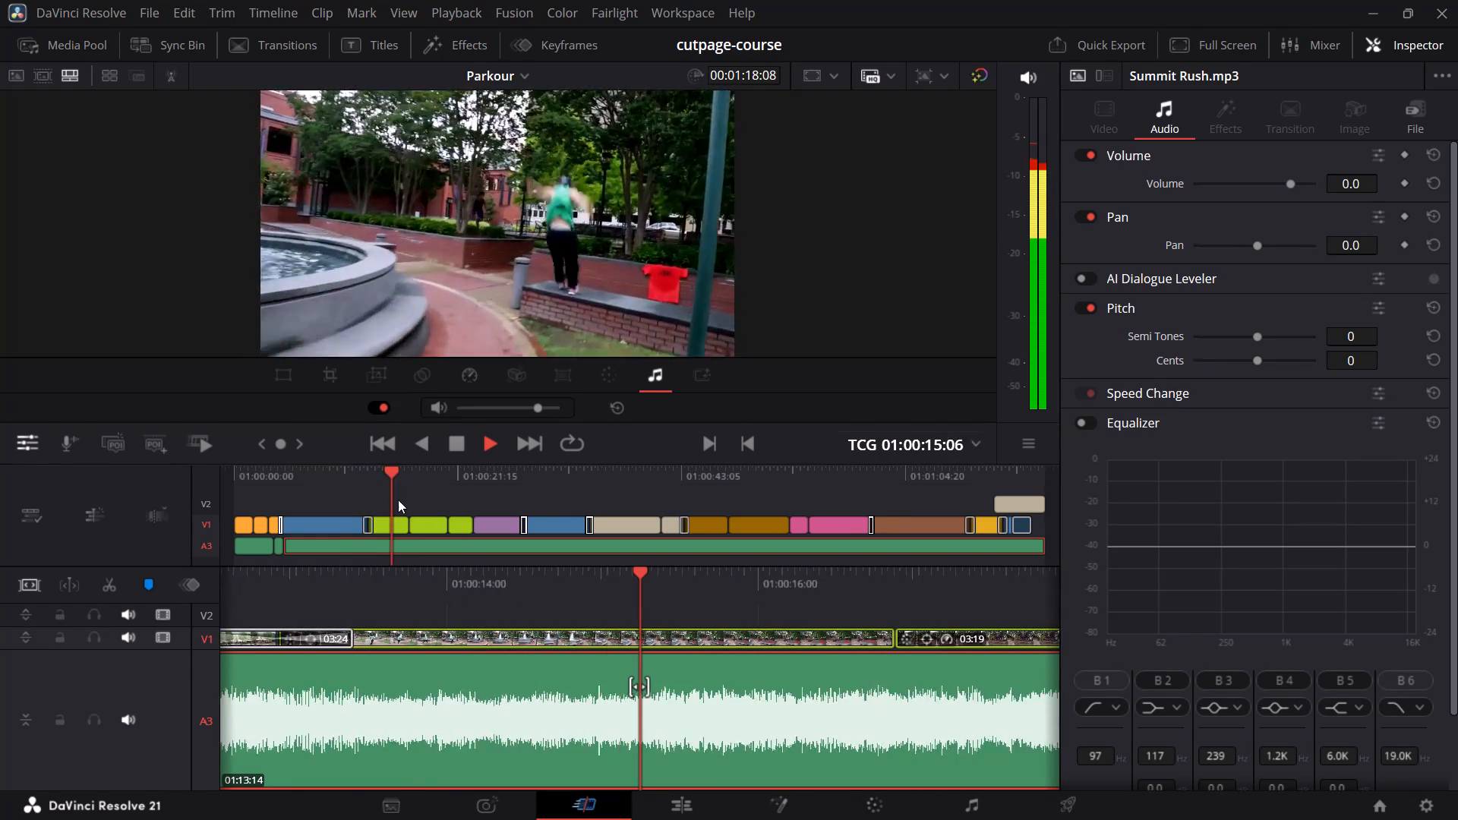
{"action": "left_click", "coordinate": [346, 472]}
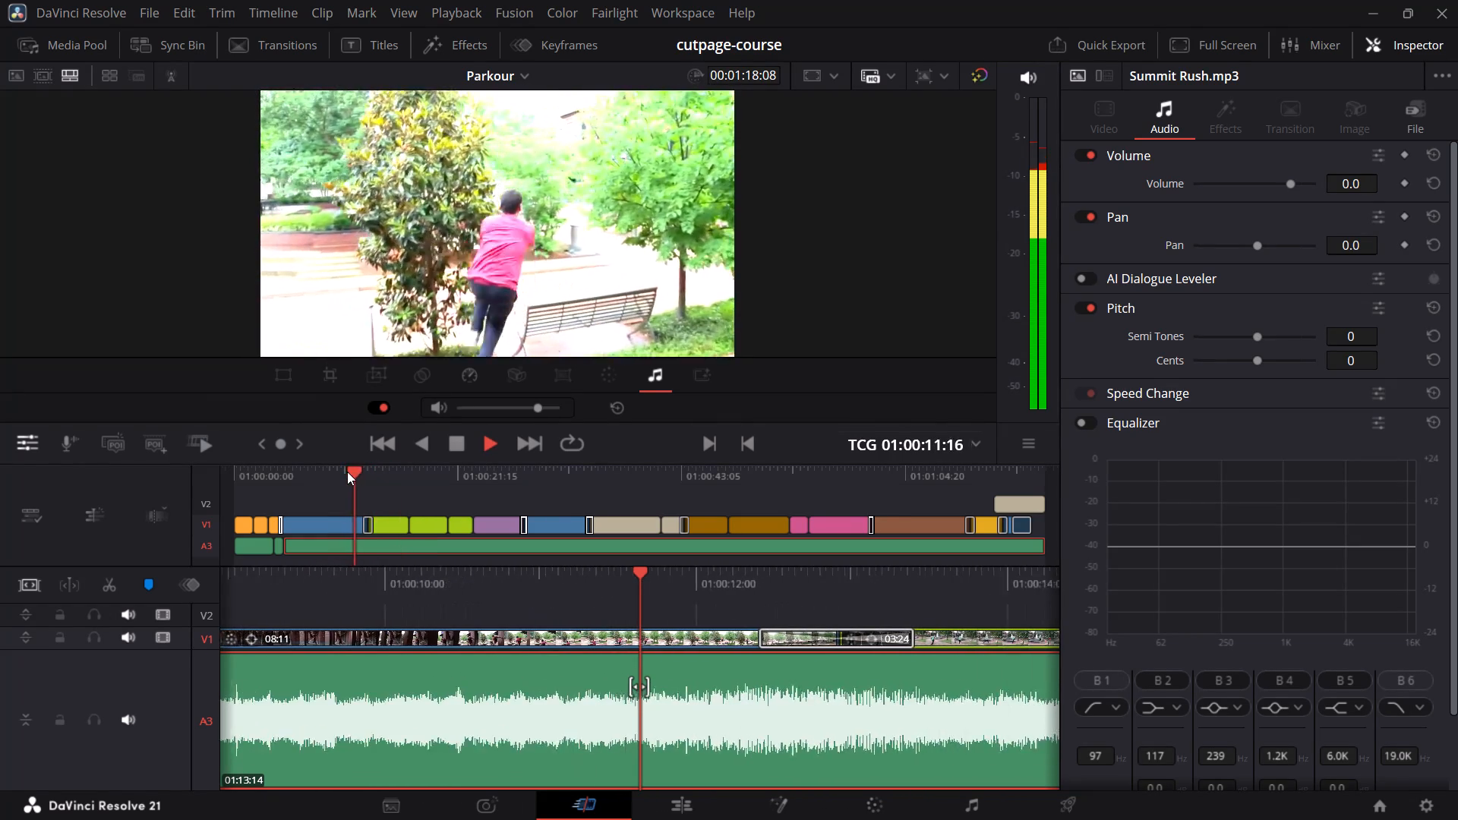
{"action": "key", "text": "space"}
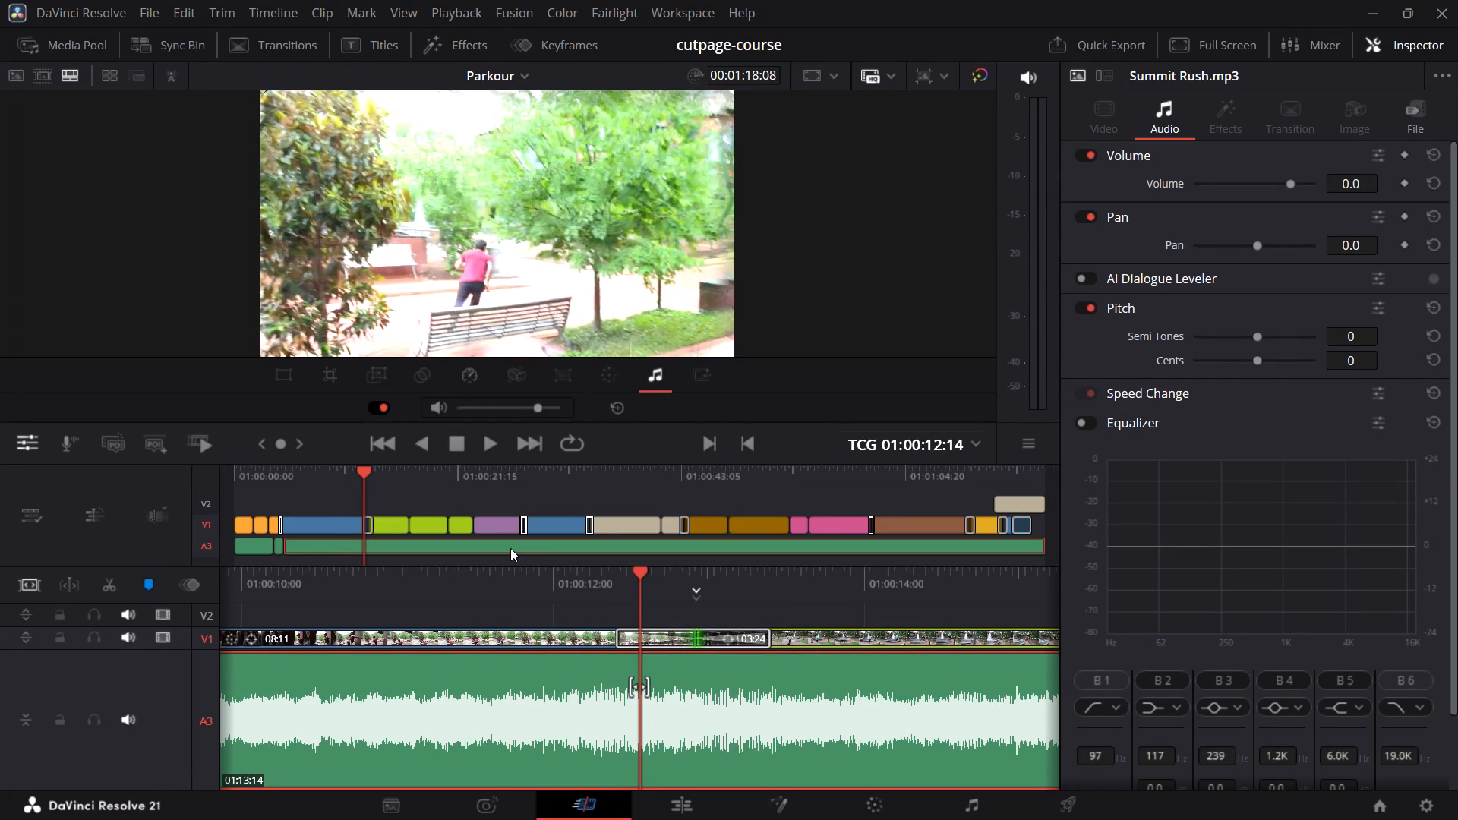
Slip the third Summit Rush.mp3 segment's audio a few frames later on A3.
{"action": "left_click_drag", "start_coordinate": [635, 686], "coordinate": [641, 685]}
{"action": "left_click_drag", "start_coordinate": [641, 685], "coordinate": [661, 686]}
Replay the transition into the first green clip between about 01:00:10:20 and 01:00:14:14 to check the music against it.
{"action": "key", "text": "space"}
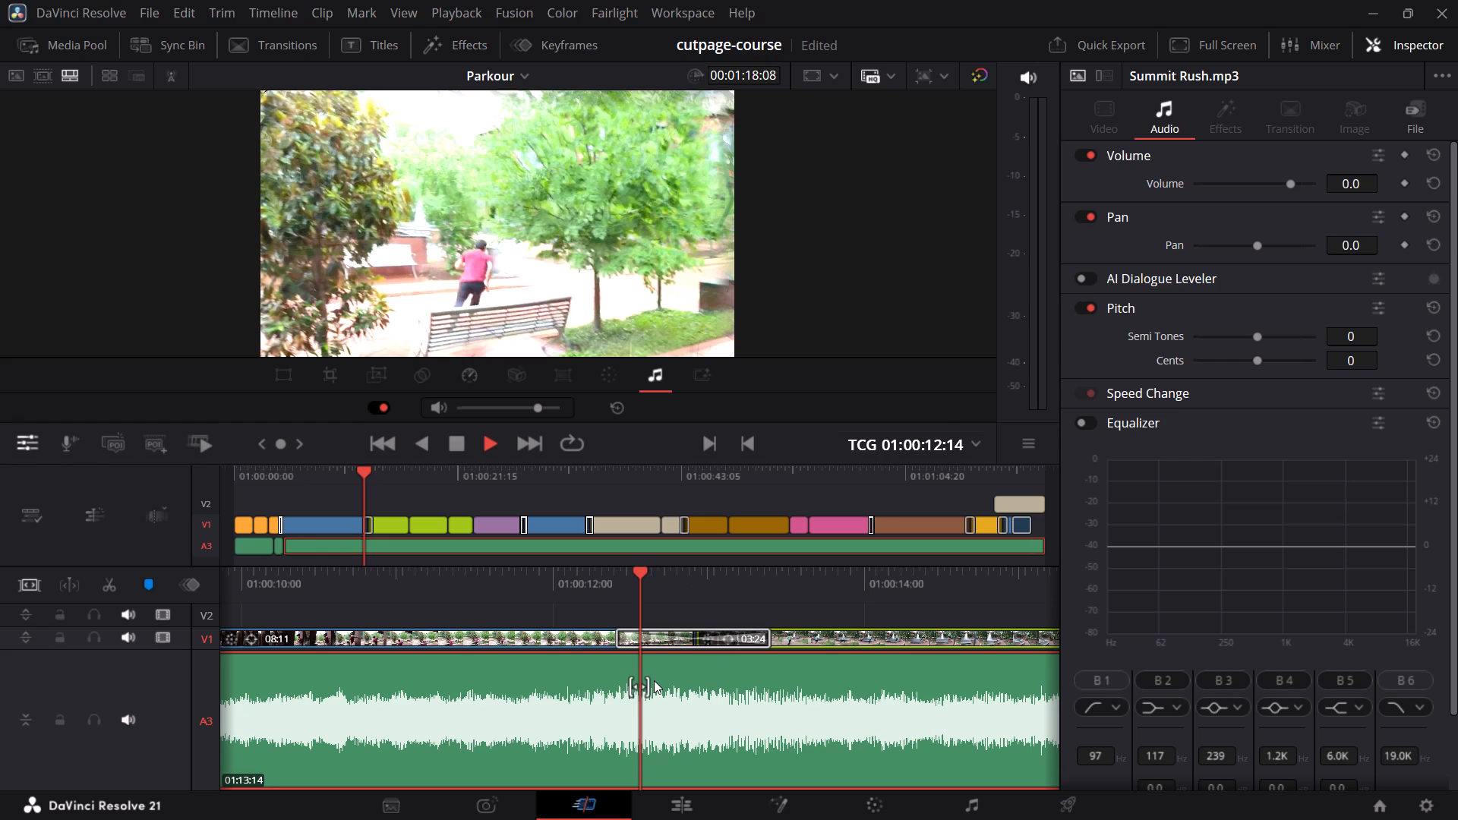
{"action": "key", "text": "space"}
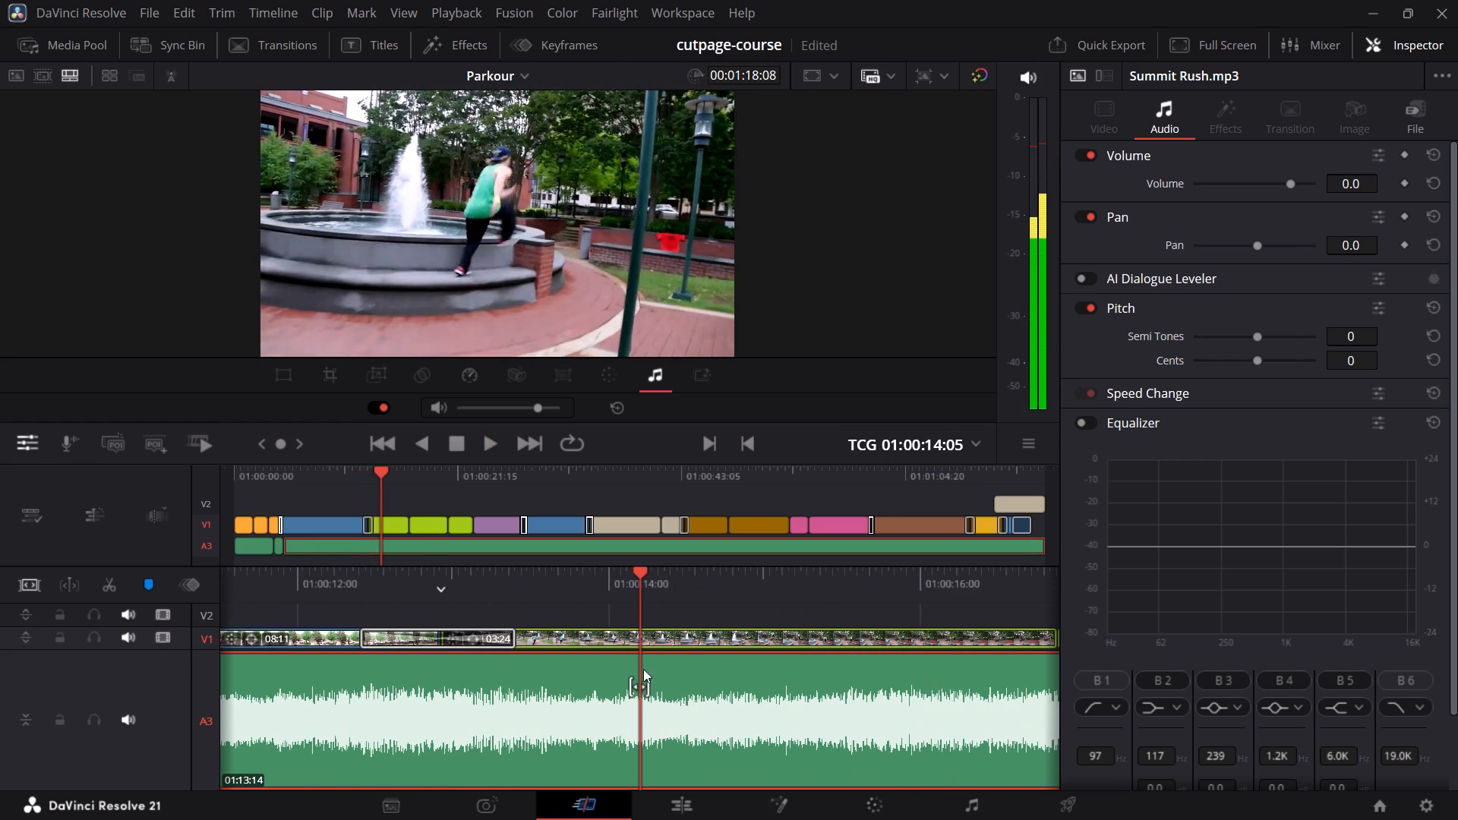
{"action": "left_click", "coordinate": [348, 481]}
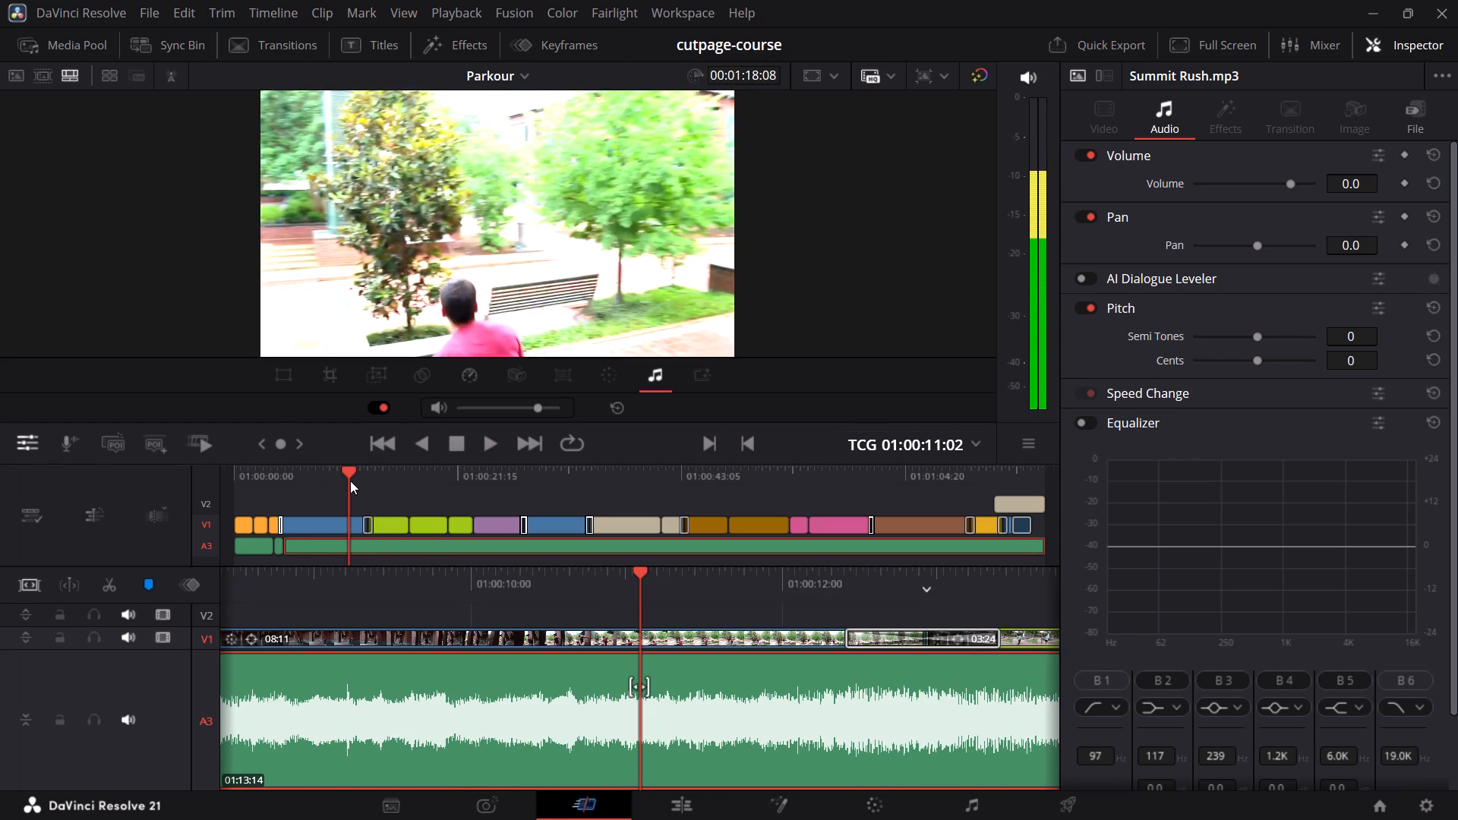
{"action": "key", "text": "space"}
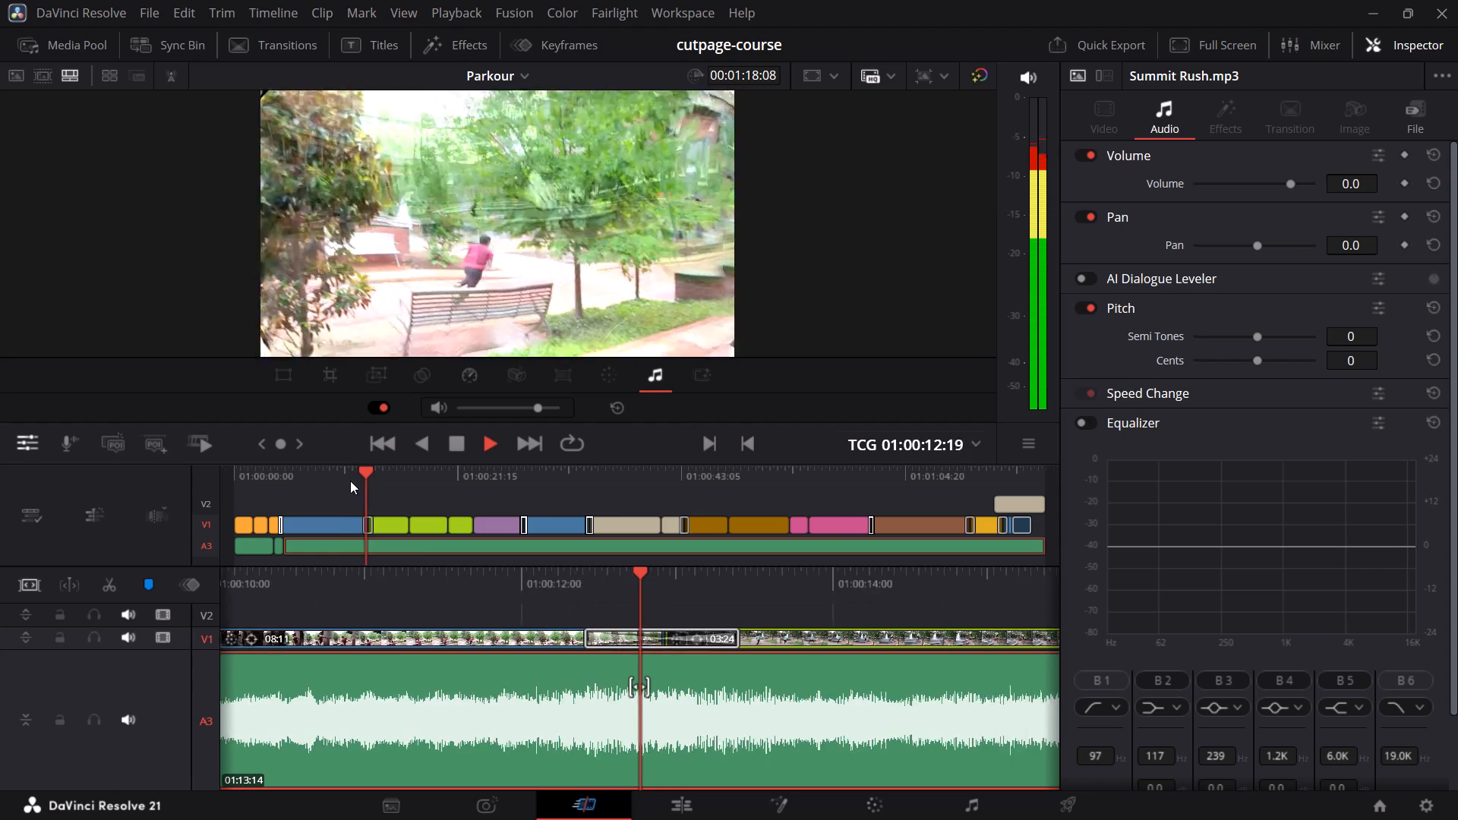
{"action": "key", "text": "space"}
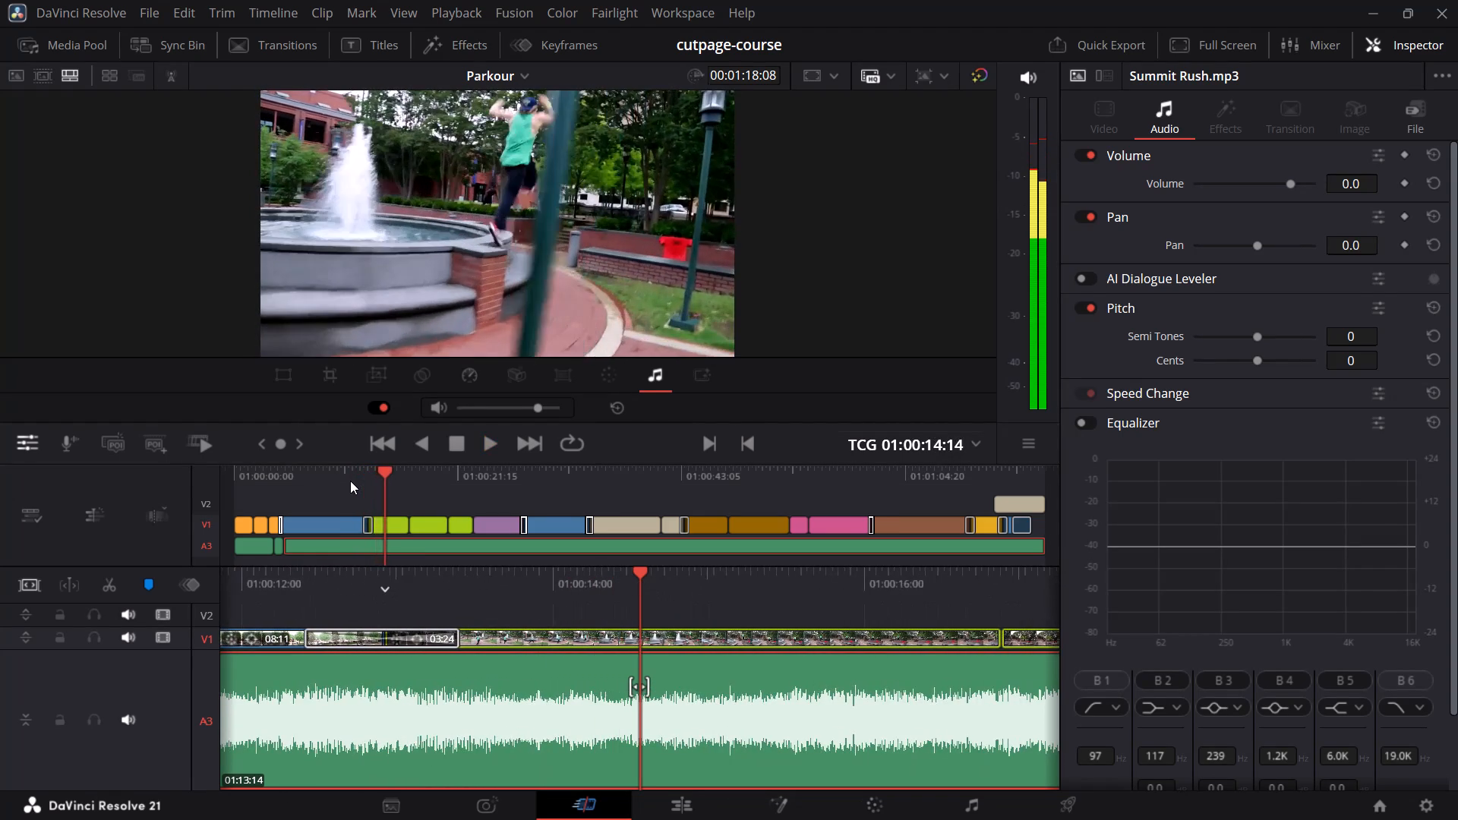
{"action": "left_click", "coordinate": [345, 481]}
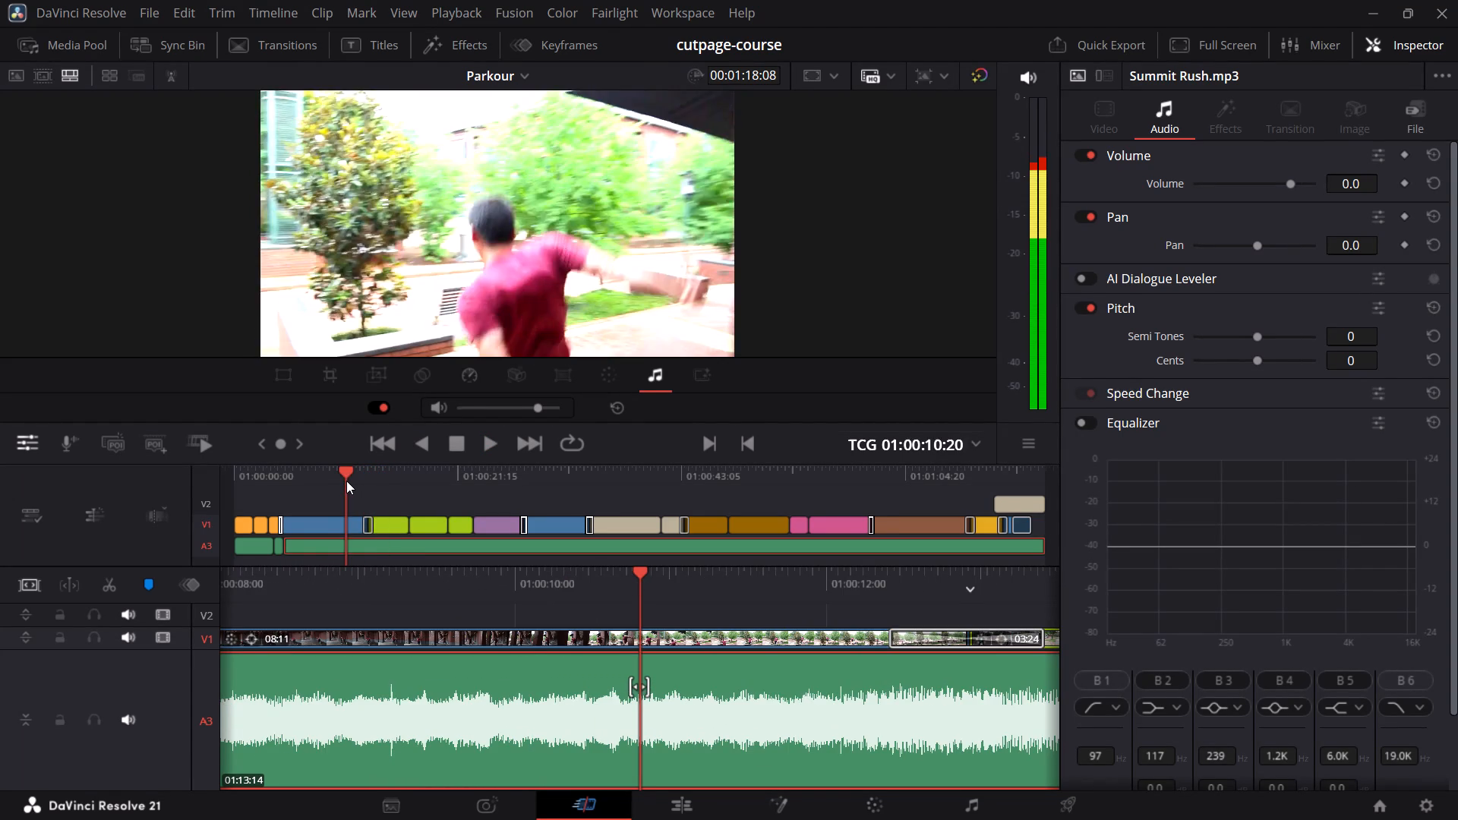
{"action": "key", "text": "space"}
{"action": "key", "text": "space"}
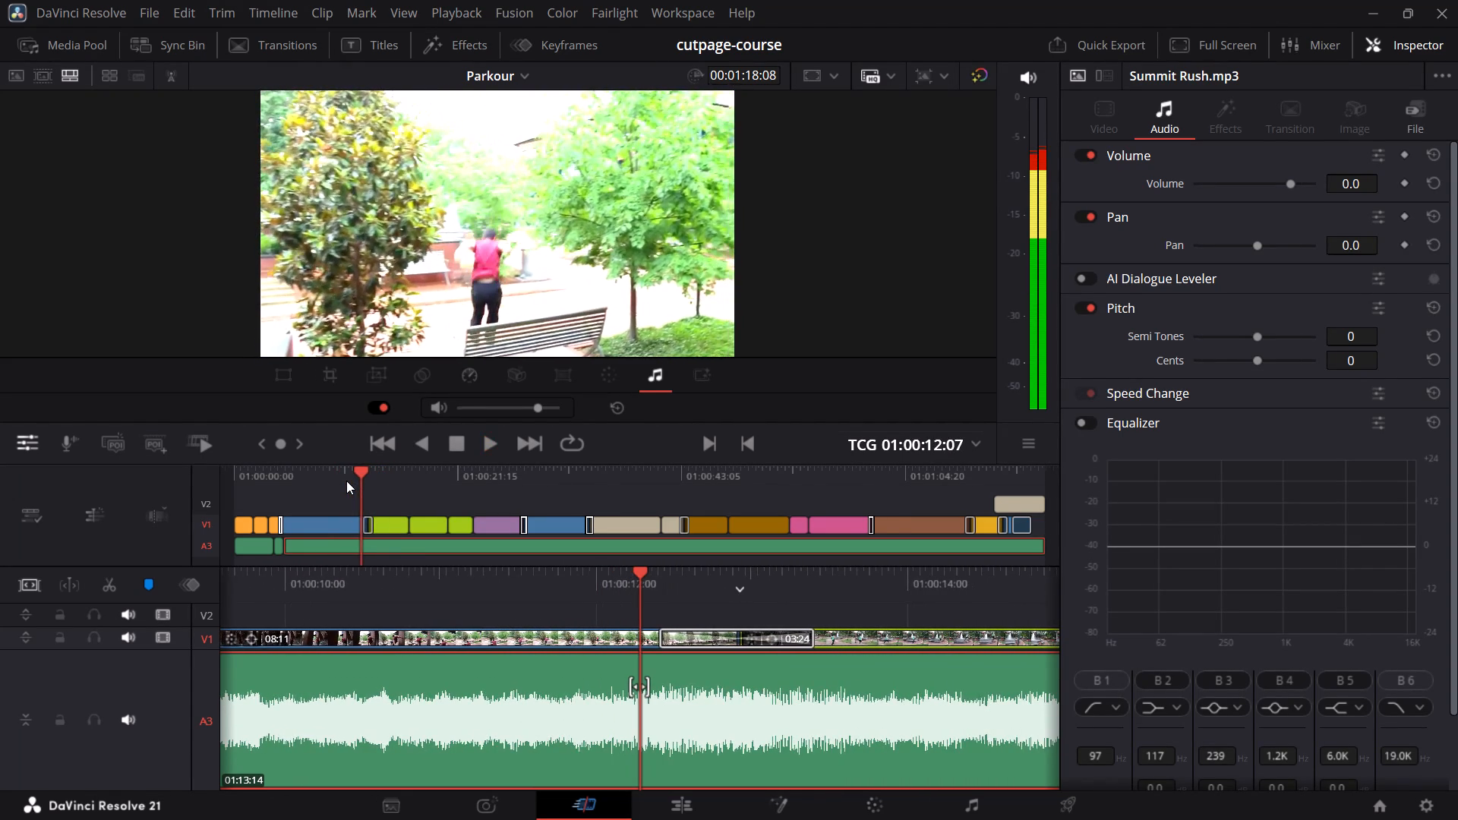
{"action": "key", "text": "space"}
{"action": "key", "text": "space"}
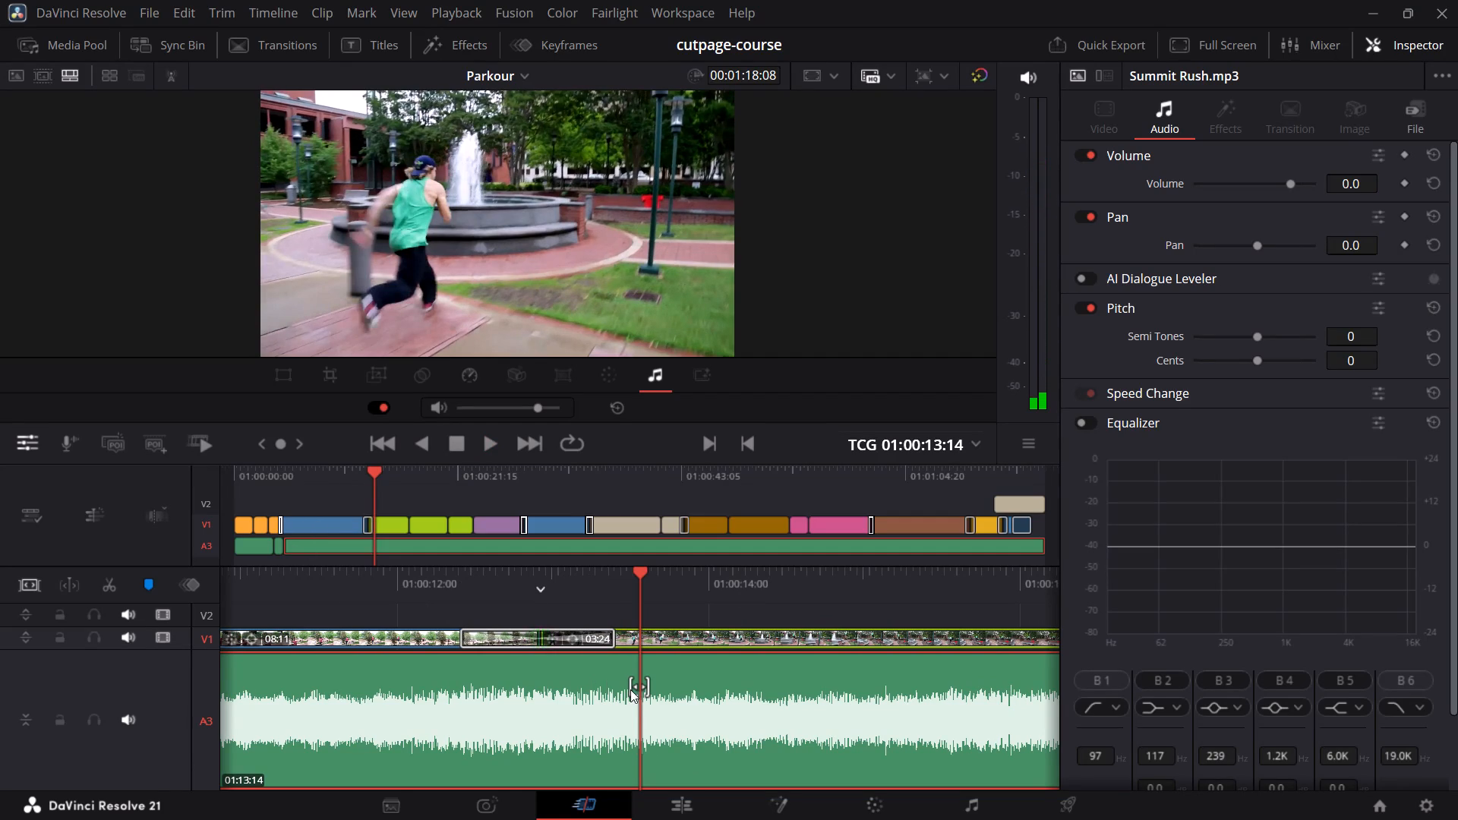
Slip the third music segment's audio slightly later twice, playing from 01:00:10:04 to 01:00:14:12 between the adjustments.
{"action": "left_click_drag", "start_coordinate": [633, 689], "coordinate": [655, 689]}
{"action": "left_click", "coordinate": [339, 478]}
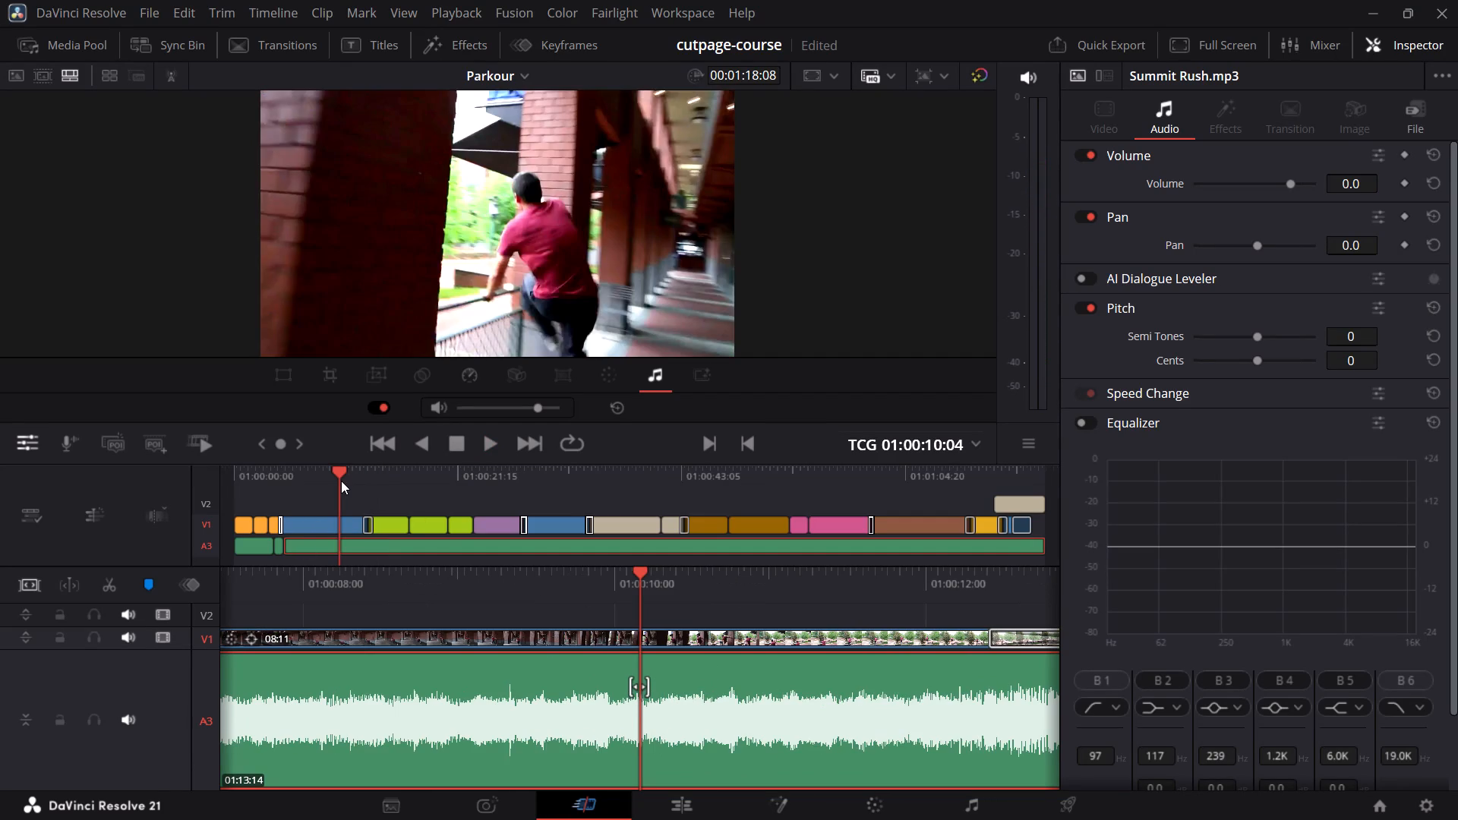
{"action": "key", "text": "space"}
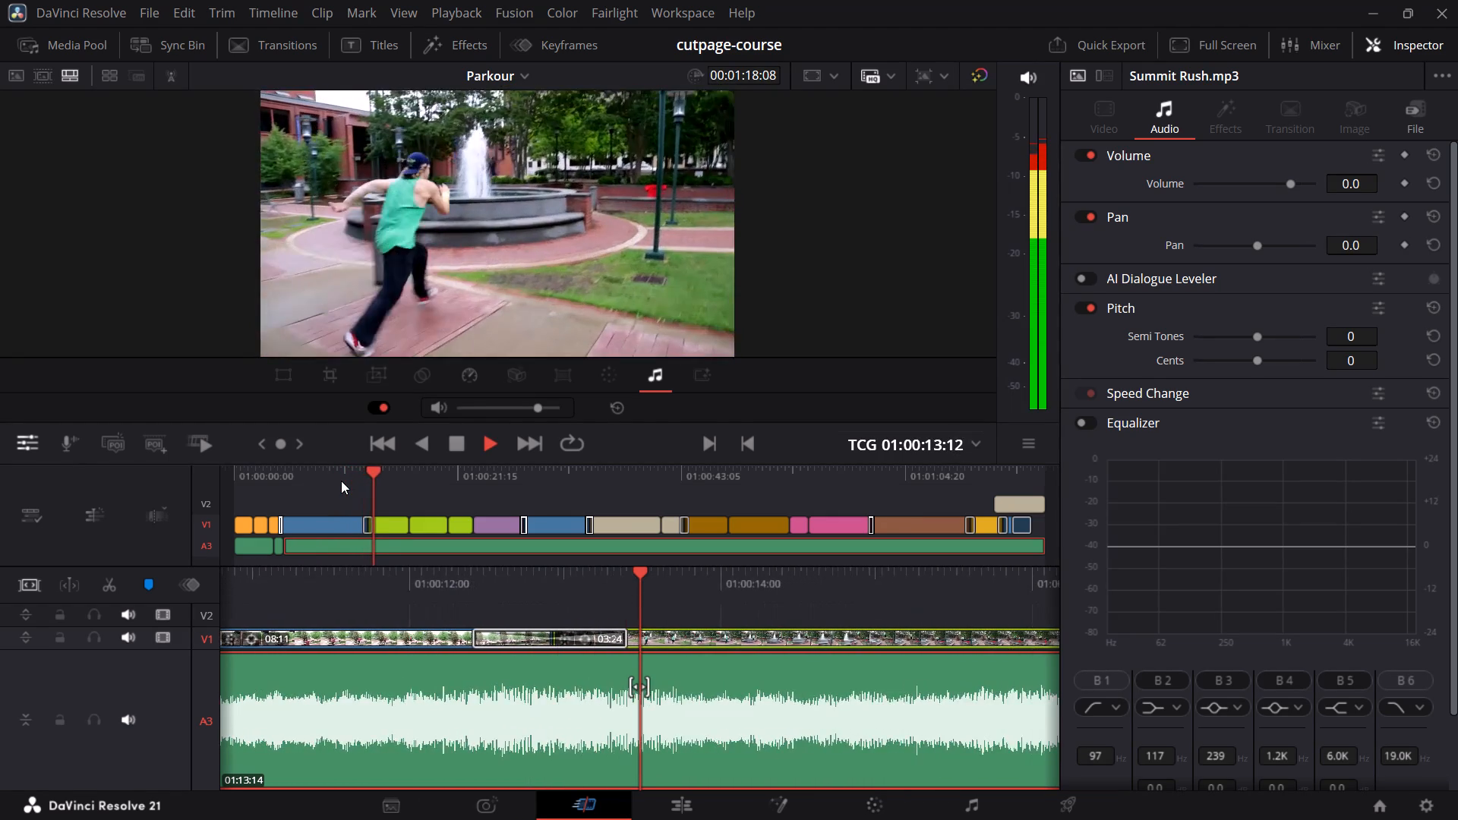
{"action": "key", "text": "space"}
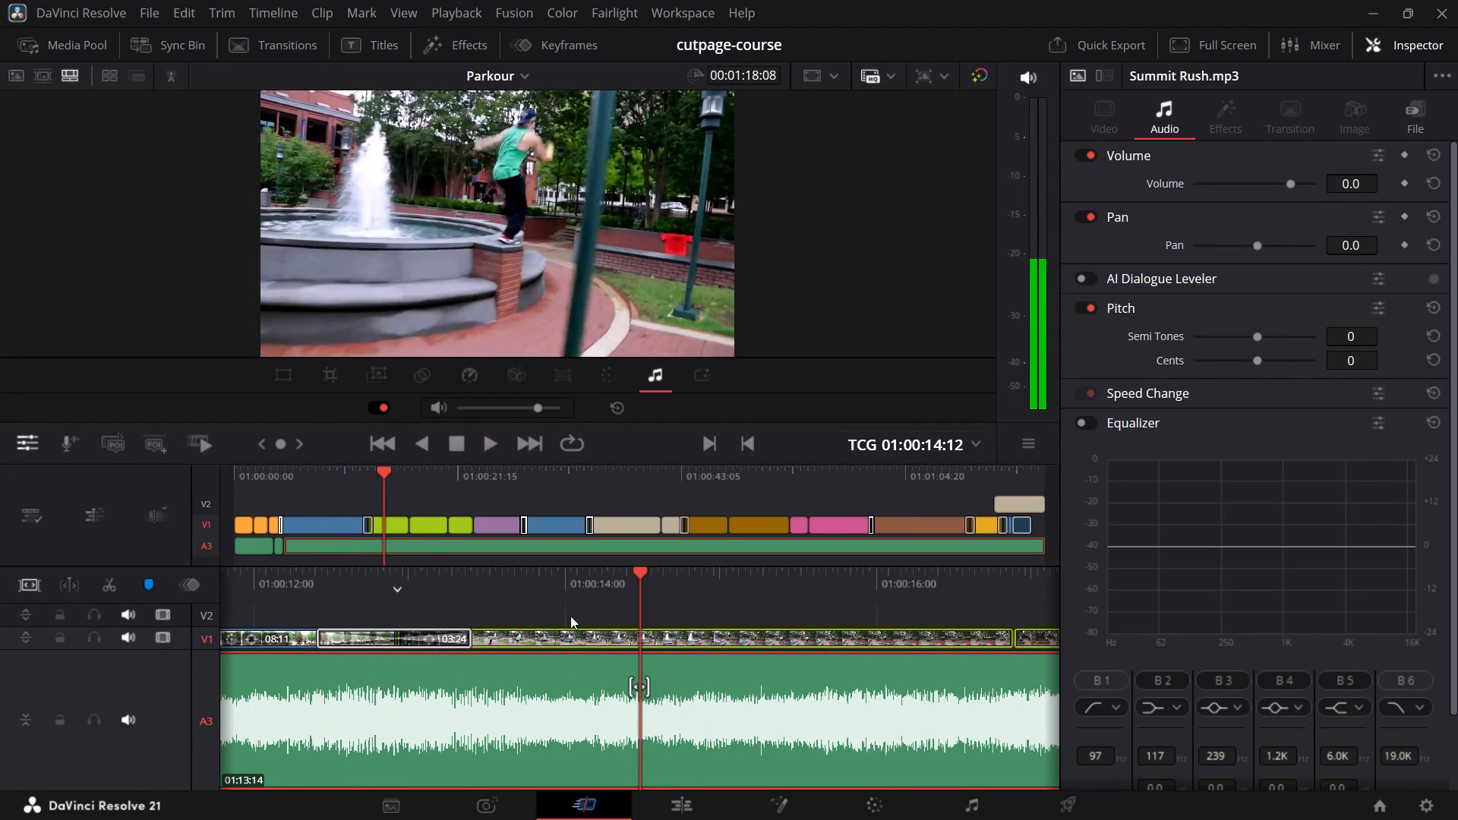
{"action": "left_click_drag", "start_coordinate": [636, 687], "coordinate": [658, 689]}
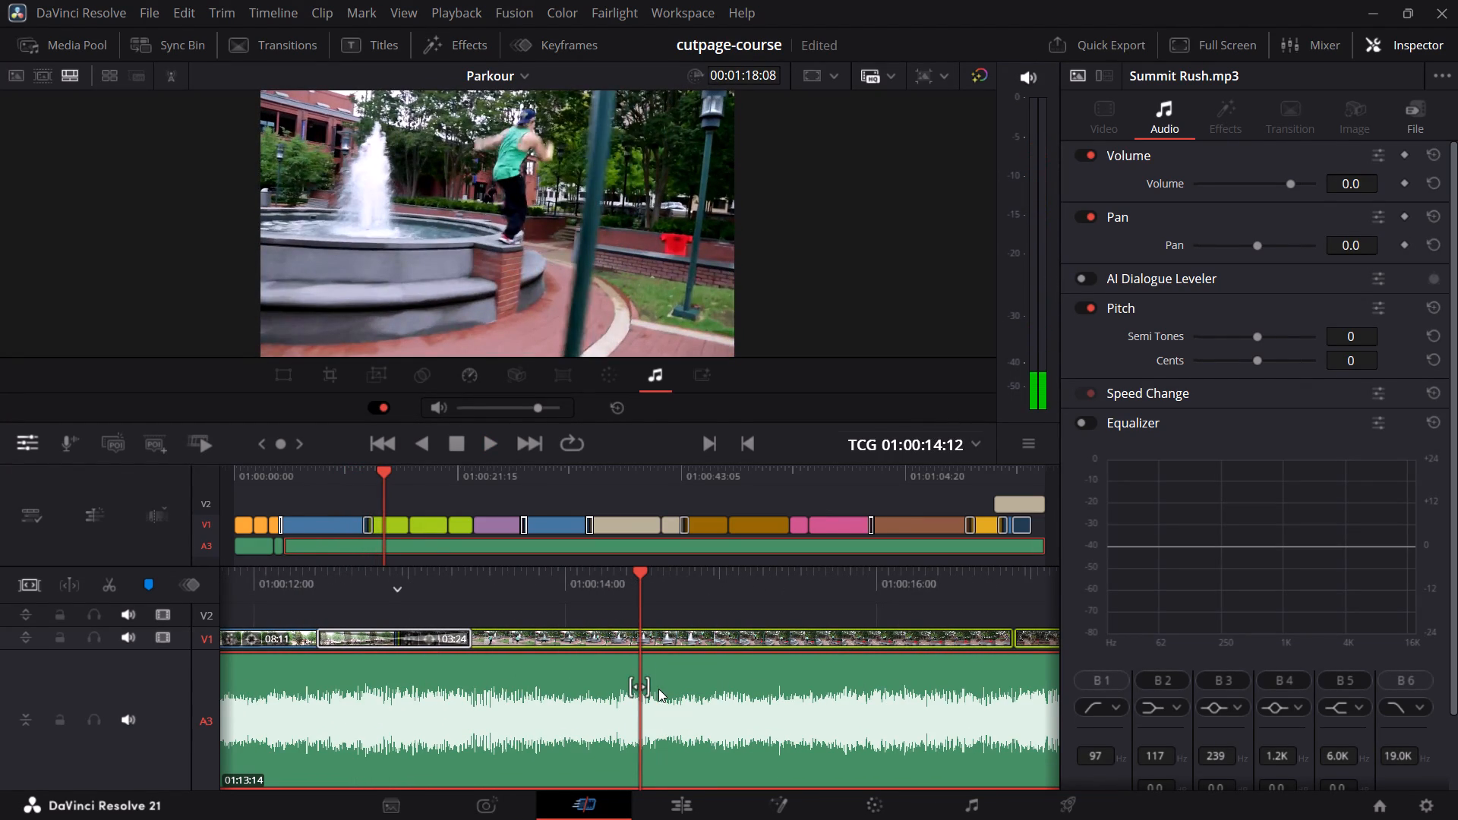
Play from 01:00:09:22 into the third green clip and replay the flip around 01:00:19:00 to find a music cut point.
{"action": "left_click", "coordinate": [336, 471]}
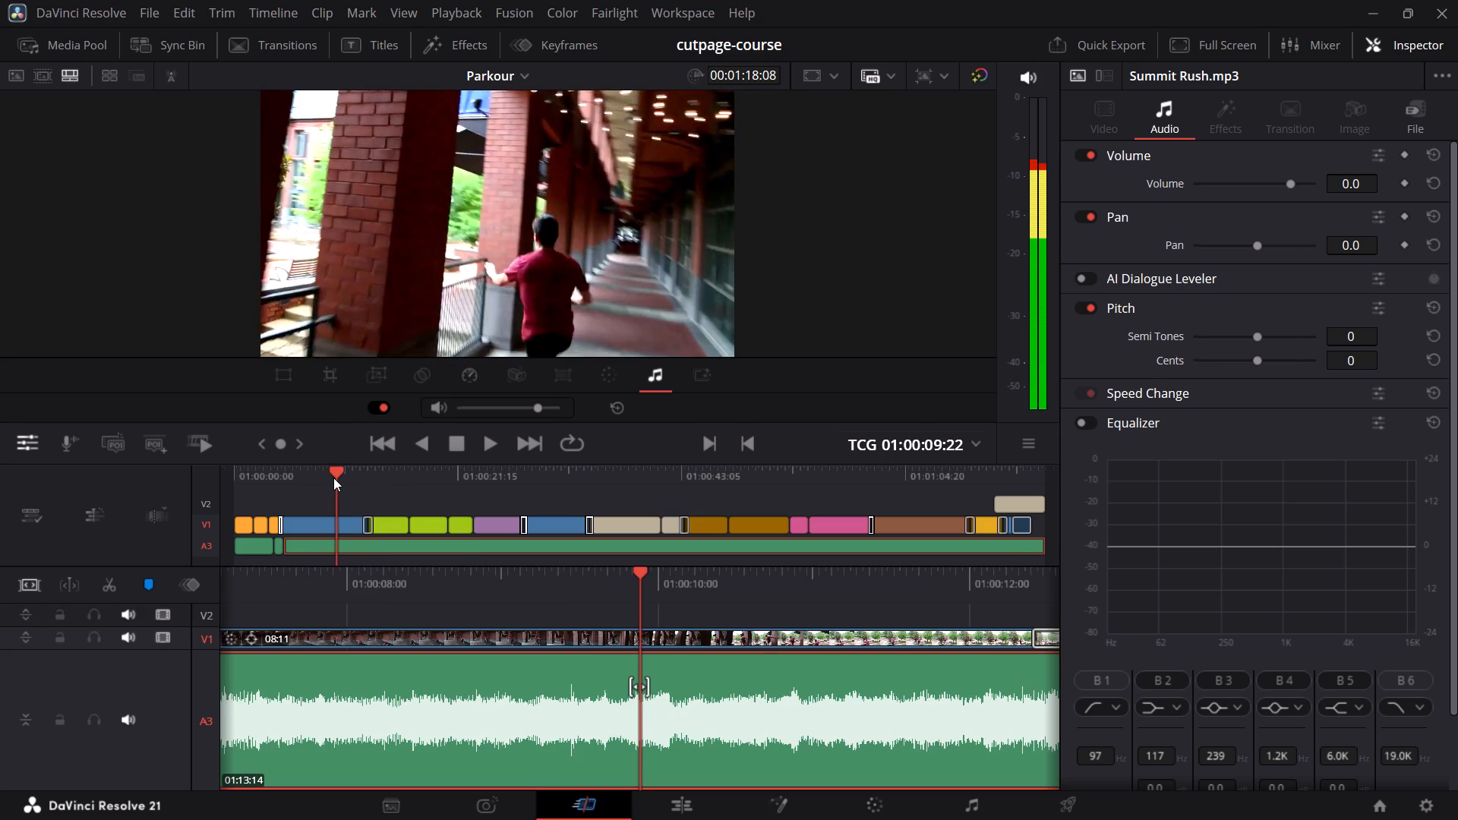
{"action": "key", "text": "space"}
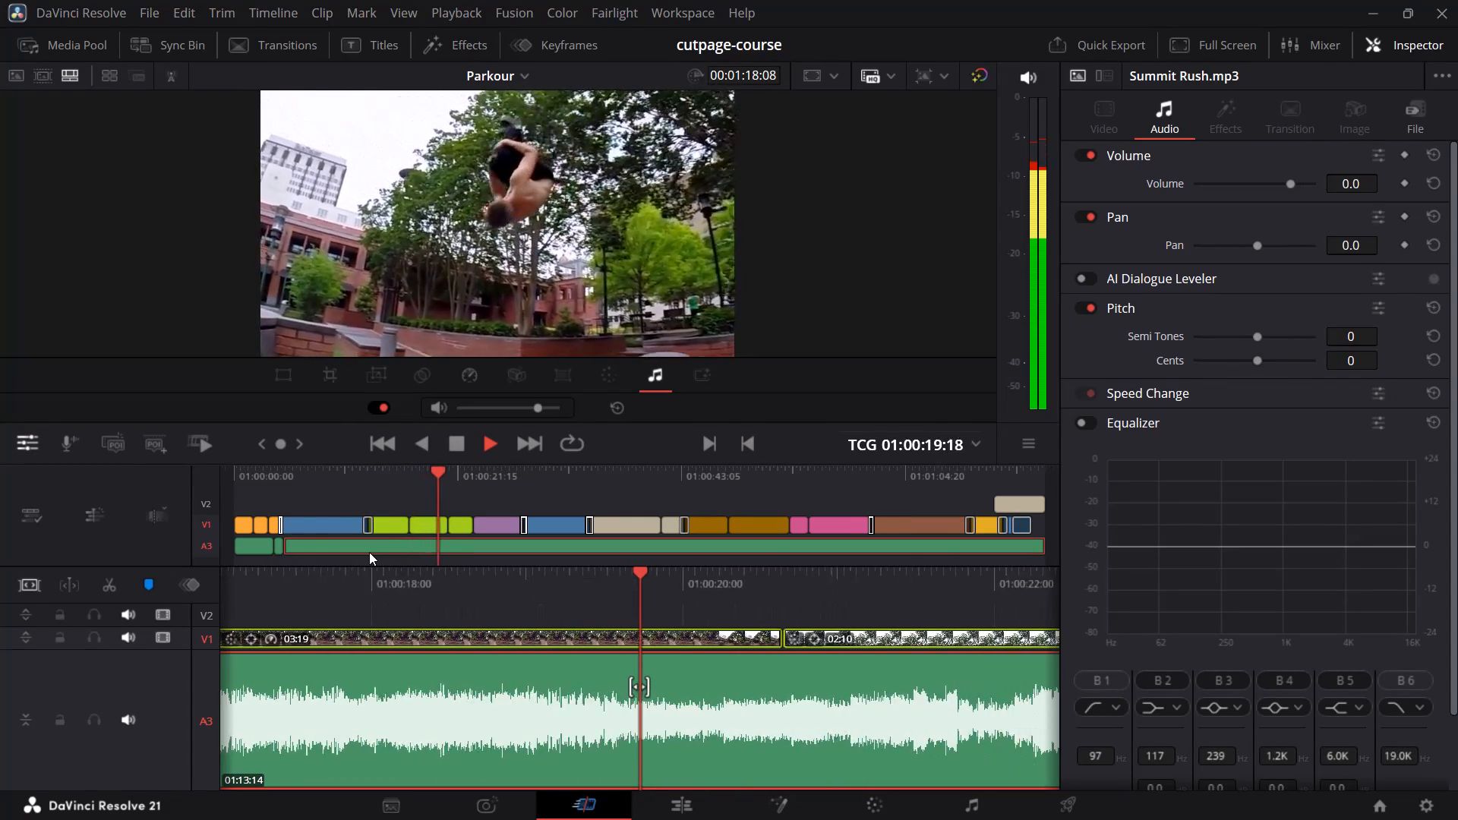
{"action": "key", "text": "space"}
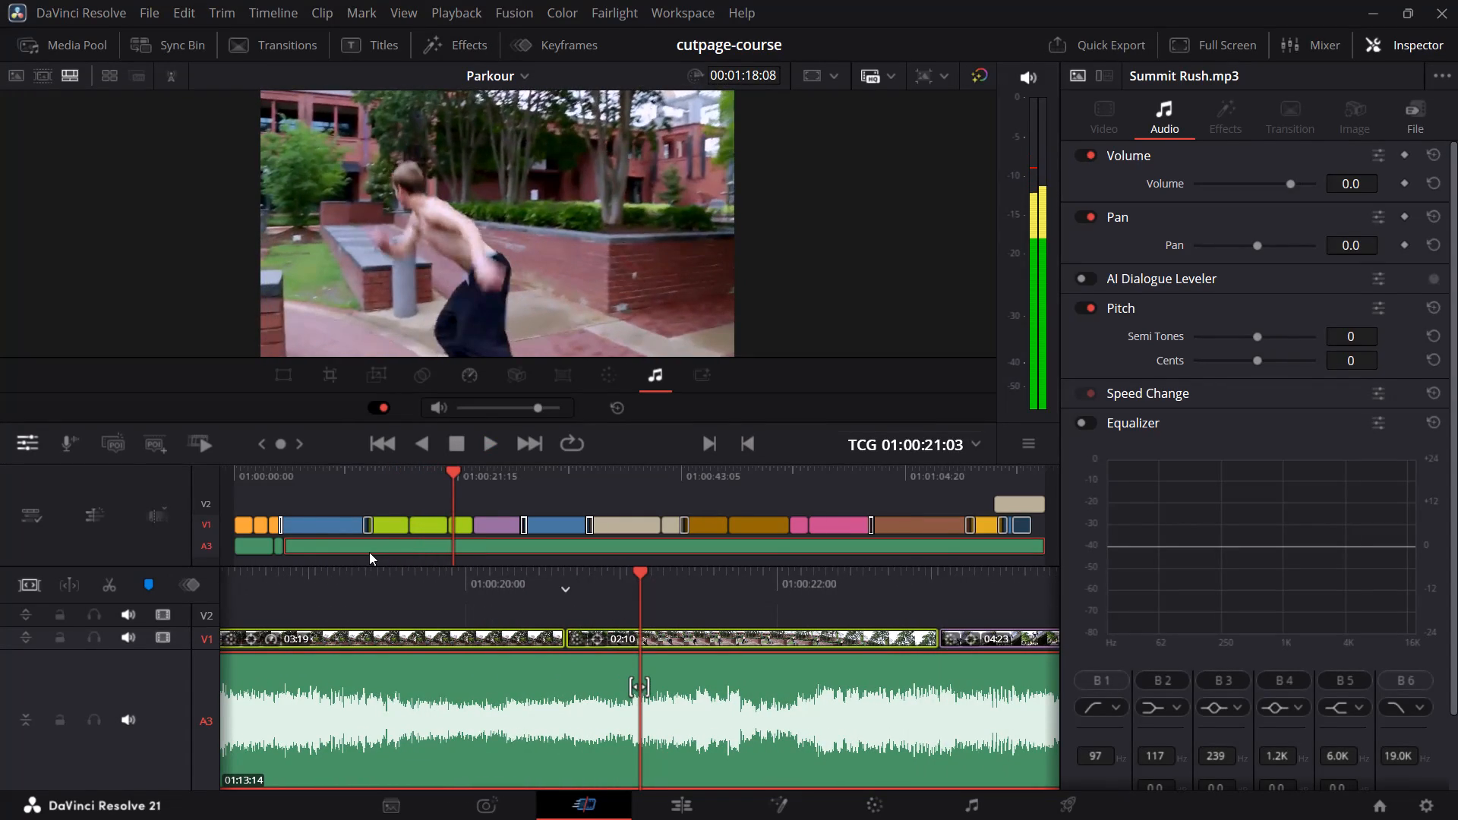
{"action": "left_click_drag", "start_coordinate": [765, 585], "coordinate": [775, 585]}
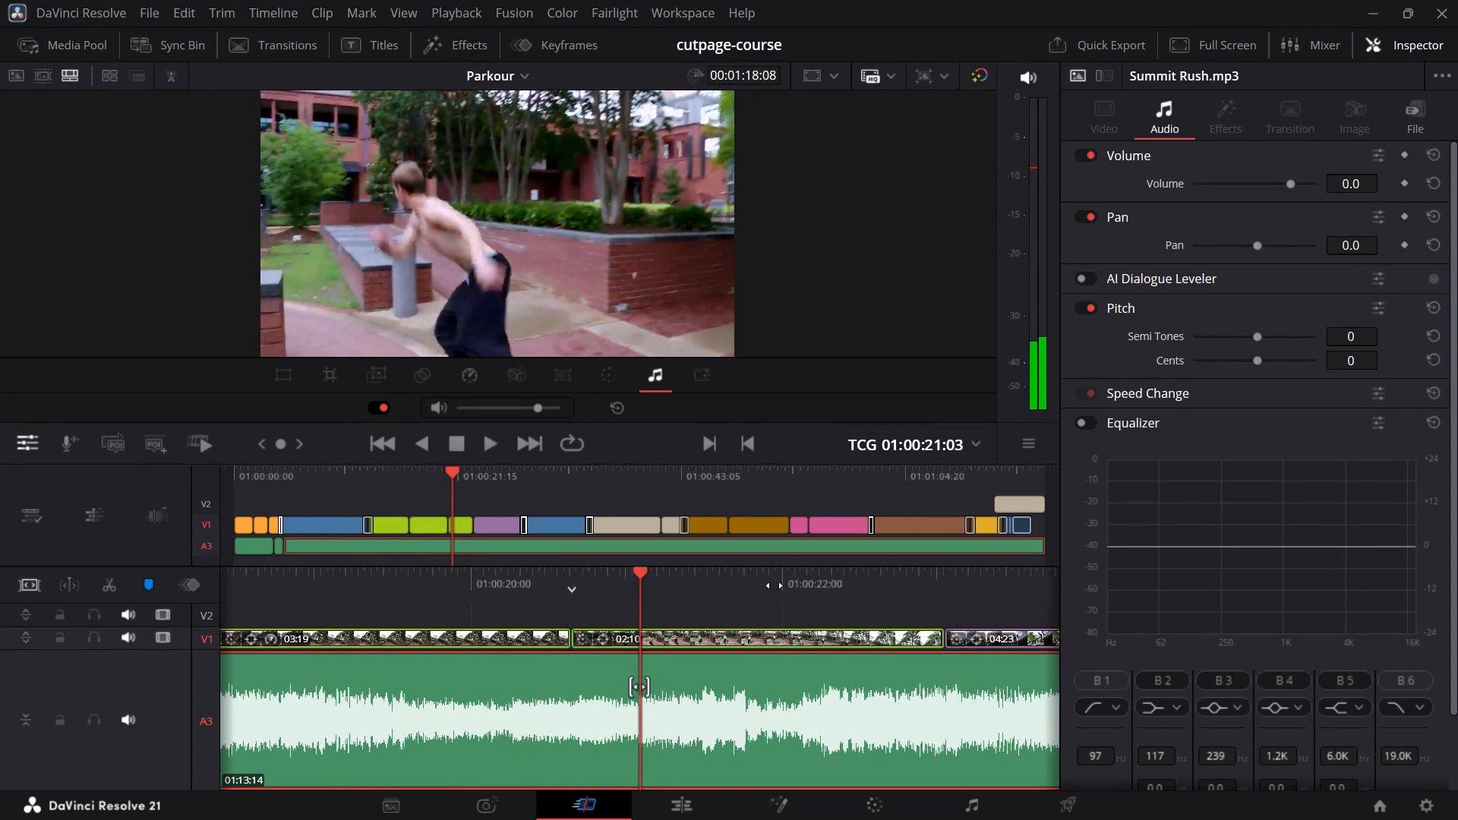
{"action": "left_click_drag", "start_coordinate": [775, 585], "coordinate": [933, 591]}
{"action": "left_click_drag", "start_coordinate": [937, 598], "coordinate": [1002, 597]}
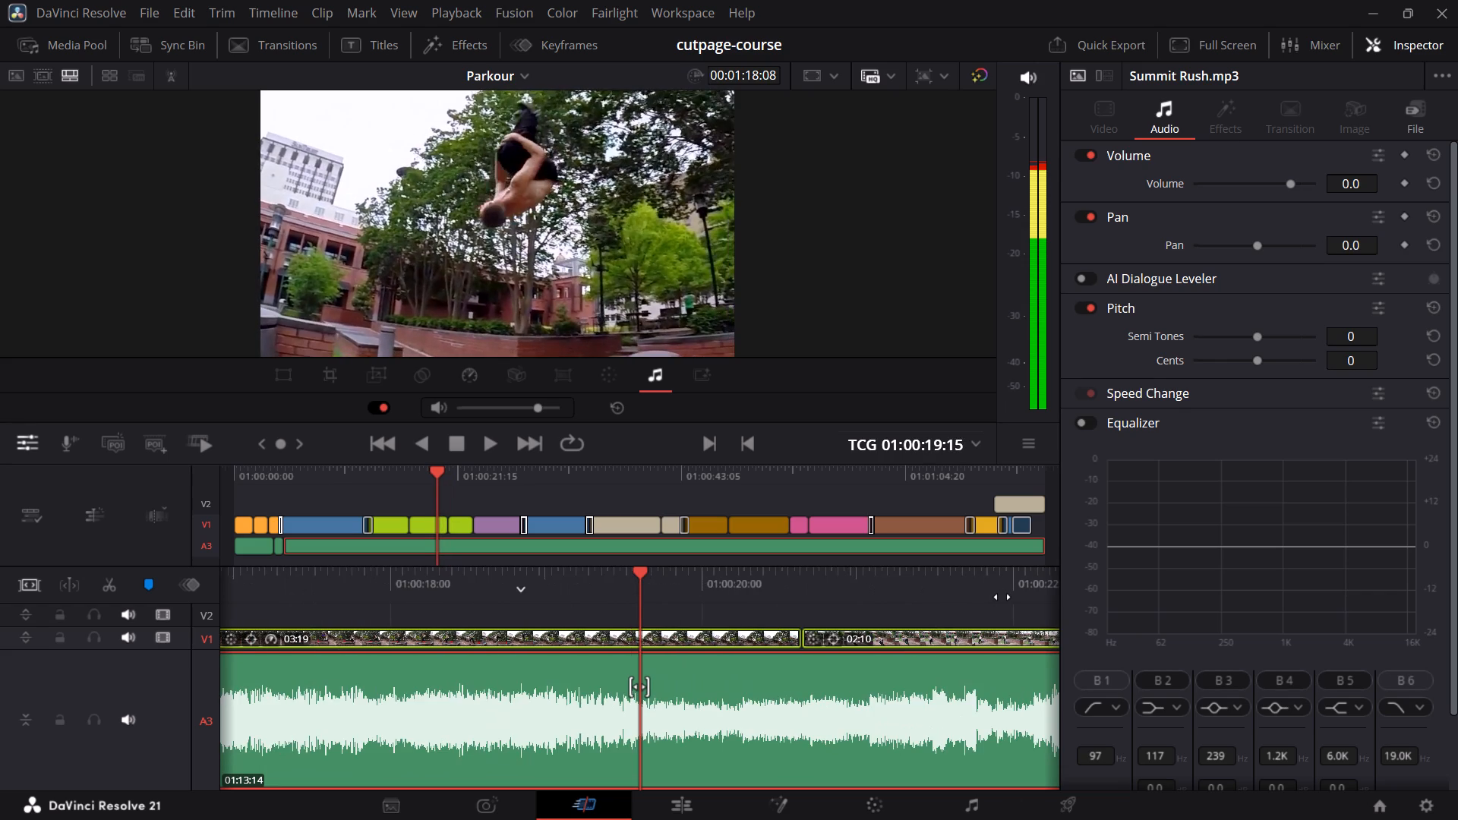
{"action": "left_click_drag", "start_coordinate": [1002, 597], "coordinate": [1015, 598]}
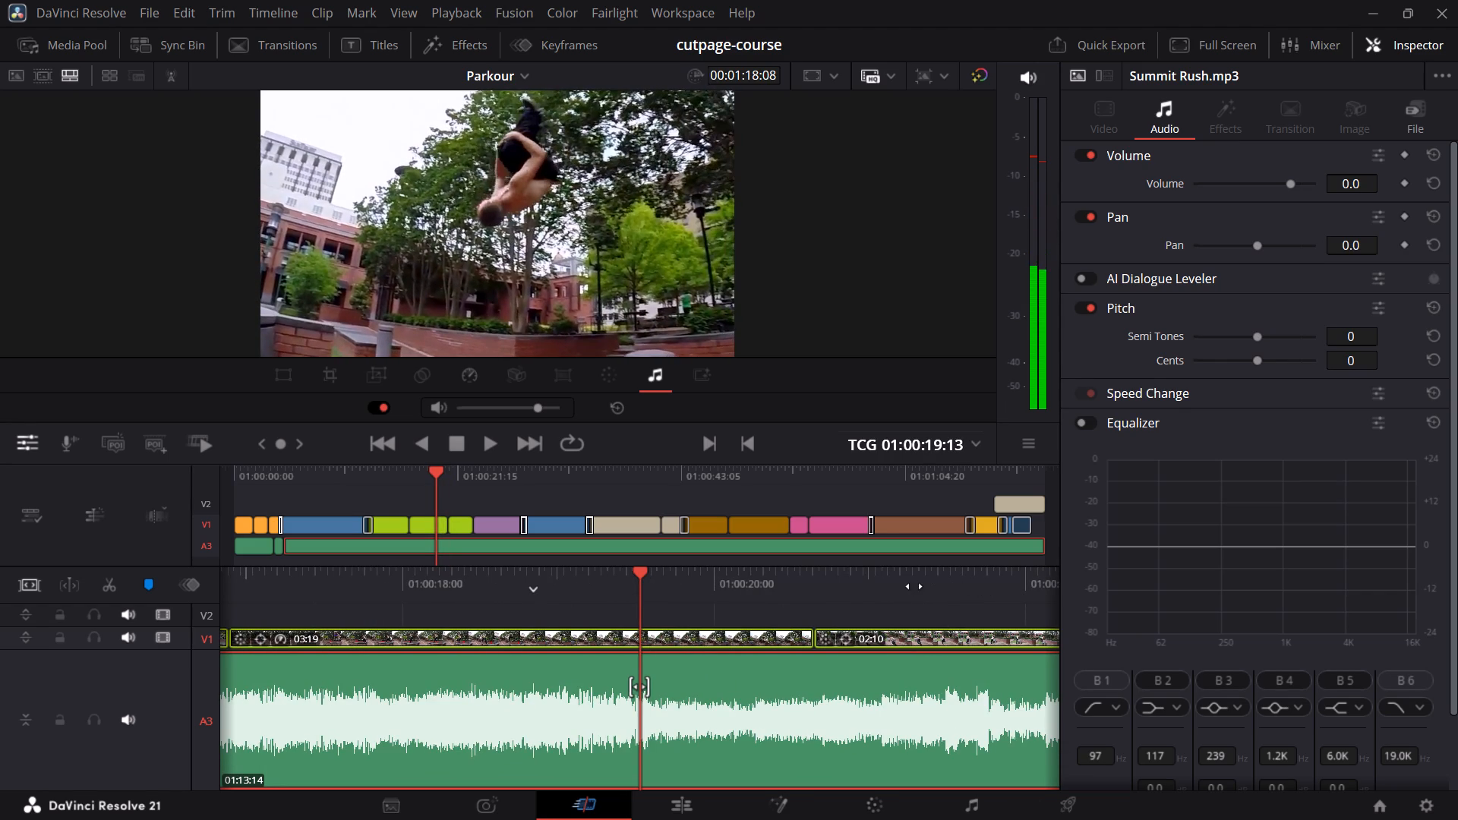
{"action": "left_click_drag", "start_coordinate": [901, 589], "coordinate": [983, 601]}
{"action": "key", "text": "space"}
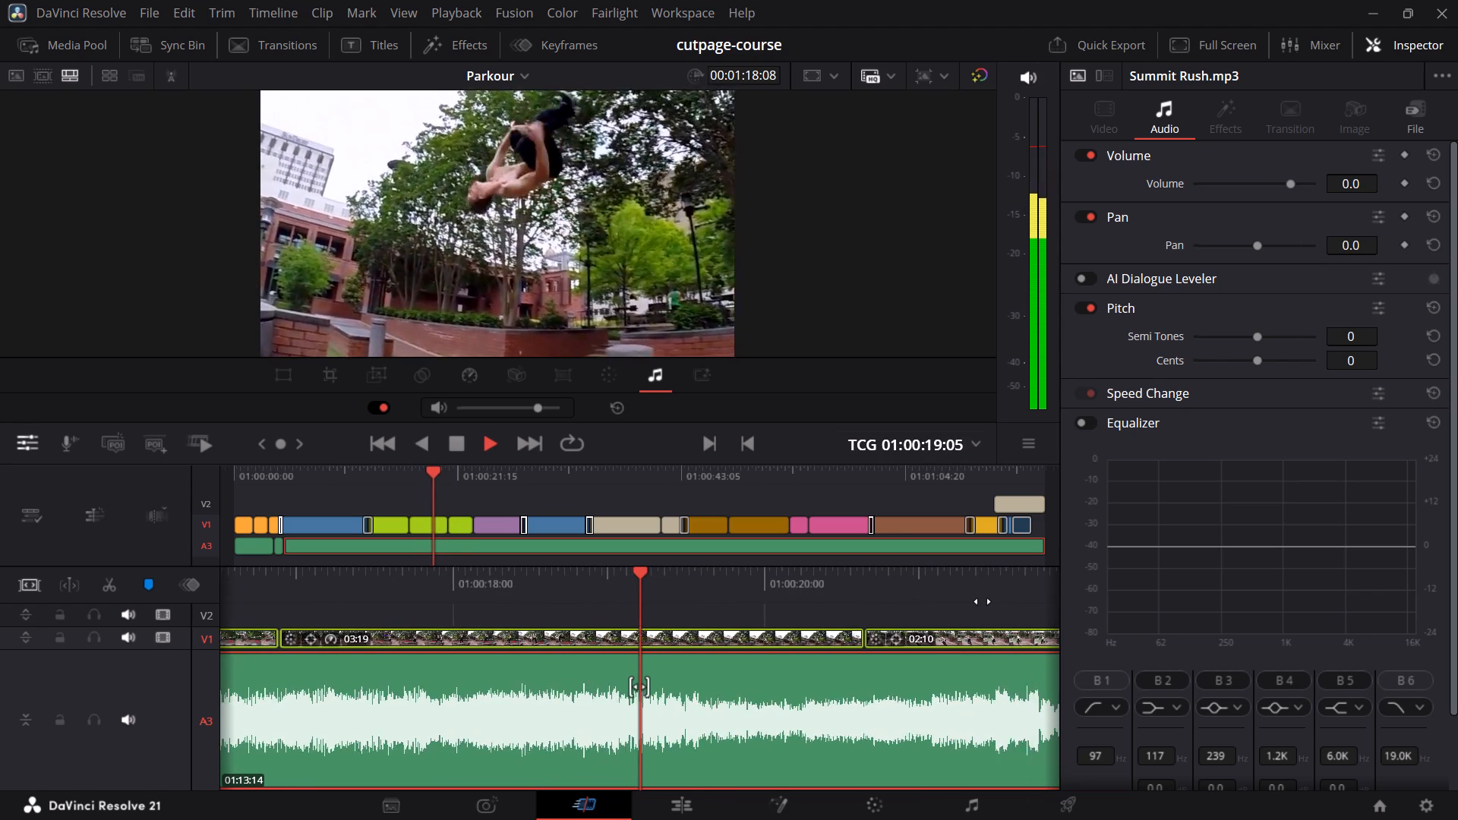
{"action": "key", "text": "space"}
{"action": "left_click_drag", "start_coordinate": [730, 584], "coordinate": [877, 598]}
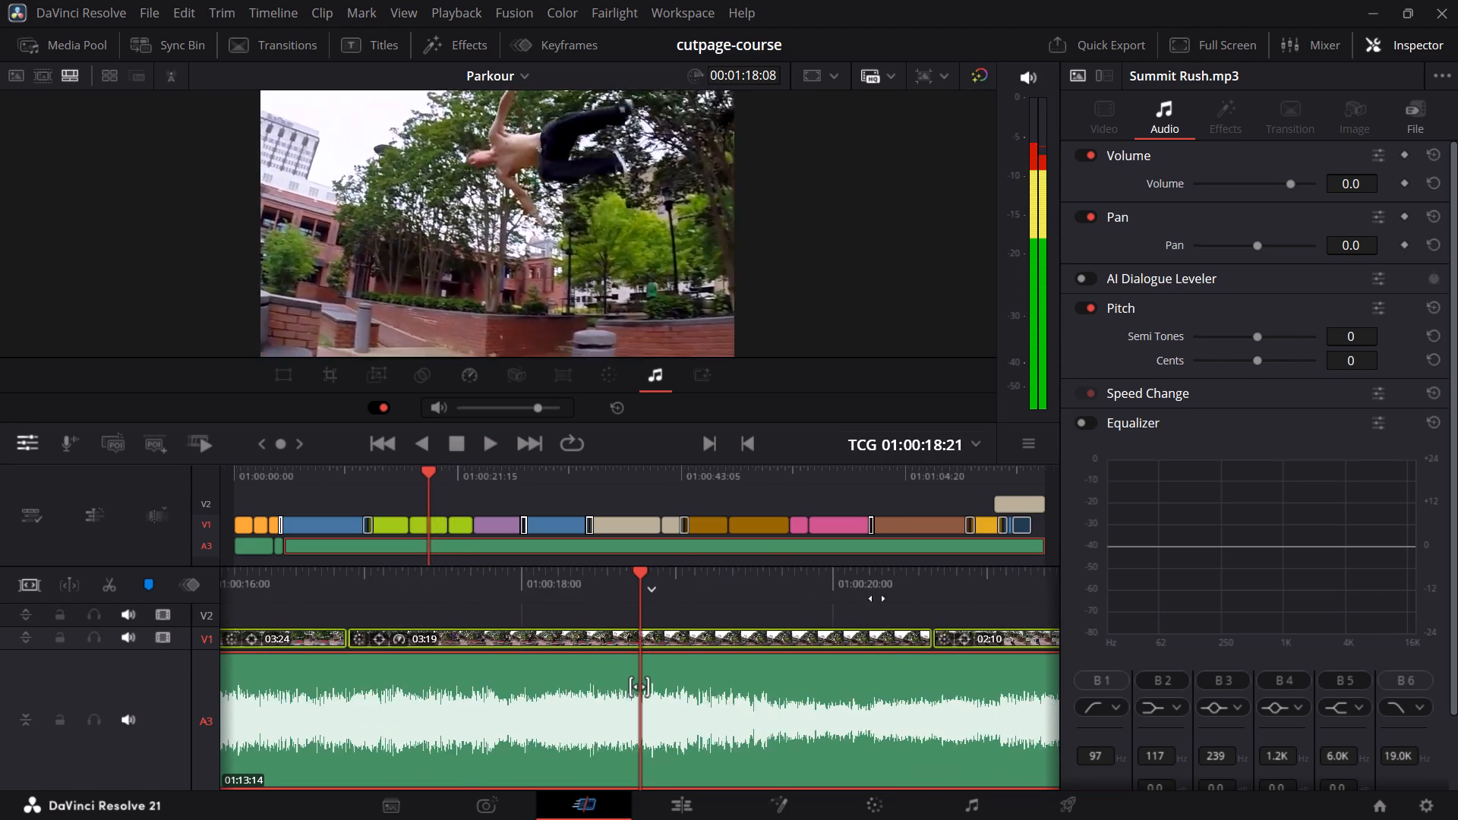
{"action": "left_click_drag", "start_coordinate": [877, 598], "coordinate": [879, 599]}
{"action": "key", "text": "space"}
{"action": "key", "text": "space"}
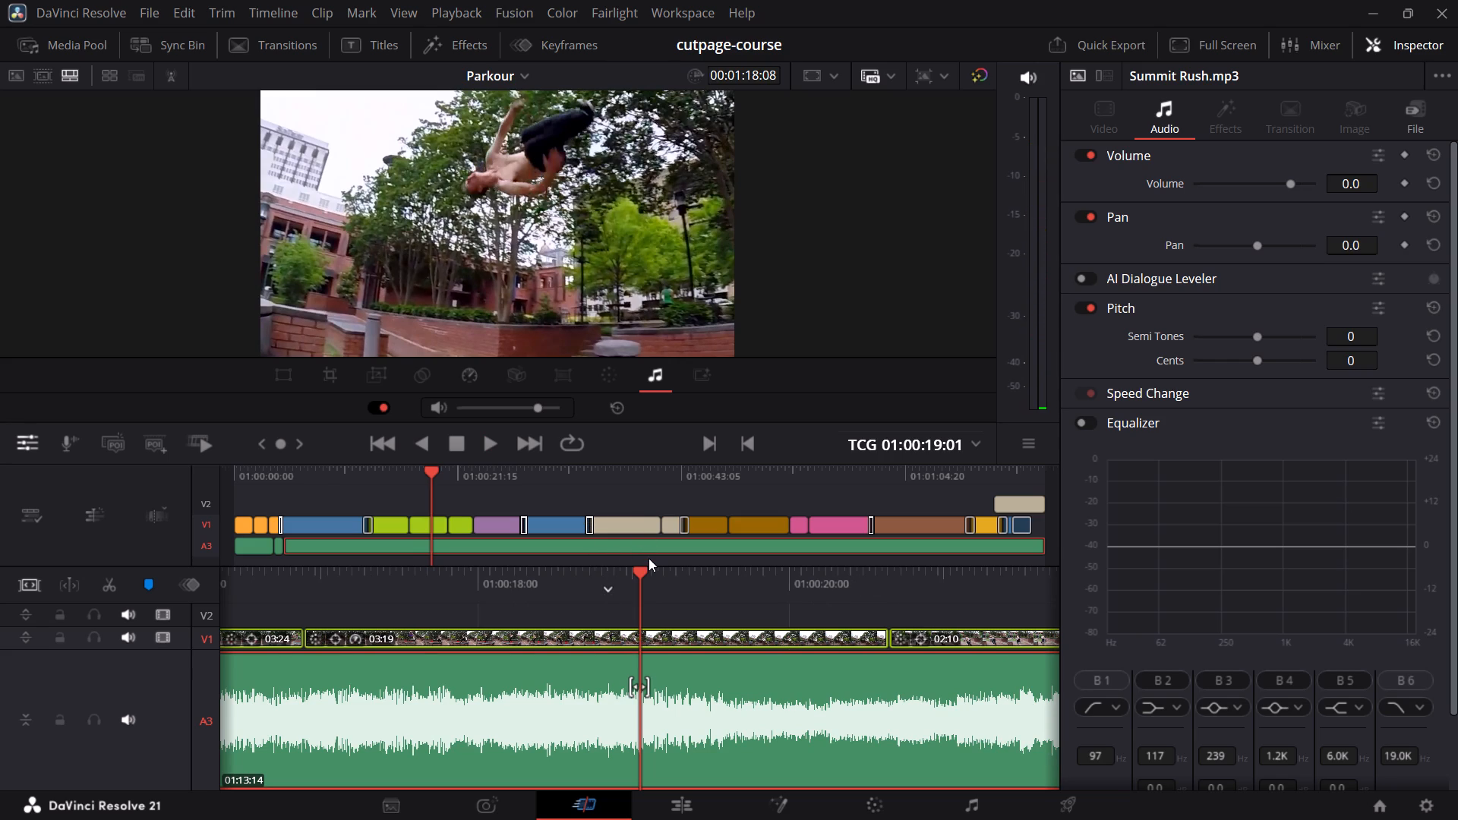
{"action": "key", "text": "space"}
{"action": "key", "text": "space"}
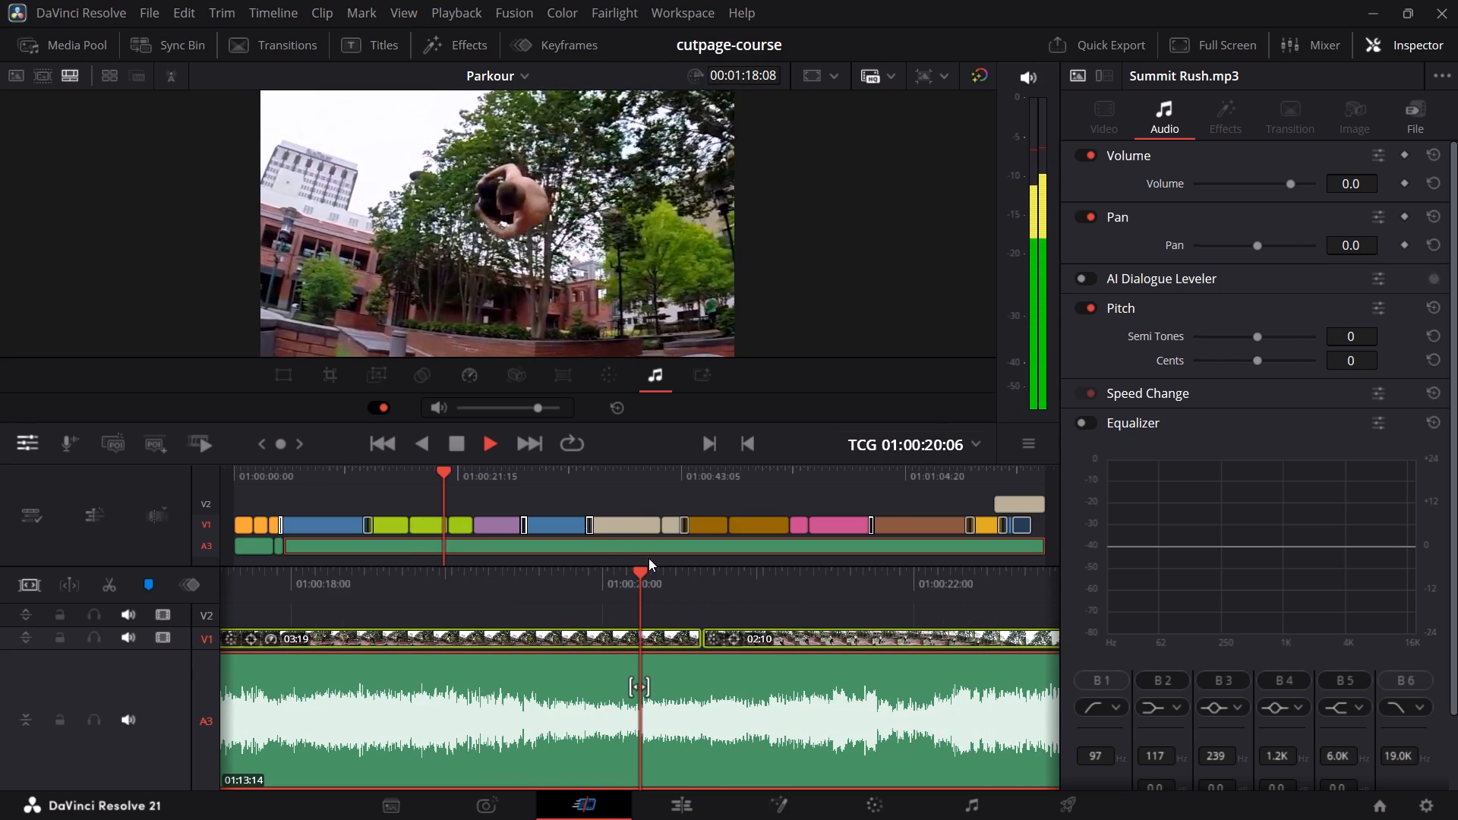
Replay the flip from about 01:00:18:15 and split the Summit Rush.mp3 segment on A3 at 01:00:19:04.
{"action": "left_click_drag", "start_coordinate": [771, 578], "coordinate": [1066, 601]}
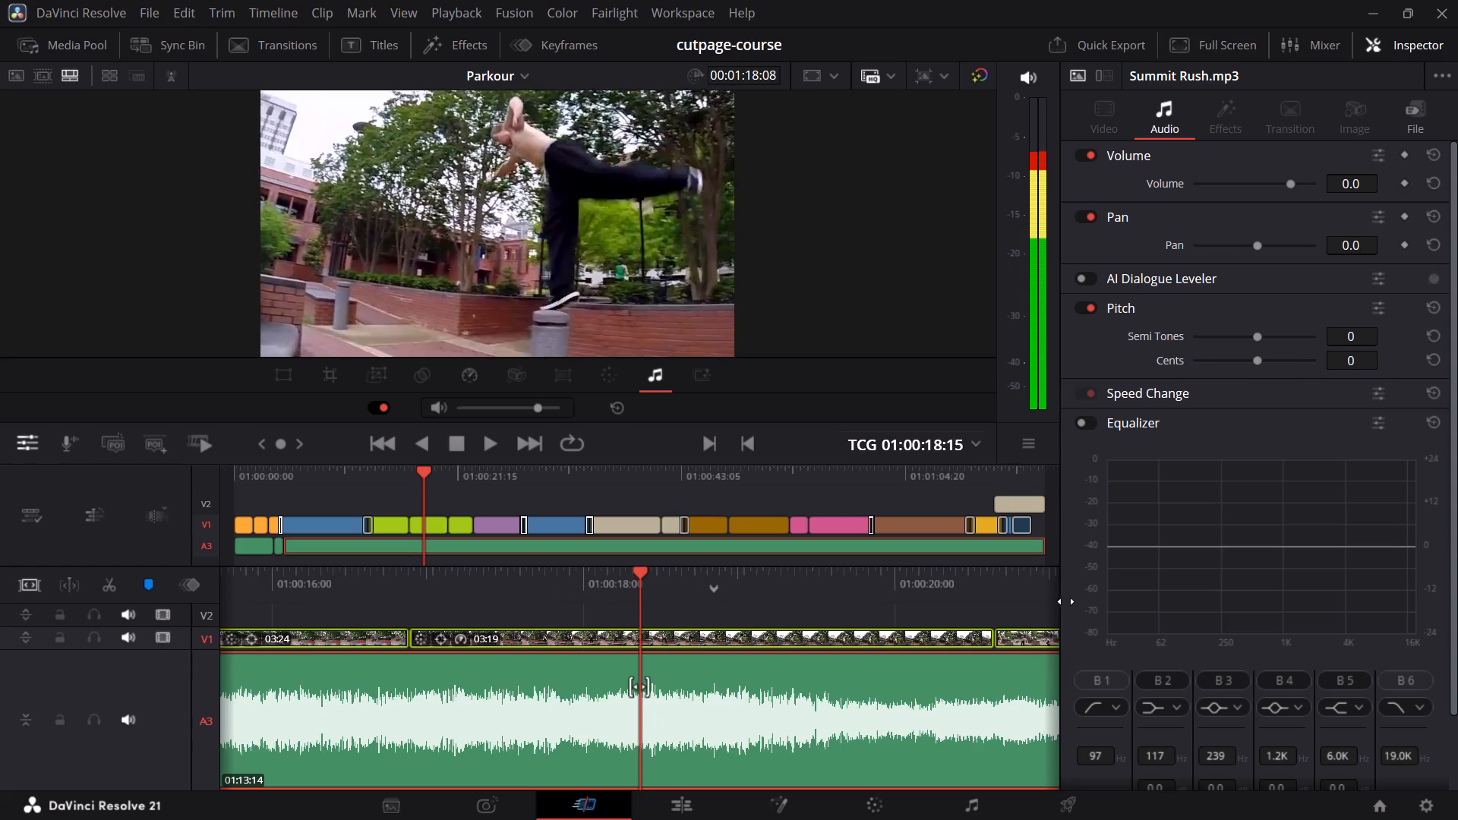
{"action": "left_click_drag", "start_coordinate": [1066, 601], "coordinate": [1075, 604]}
{"action": "key", "text": "space"}
{"action": "key", "text": "space"}
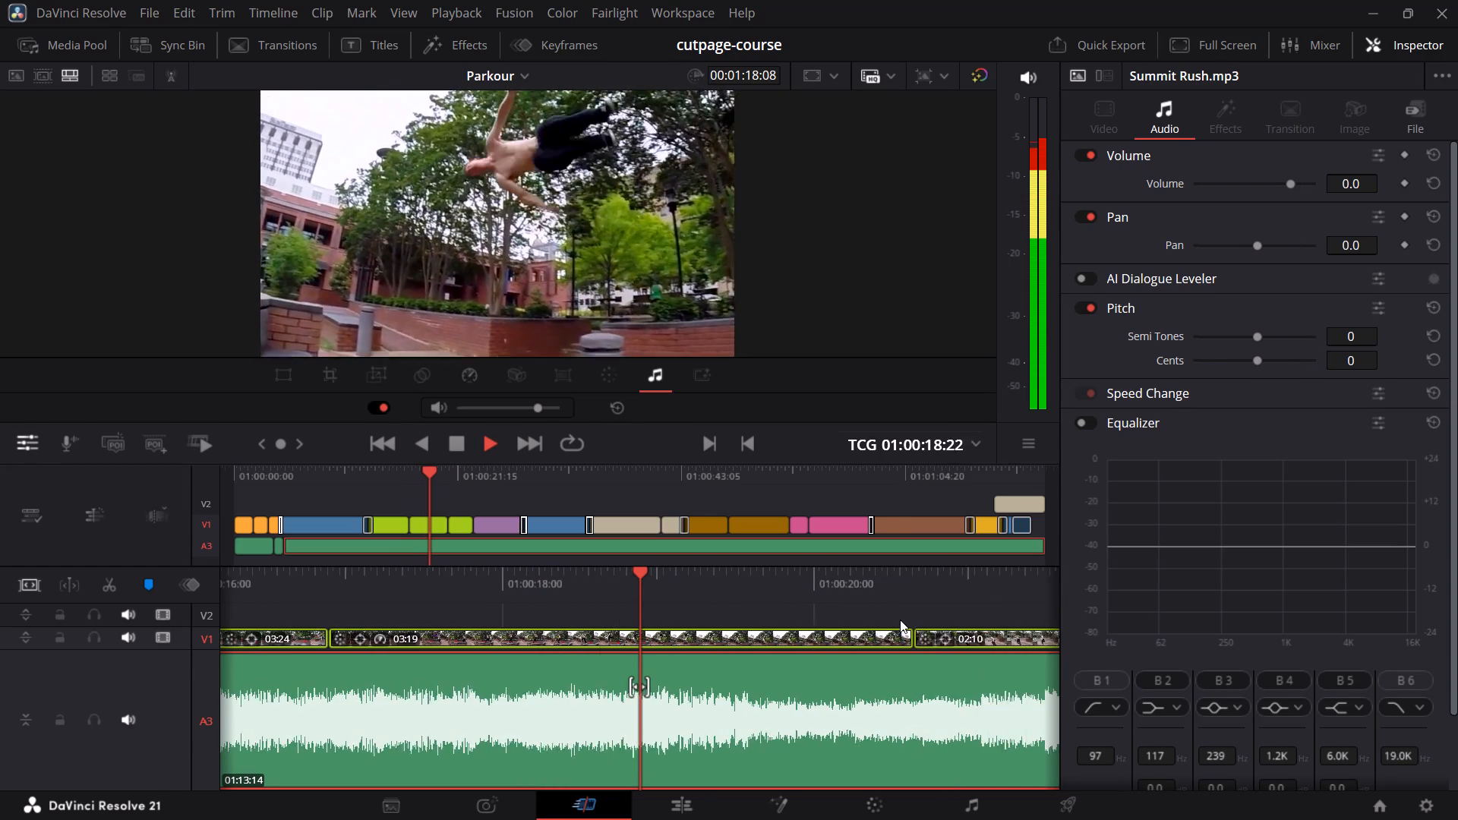
{"action": "key", "text": "space"}
{"action": "key", "text": "space"}
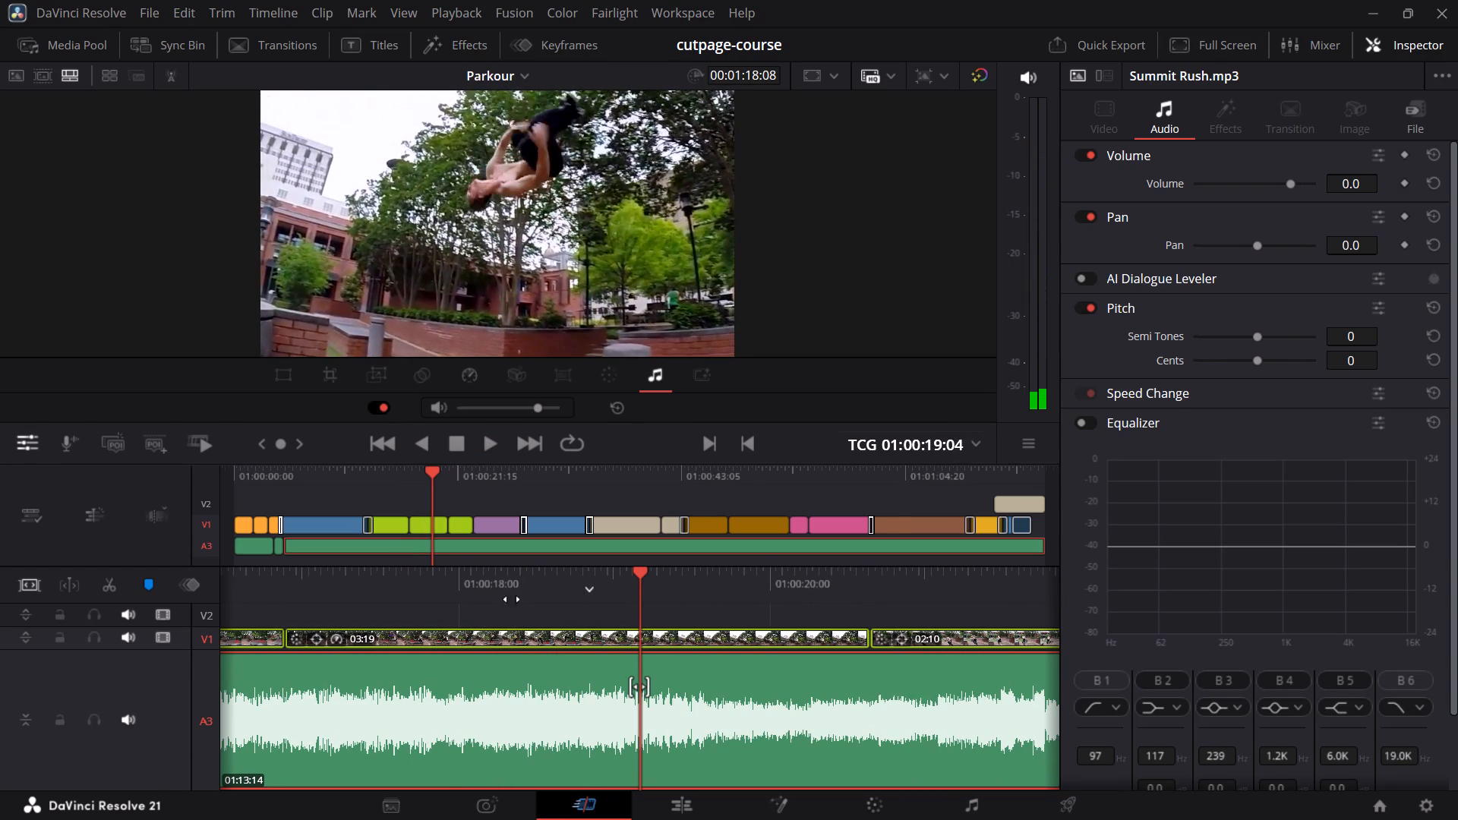
{"action": "left_click", "coordinate": [106, 581]}
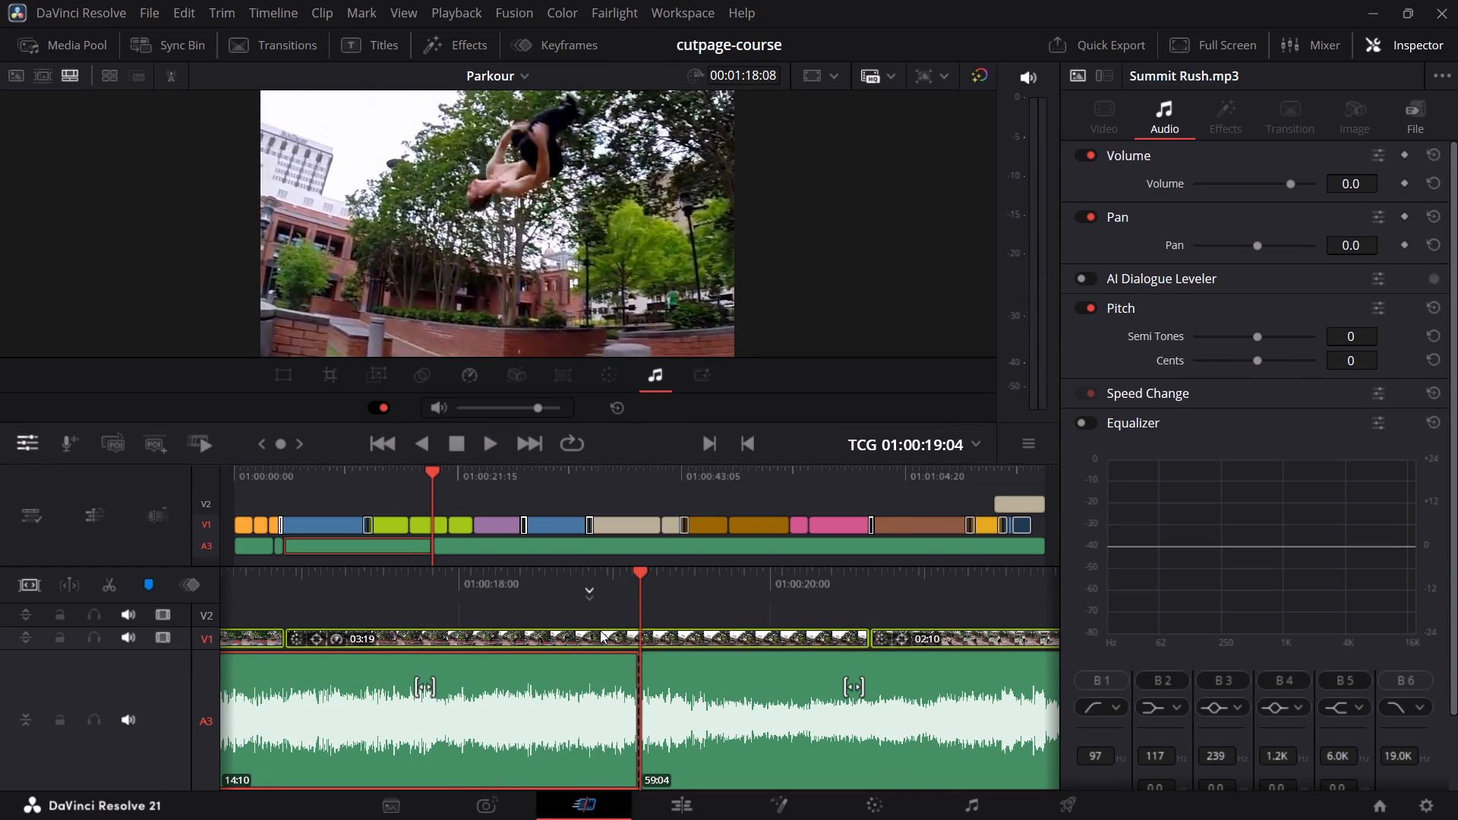
Replay the music following the 01:00:19:04 cut and split the A3 music and the green V1 clip at 01:00:20:20.
{"action": "key", "text": "space"}
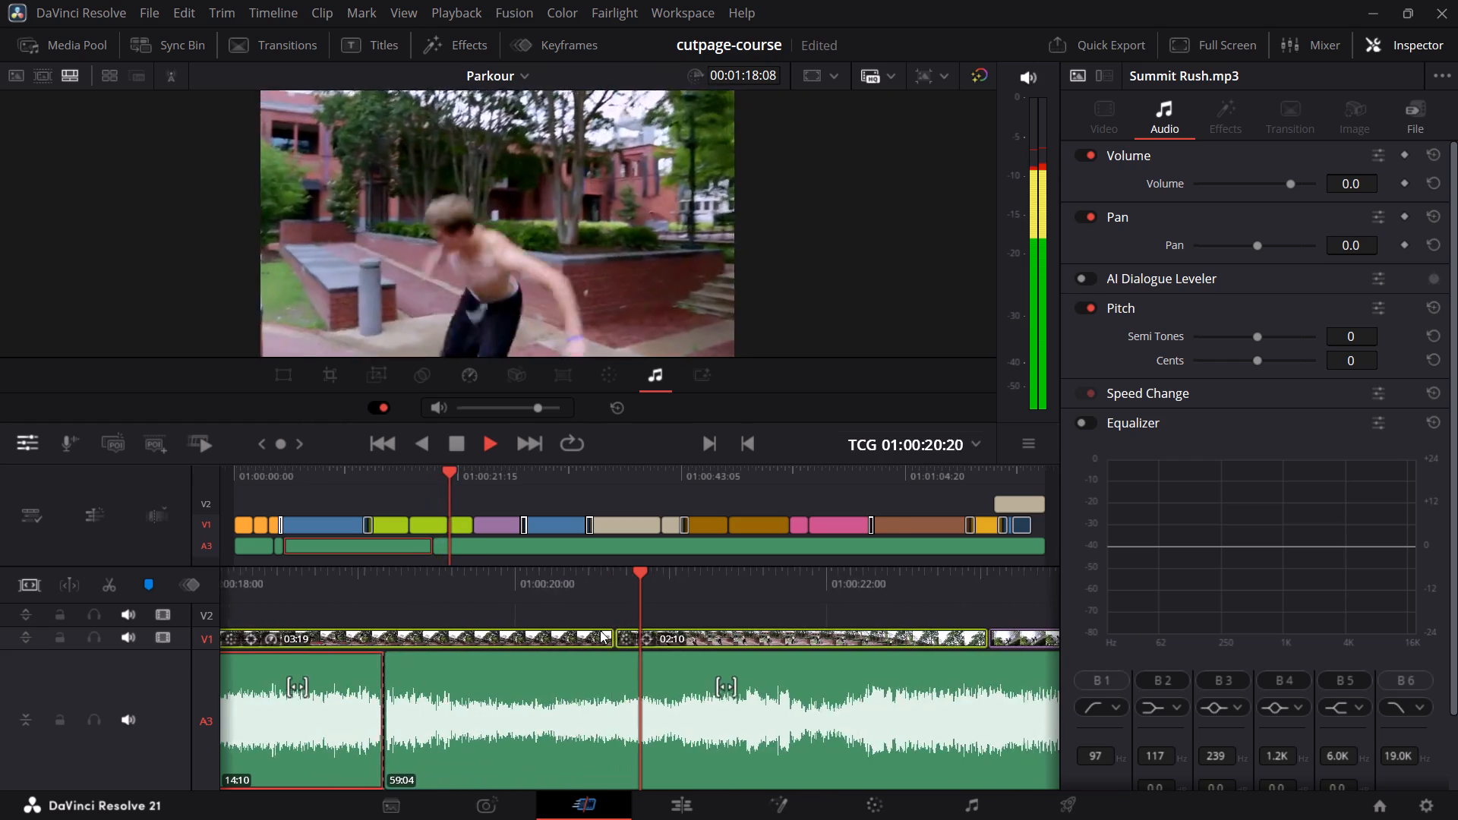
{"action": "key", "text": "space"}
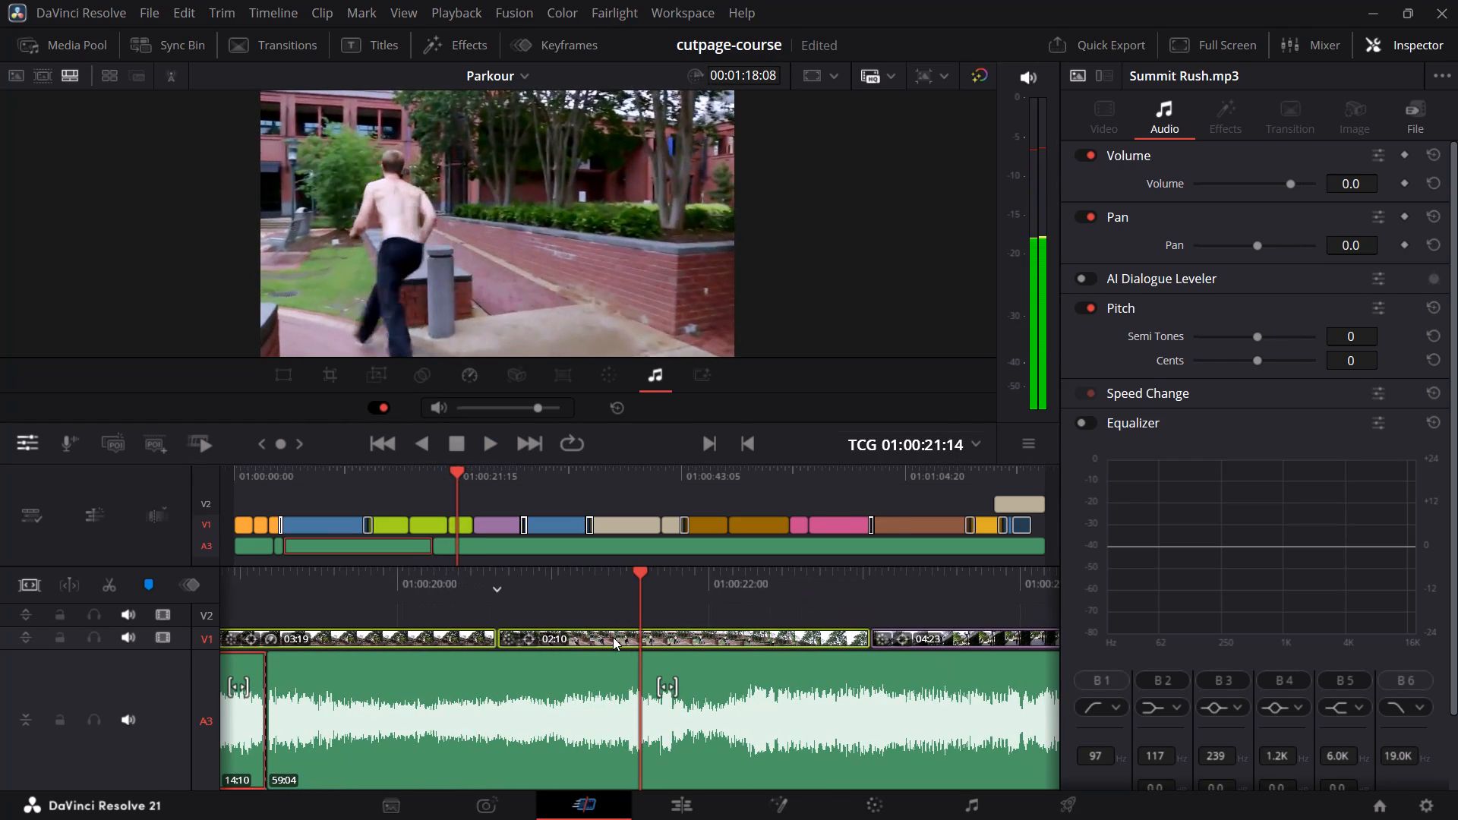
{"action": "left_click_drag", "start_coordinate": [572, 590], "coordinate": [946, 590]}
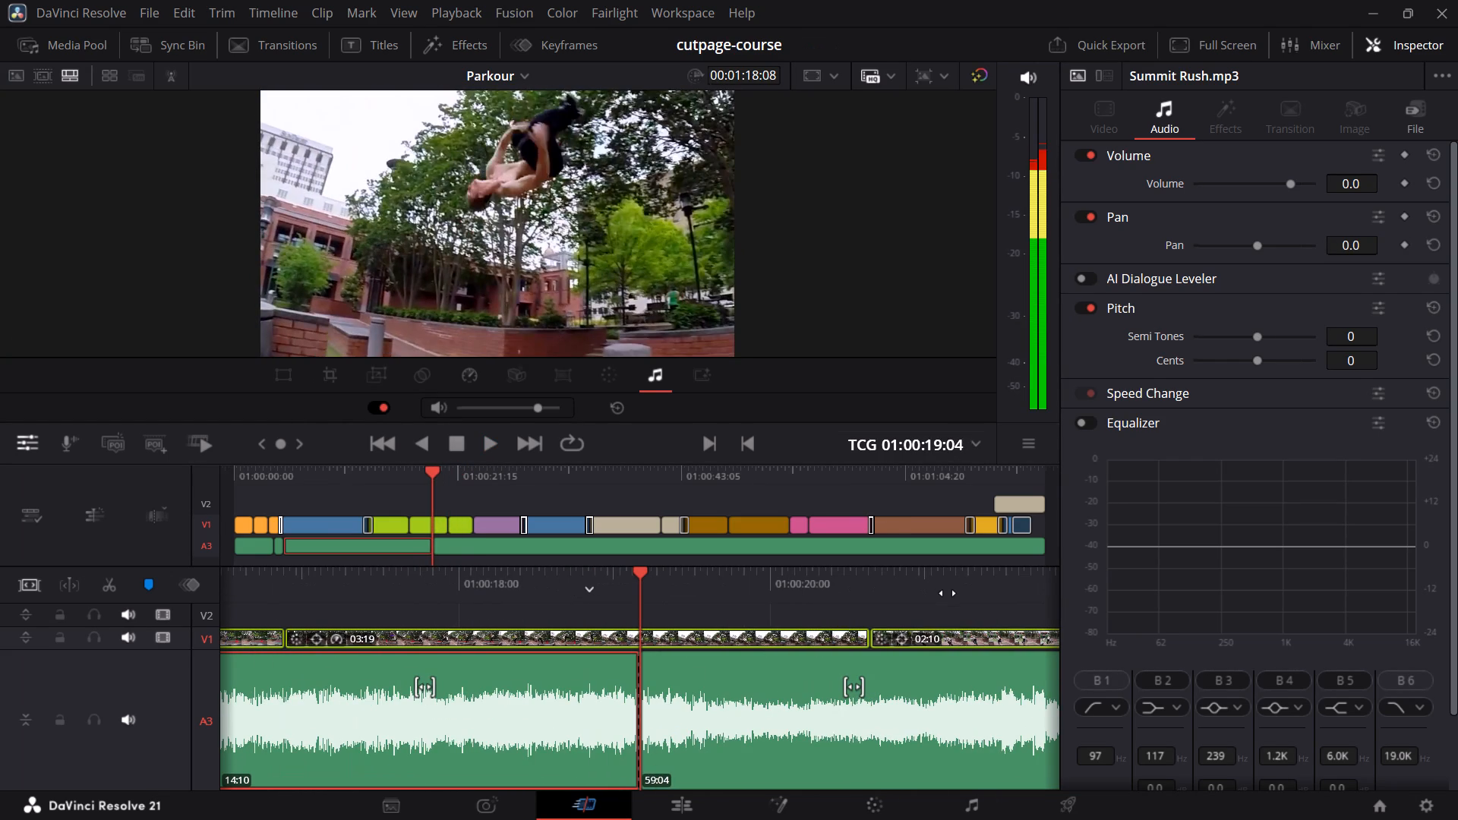
{"action": "key", "text": "space"}
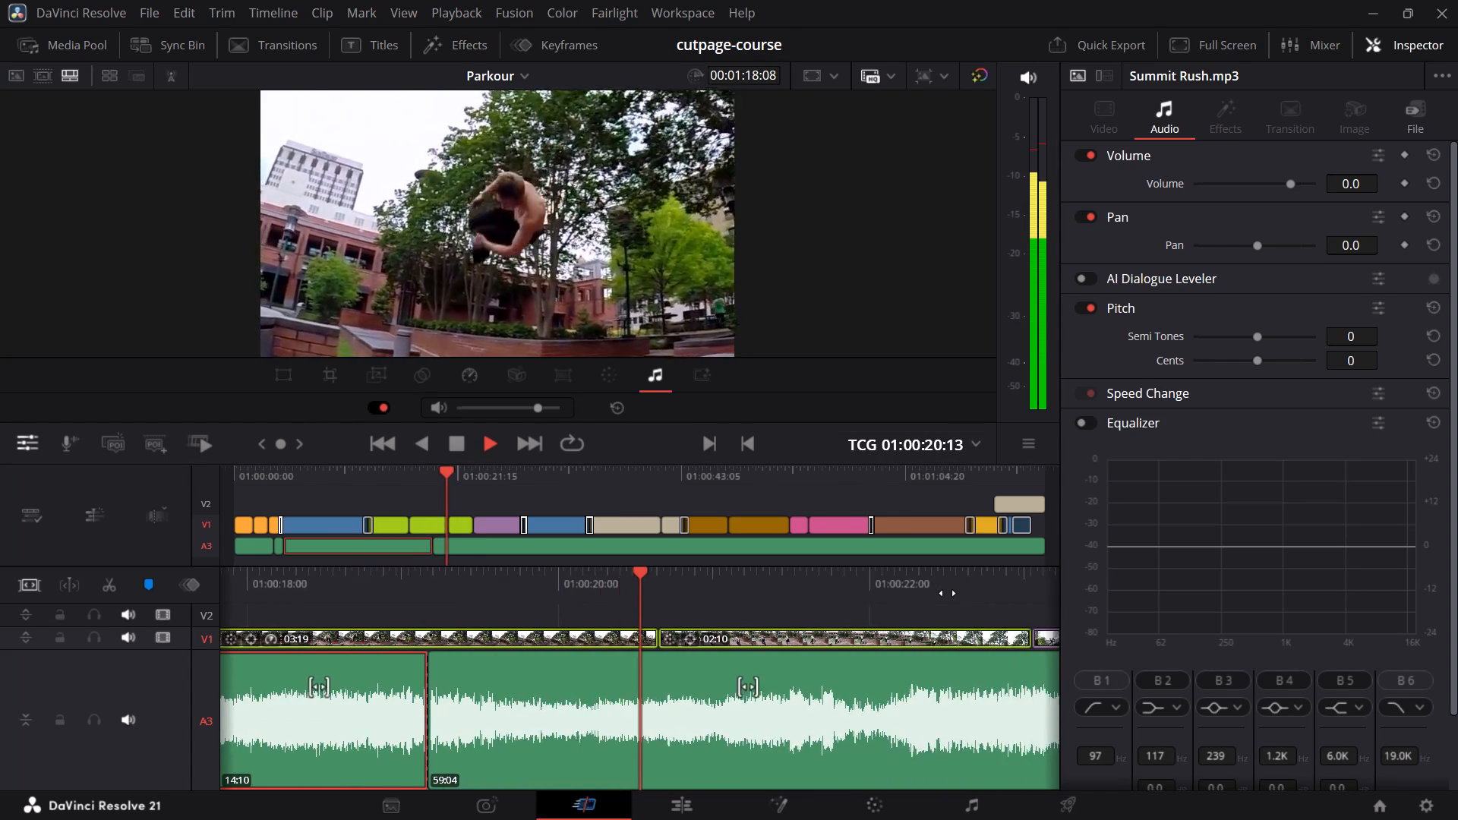
{"action": "key", "text": "space"}
{"action": "left_click_drag", "start_coordinate": [801, 585], "coordinate": [1037, 576]}
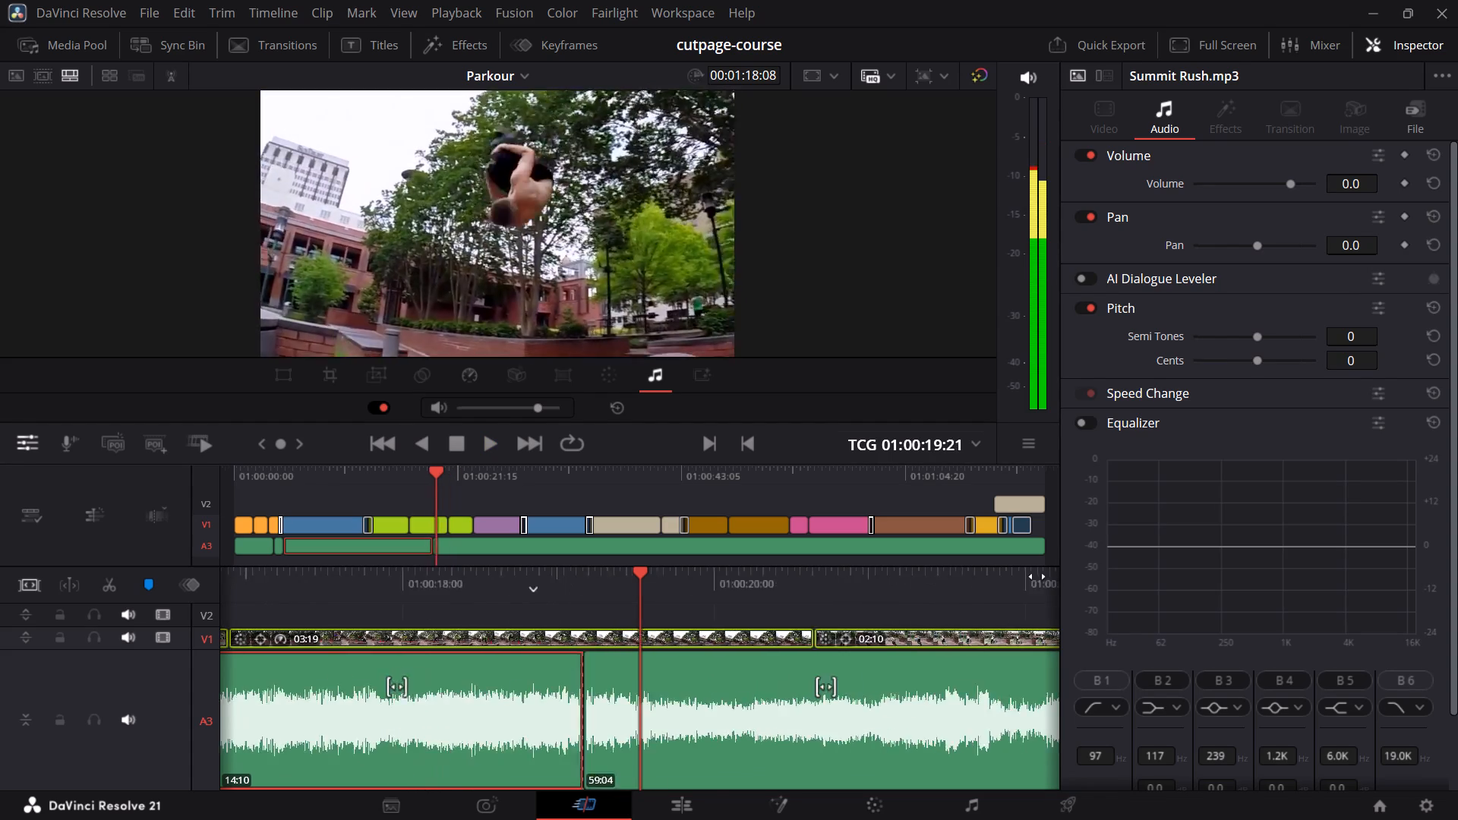
{"action": "left_click_drag", "start_coordinate": [1037, 576], "coordinate": [1109, 575]}
{"action": "key", "text": "space"}
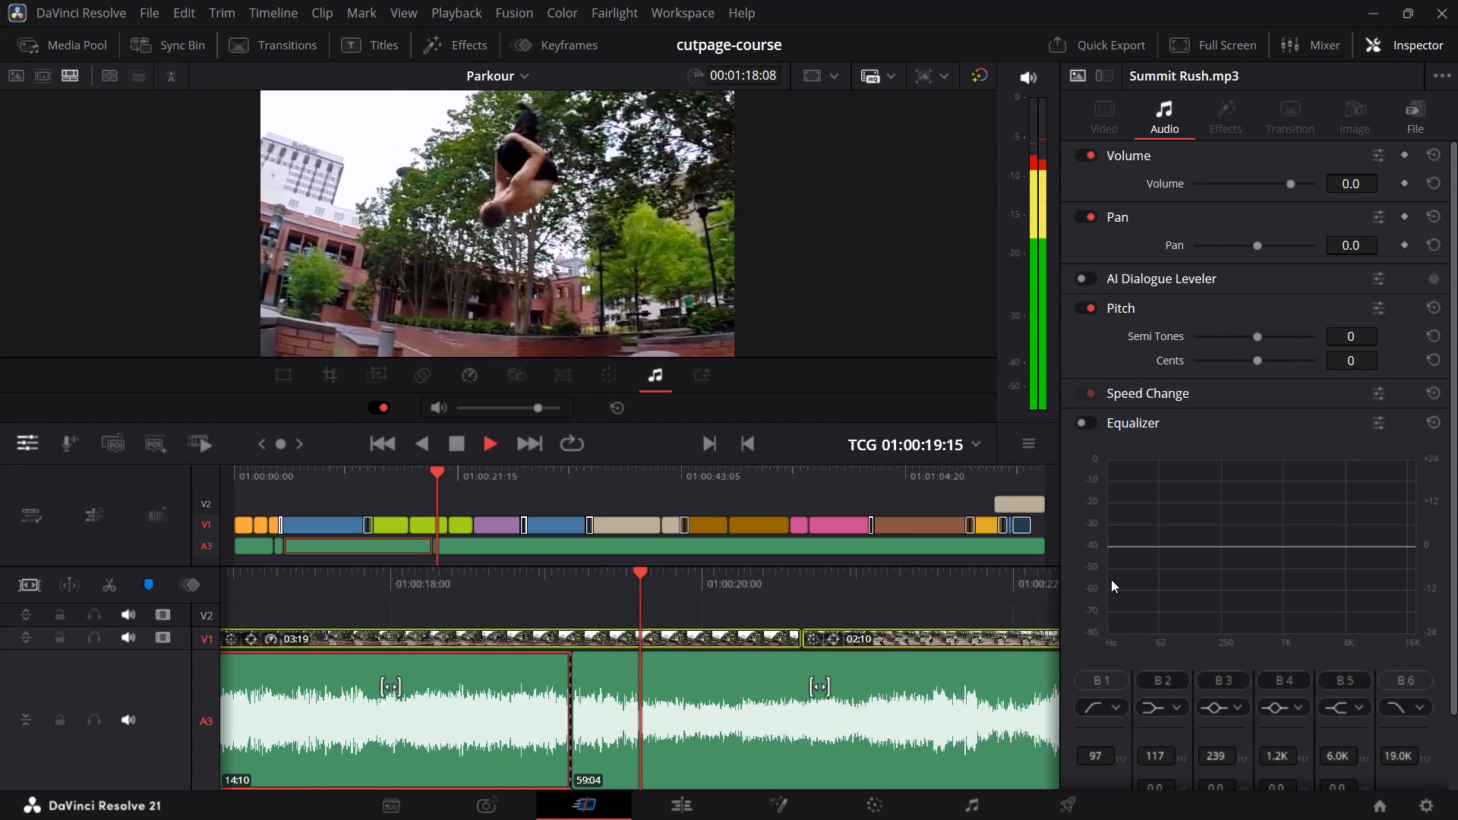
{"action": "key", "text": "space"}
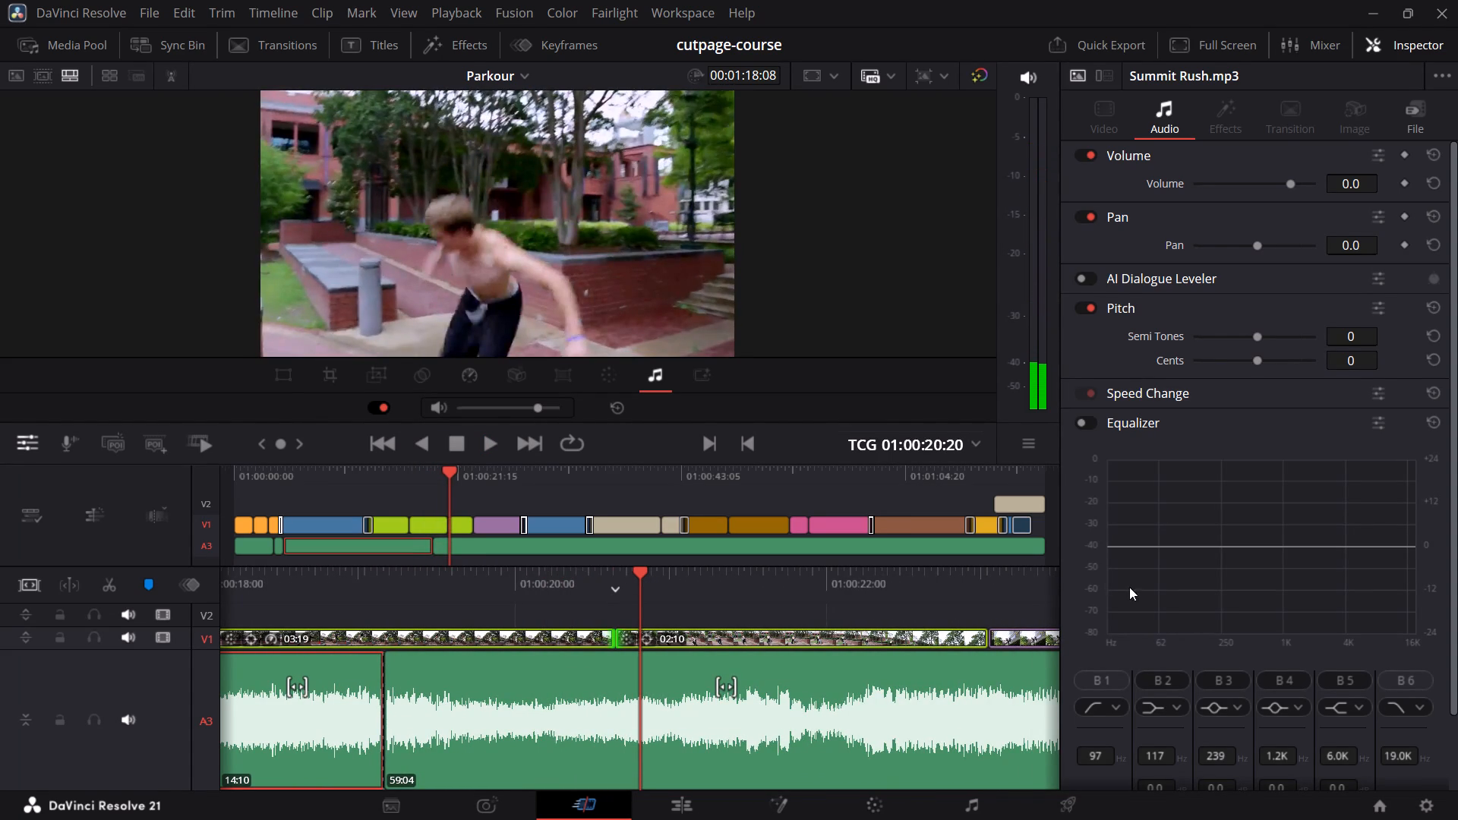
{"action": "left_click", "coordinate": [120, 584]}
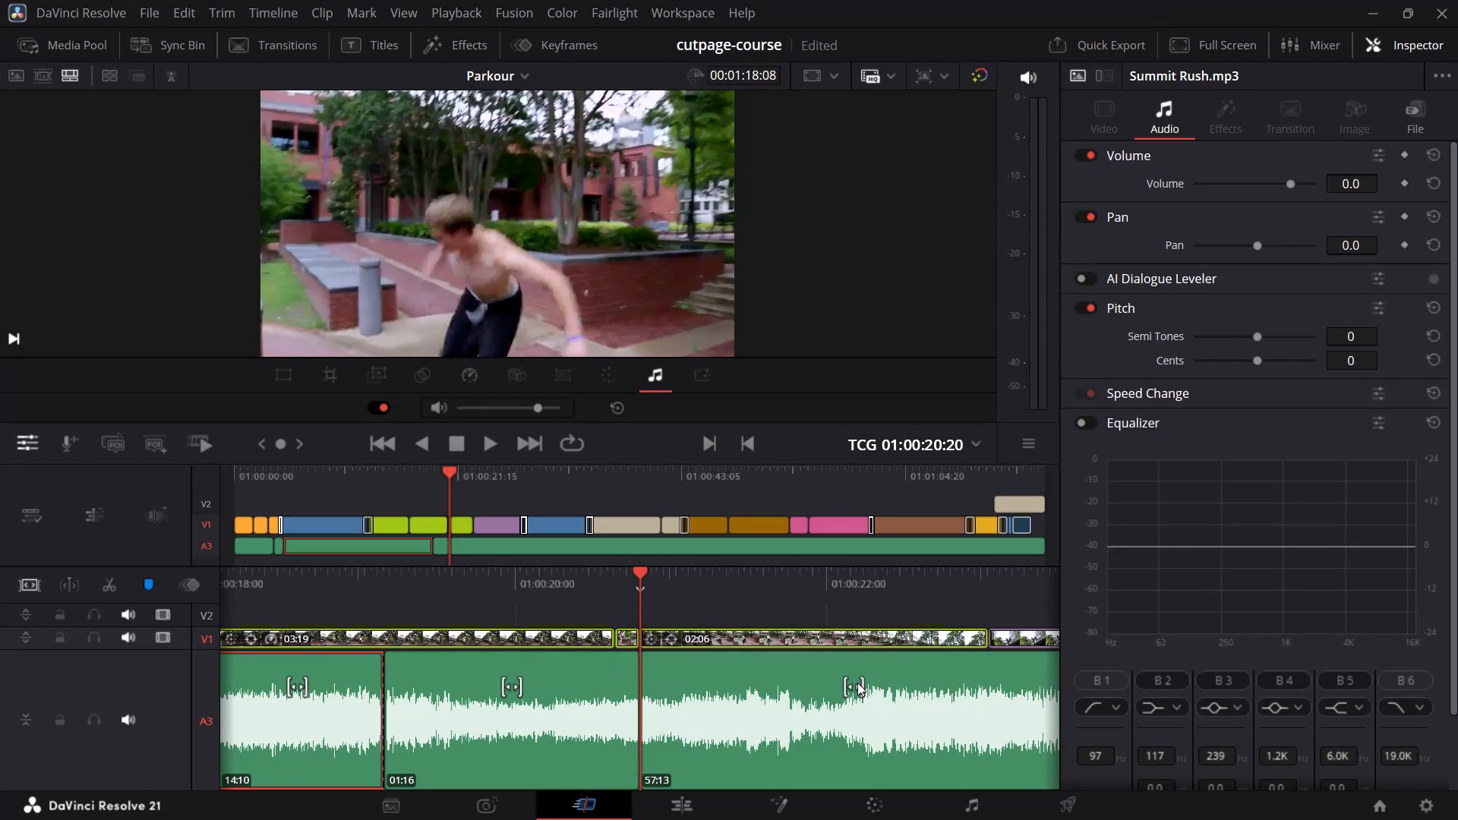
Slip the last Summit Rush.mp3 segment's audio on A3 so its louder passage starts at the 01:00:20:20 cut.
{"action": "left_click_drag", "start_coordinate": [857, 683], "coordinate": [634, 690]}
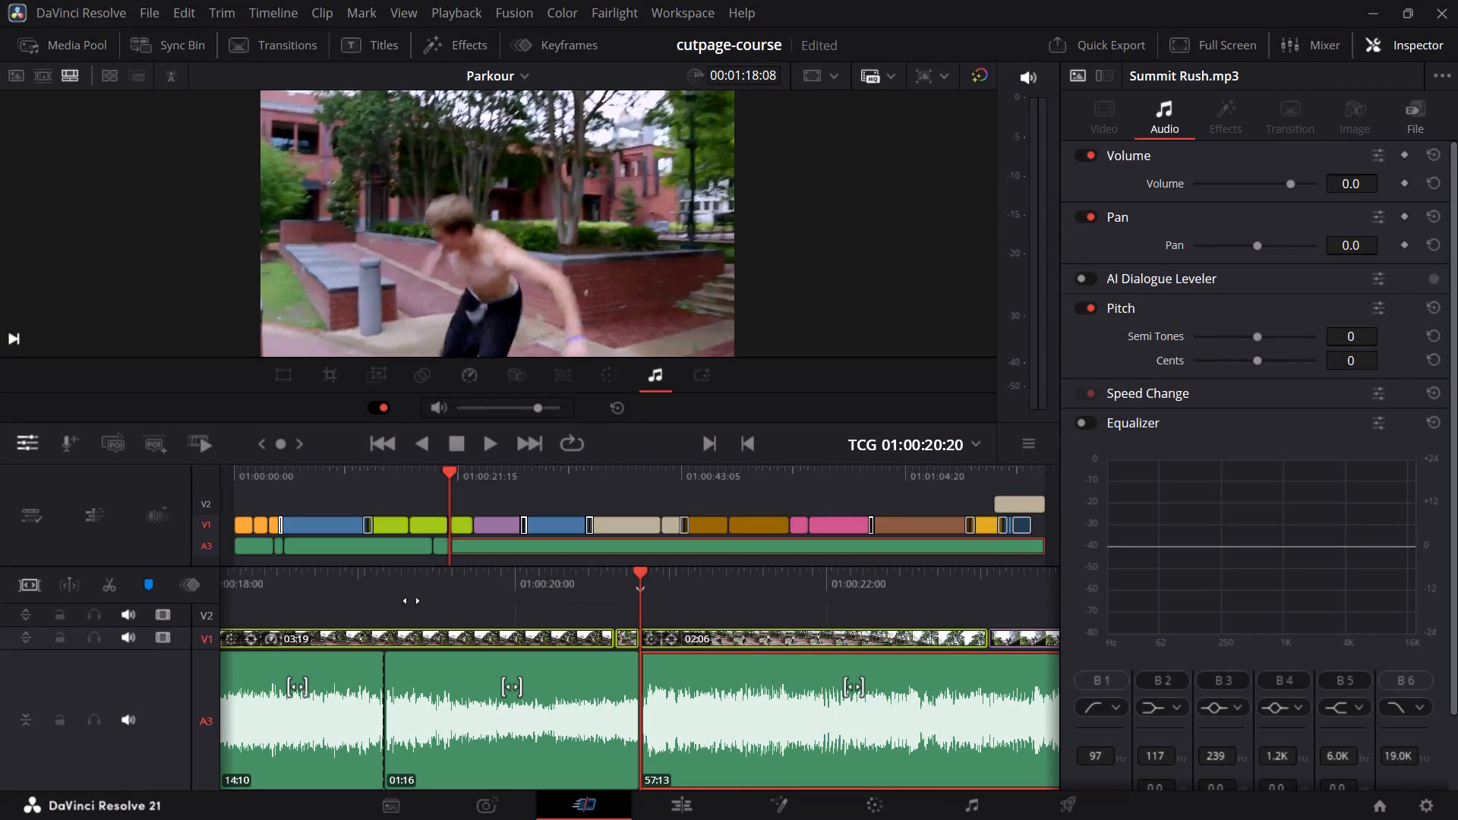
Play from 01:00:20:20 to about 01:00:34:20 to check the music against the transitions into the blue and beige clips.
{"action": "key", "text": "space"}
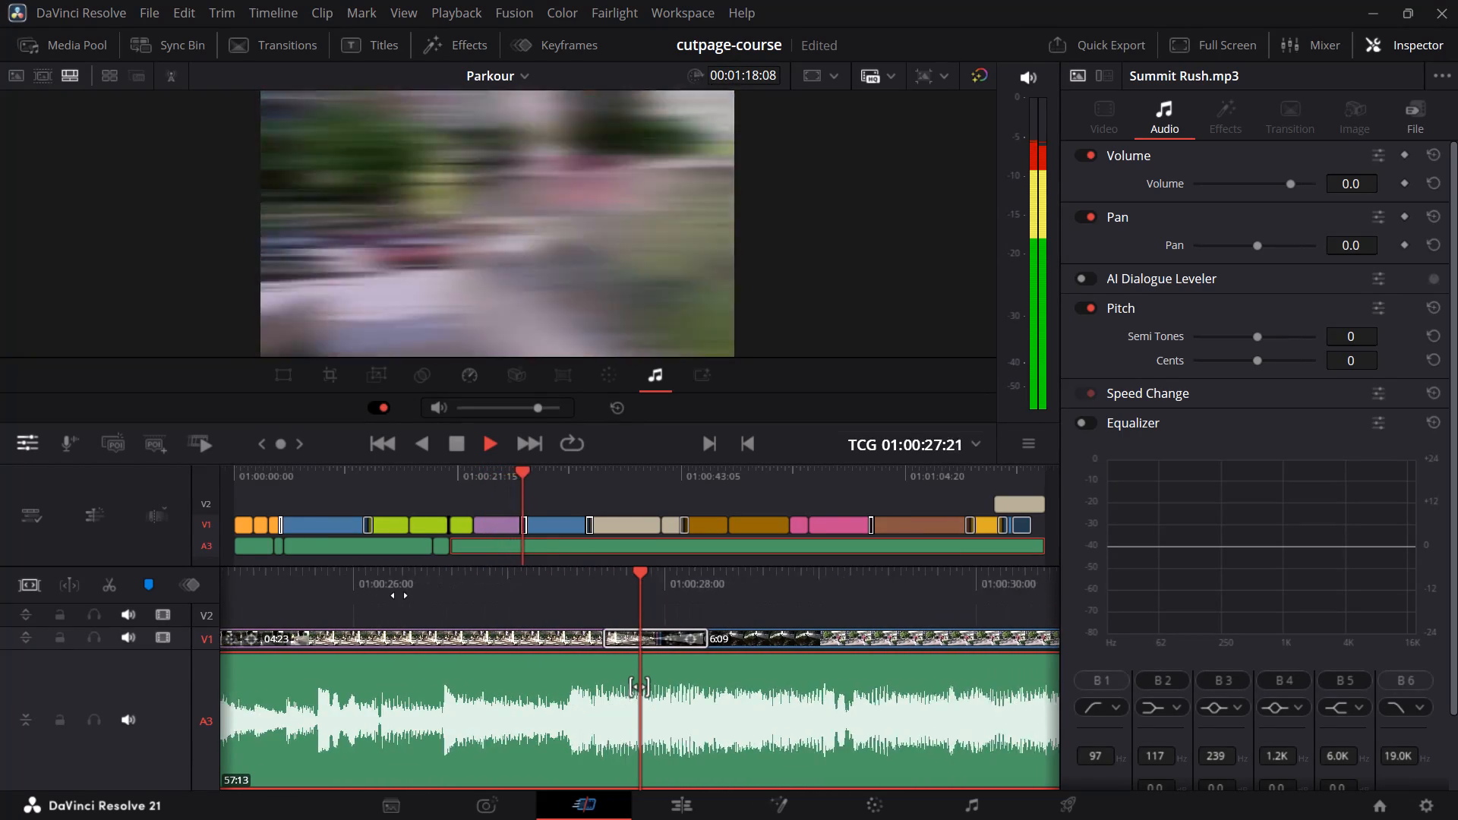
{"action": "key", "text": "space"}
{"action": "key", "text": "space"}
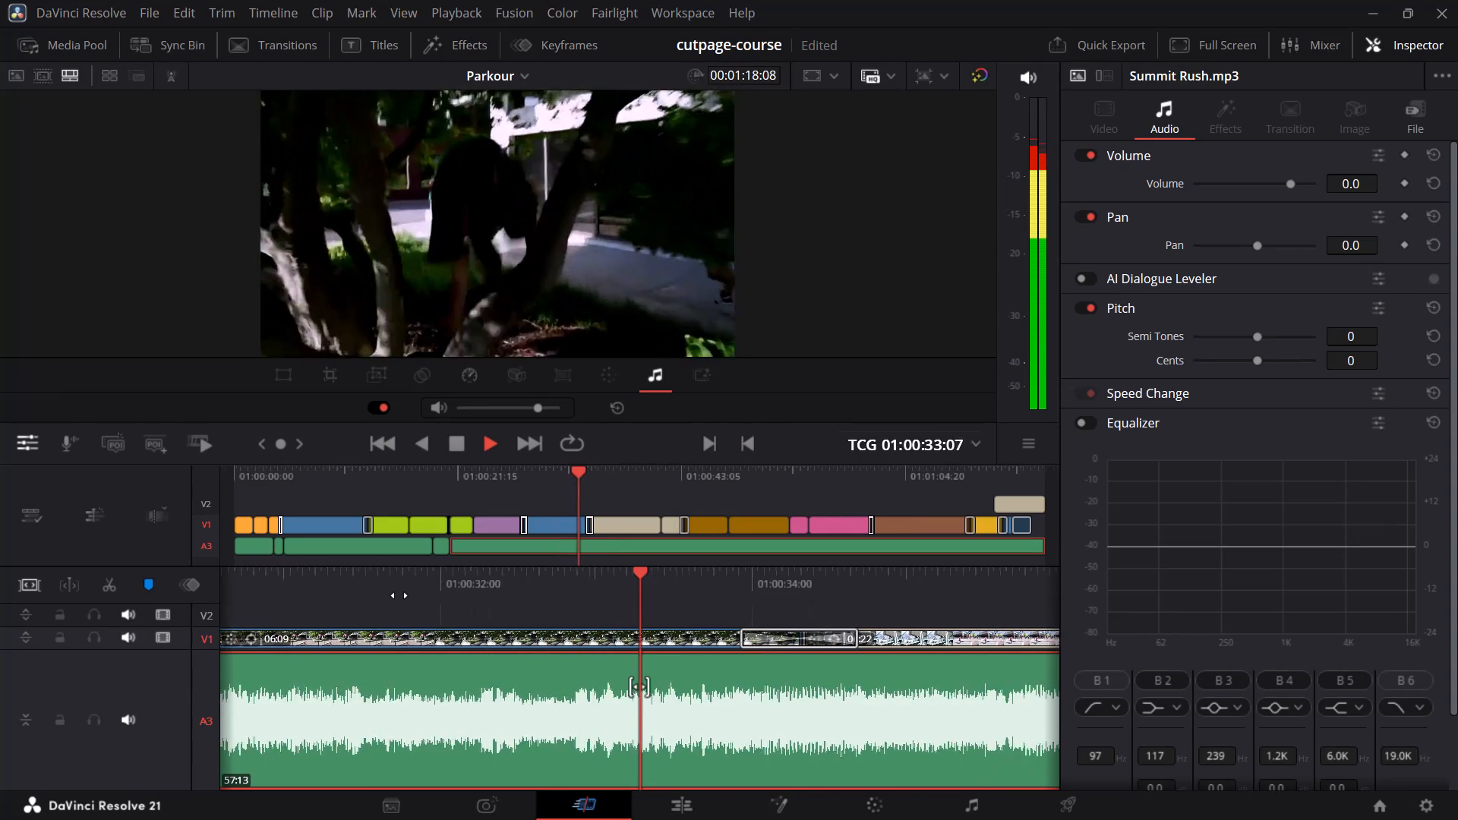
{"action": "key", "text": "space"}
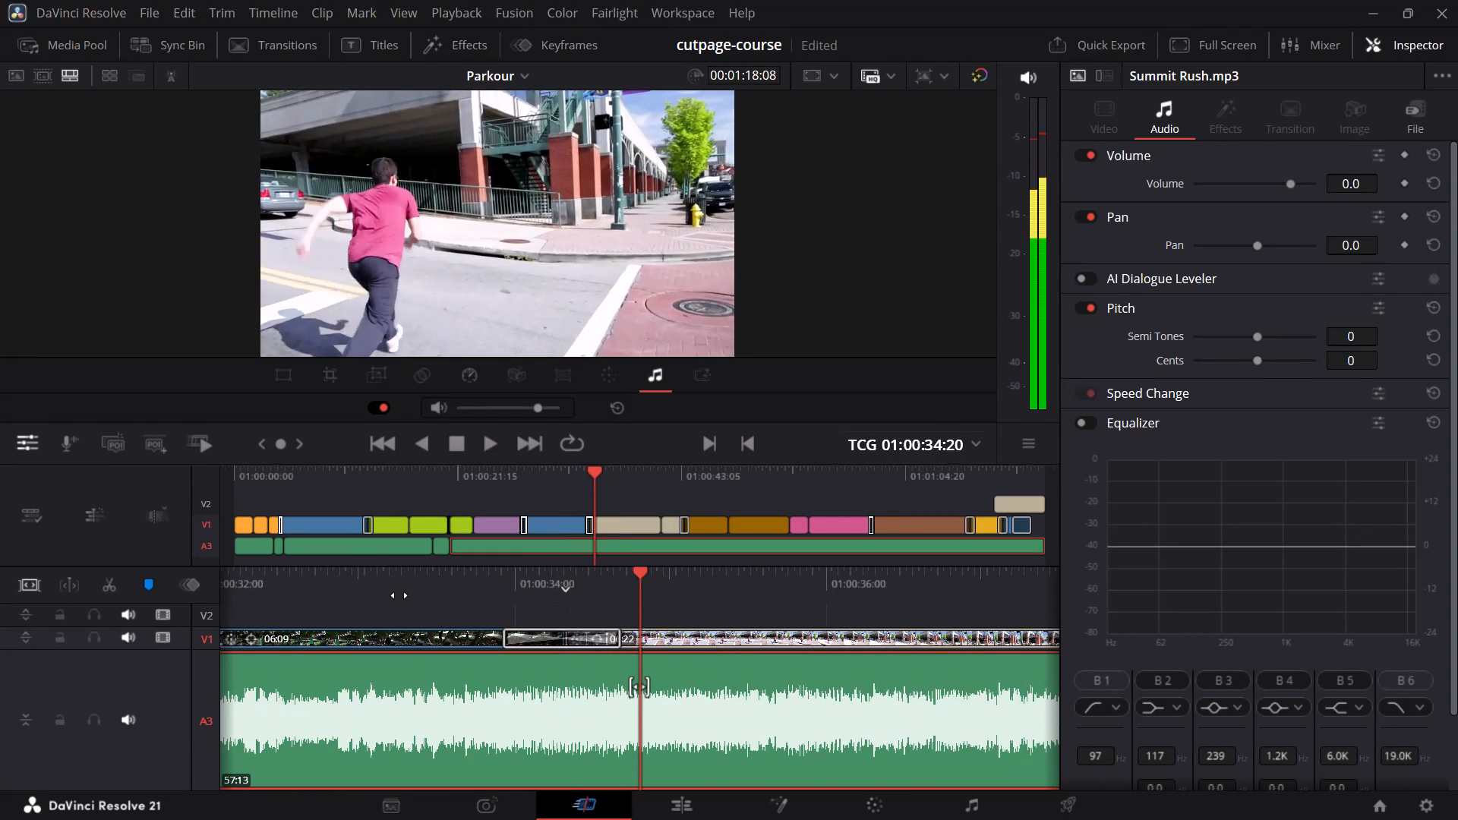
Replay the music around the blue-to-beige transition and split Summit Rush.mp3 on A3 at the transition's start, 01:00:33:23.
{"action": "left_click", "coordinate": [595, 471]}
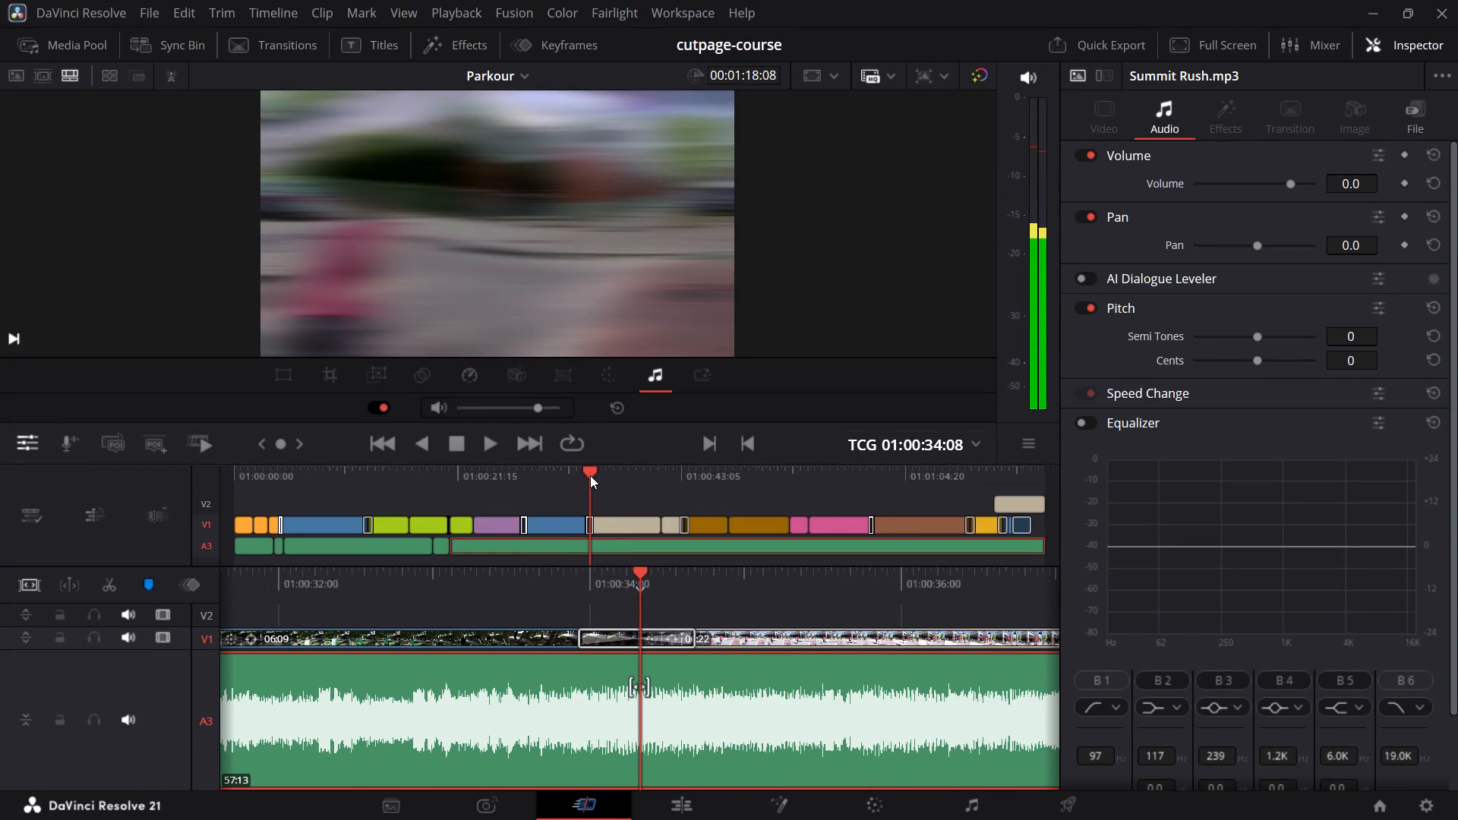
{"action": "key", "text": "space"}
{"action": "key", "text": "space"}
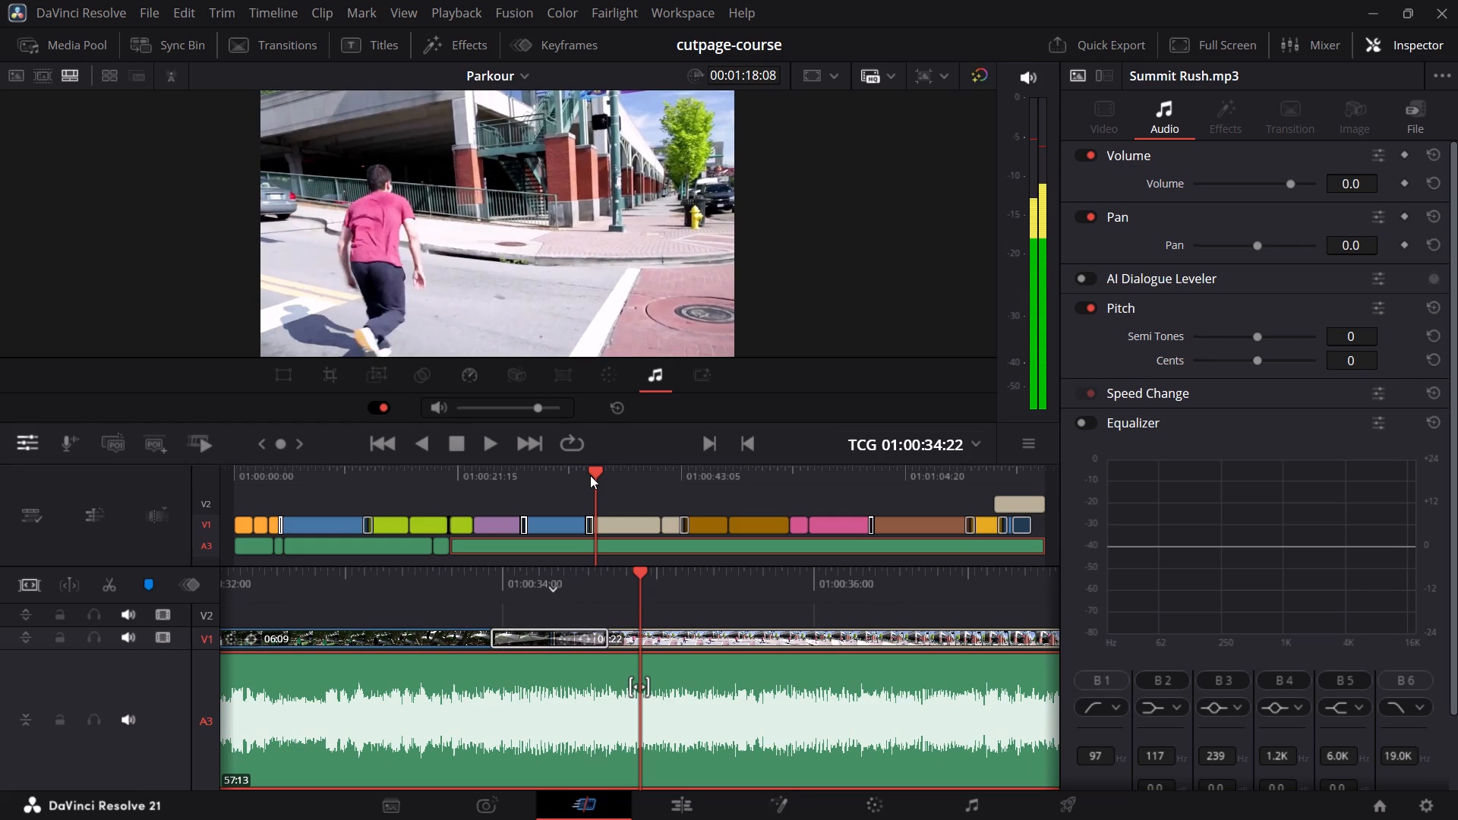
{"action": "left_click", "coordinate": [590, 469]}
{"action": "left_click", "coordinate": [592, 468]}
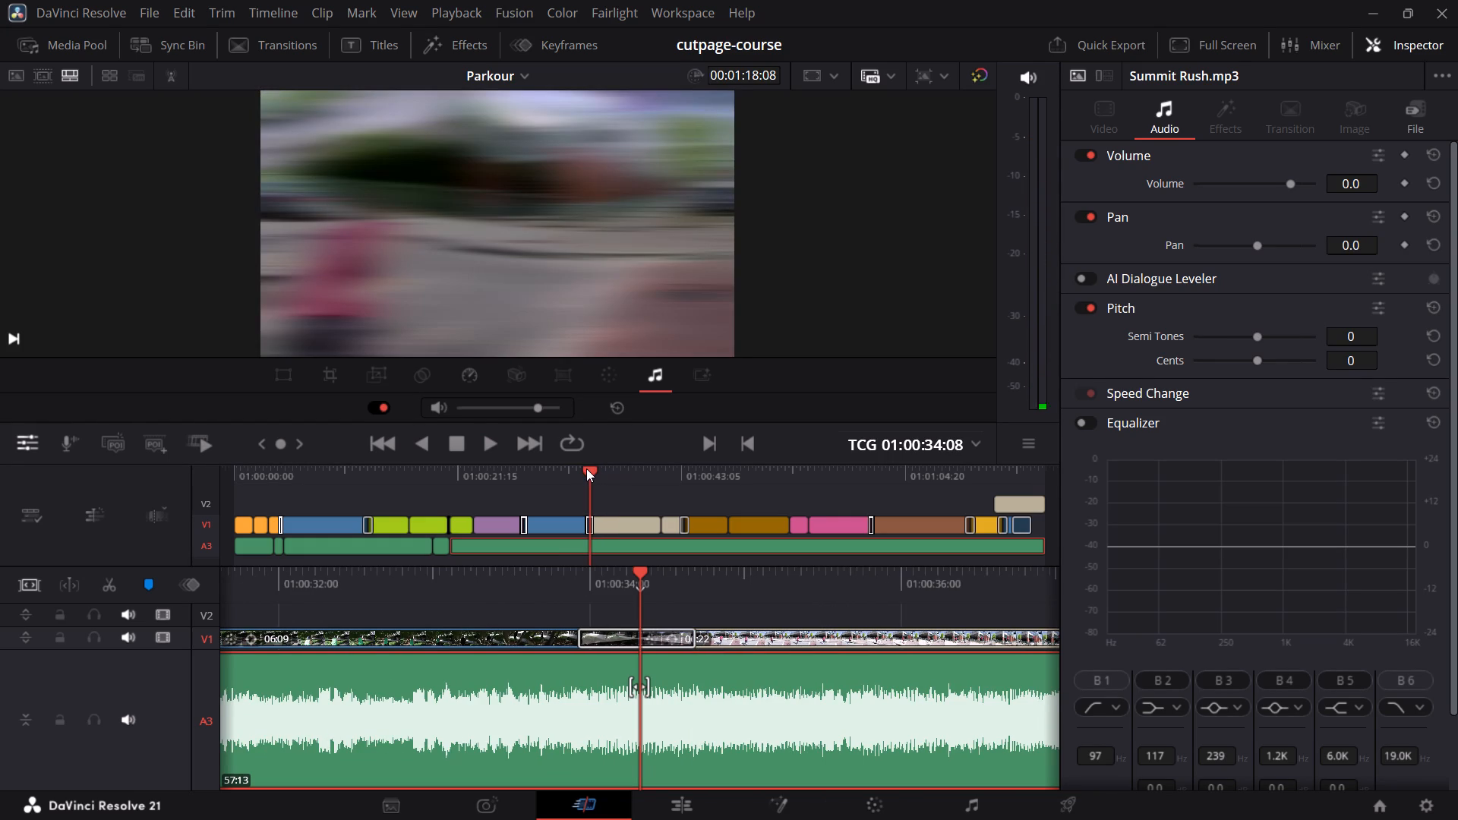
{"action": "left_click_drag", "start_coordinate": [683, 576], "coordinate": [726, 585]}
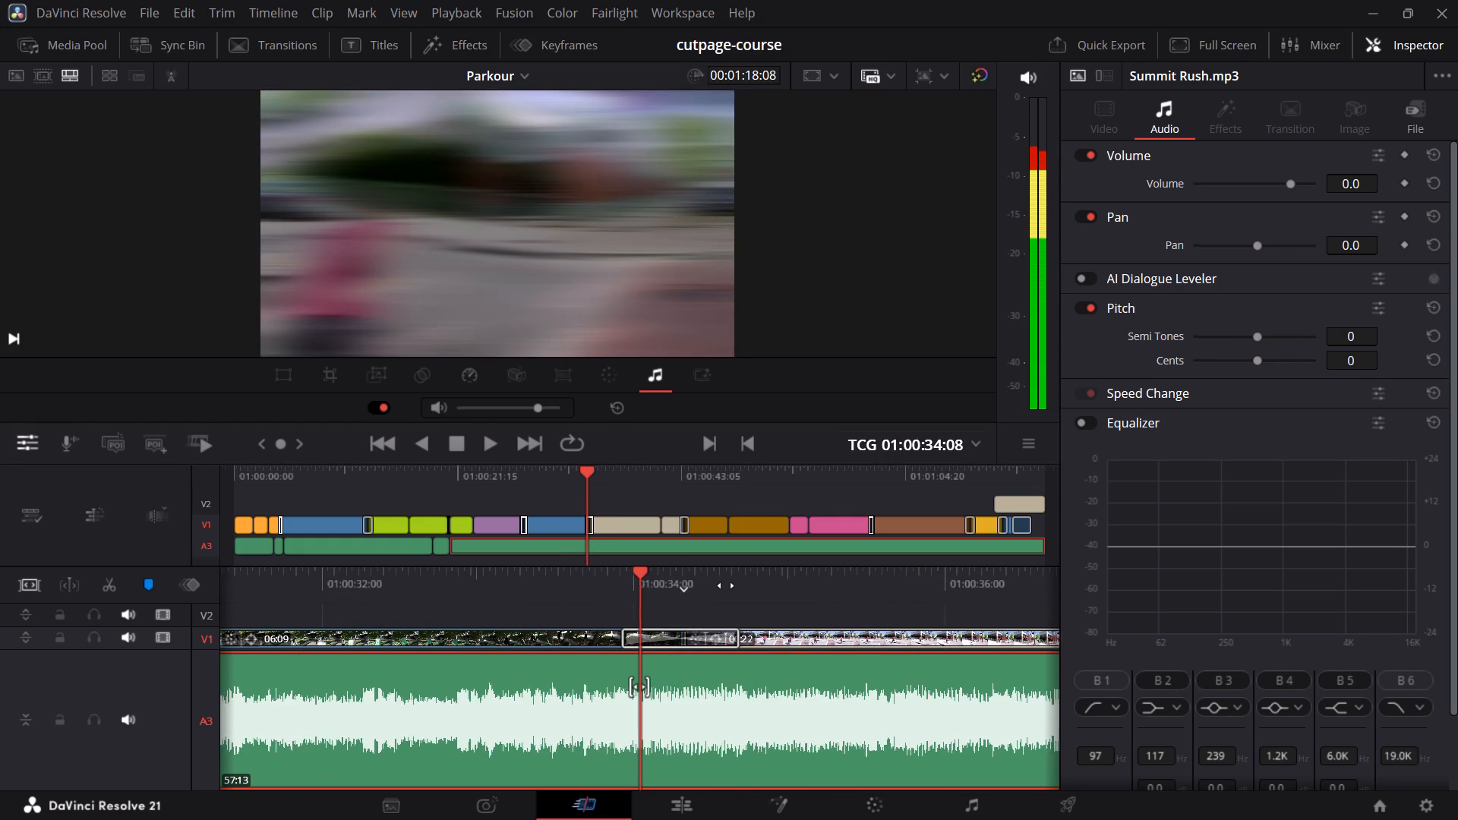
{"action": "left_click_drag", "start_coordinate": [726, 585], "coordinate": [750, 588]}
{"action": "key", "text": "space"}
{"action": "key", "text": "space"}
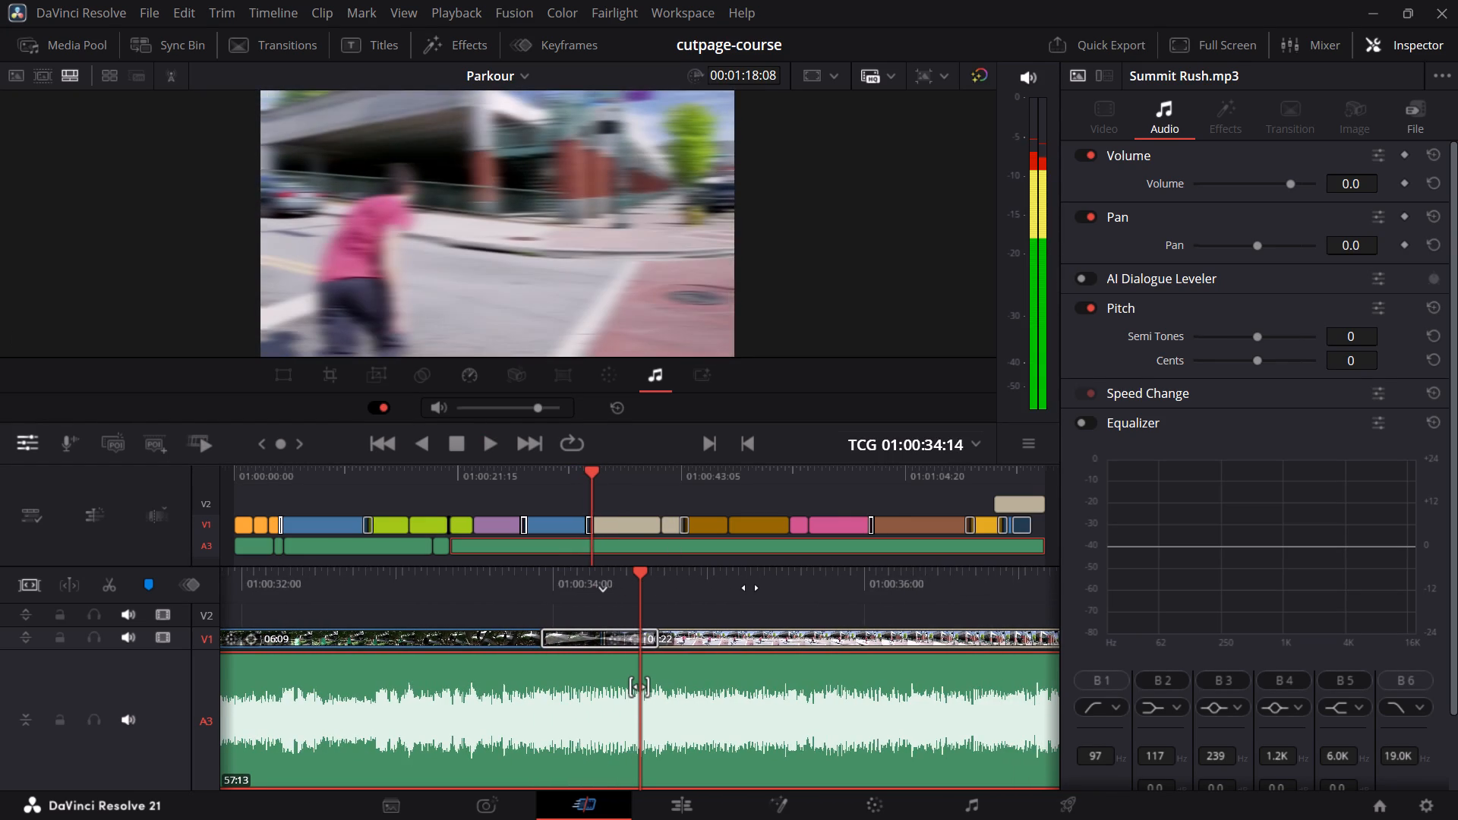
{"action": "left_click_drag", "start_coordinate": [737, 586], "coordinate": [829, 585]}
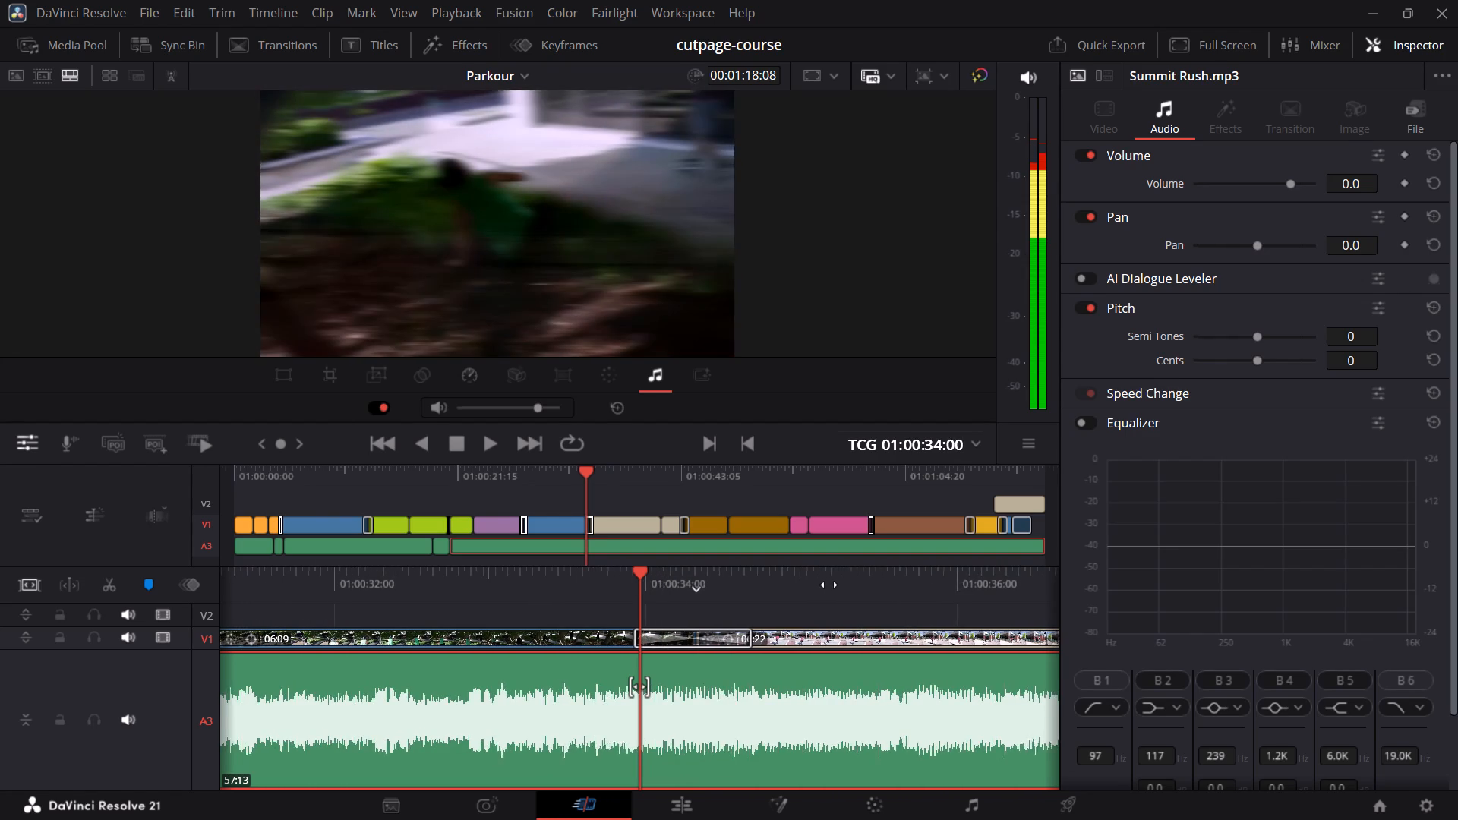
{"action": "left_click_drag", "start_coordinate": [829, 585], "coordinate": [834, 585]}
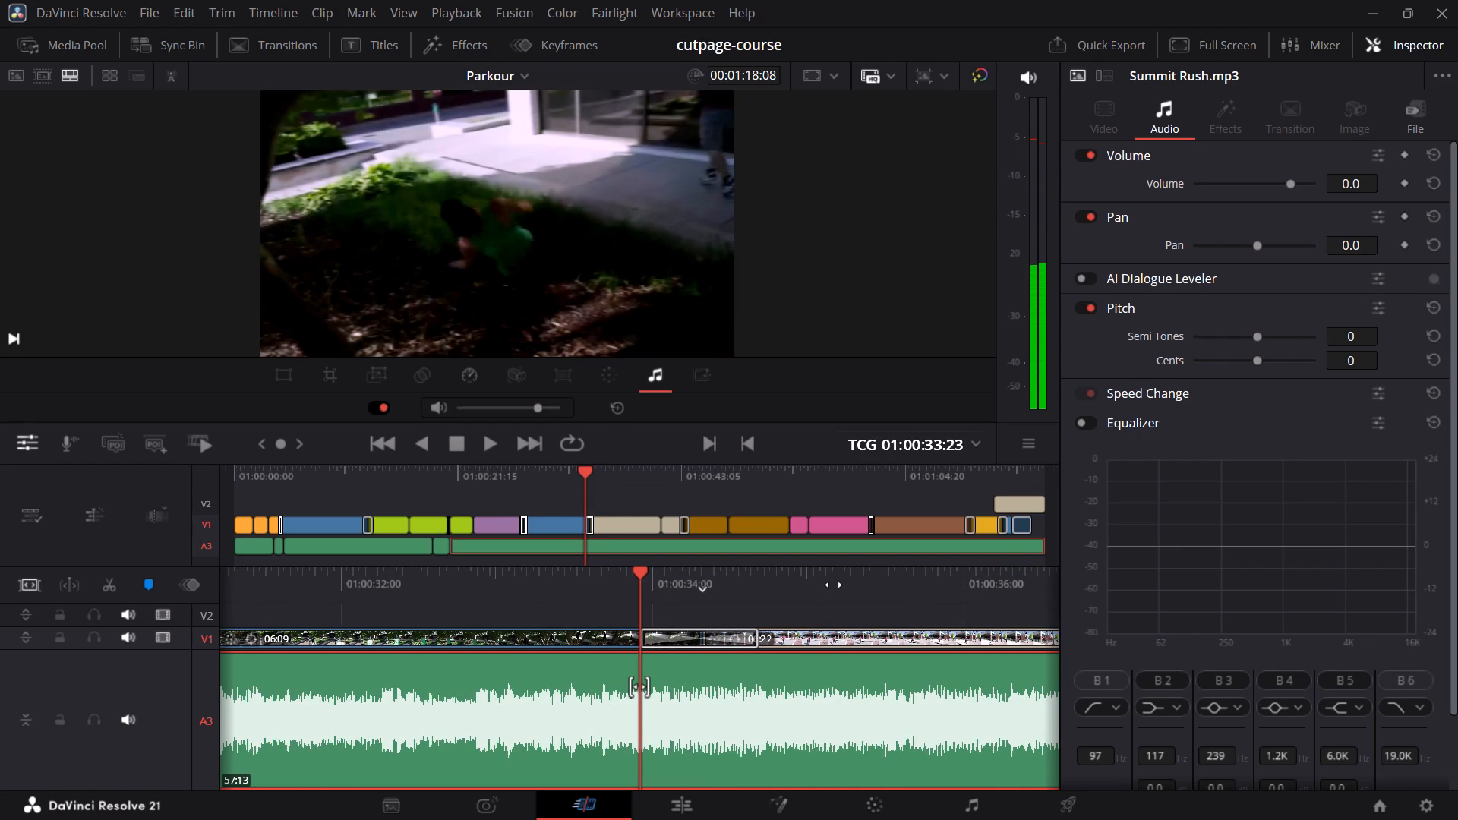
{"action": "left_click_drag", "start_coordinate": [834, 585], "coordinate": [838, 585]}
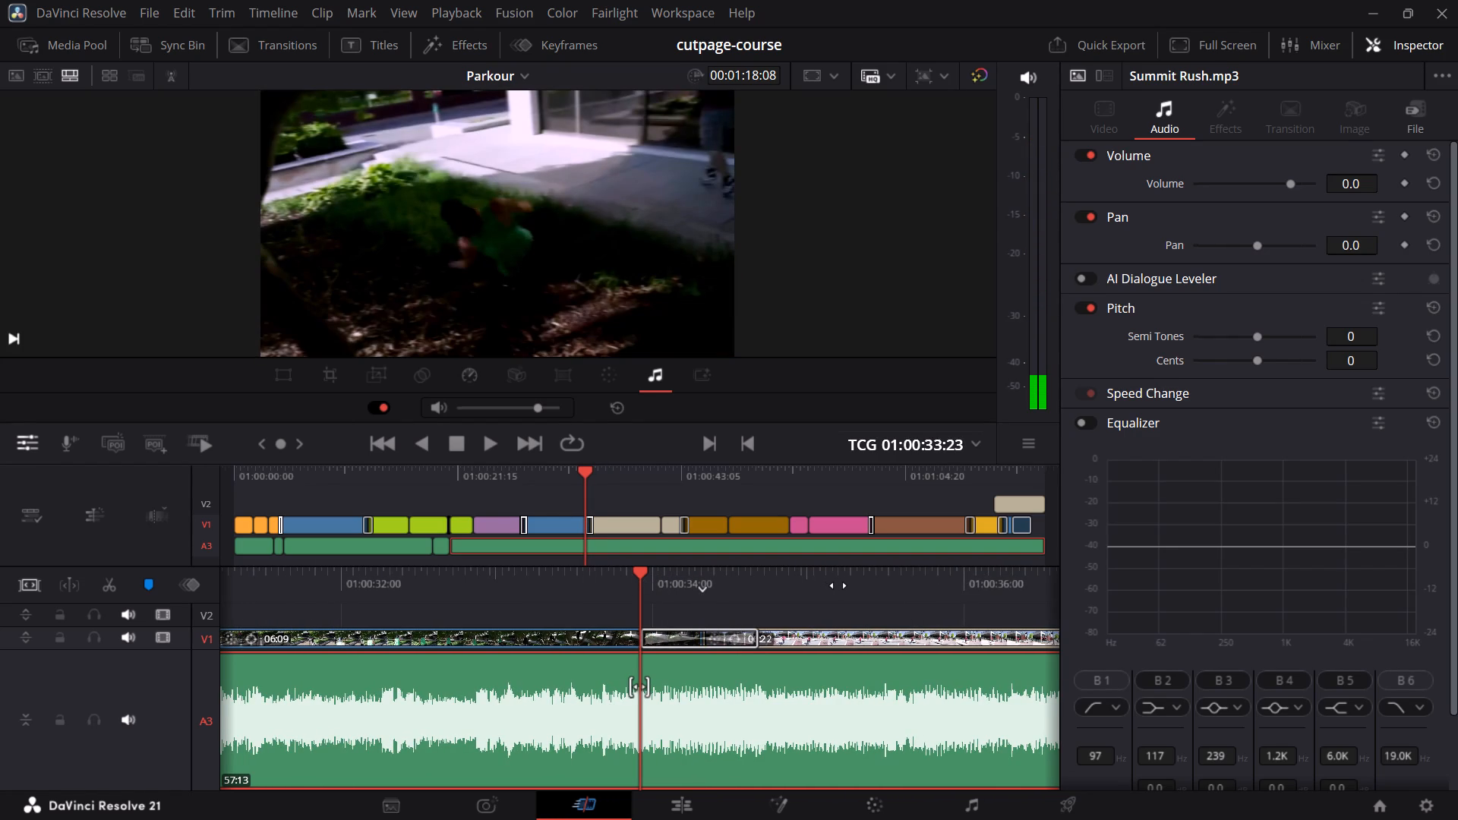
{"action": "left_click_drag", "start_coordinate": [838, 585], "coordinate": [842, 586]}
{"action": "left_click", "coordinate": [114, 587]}
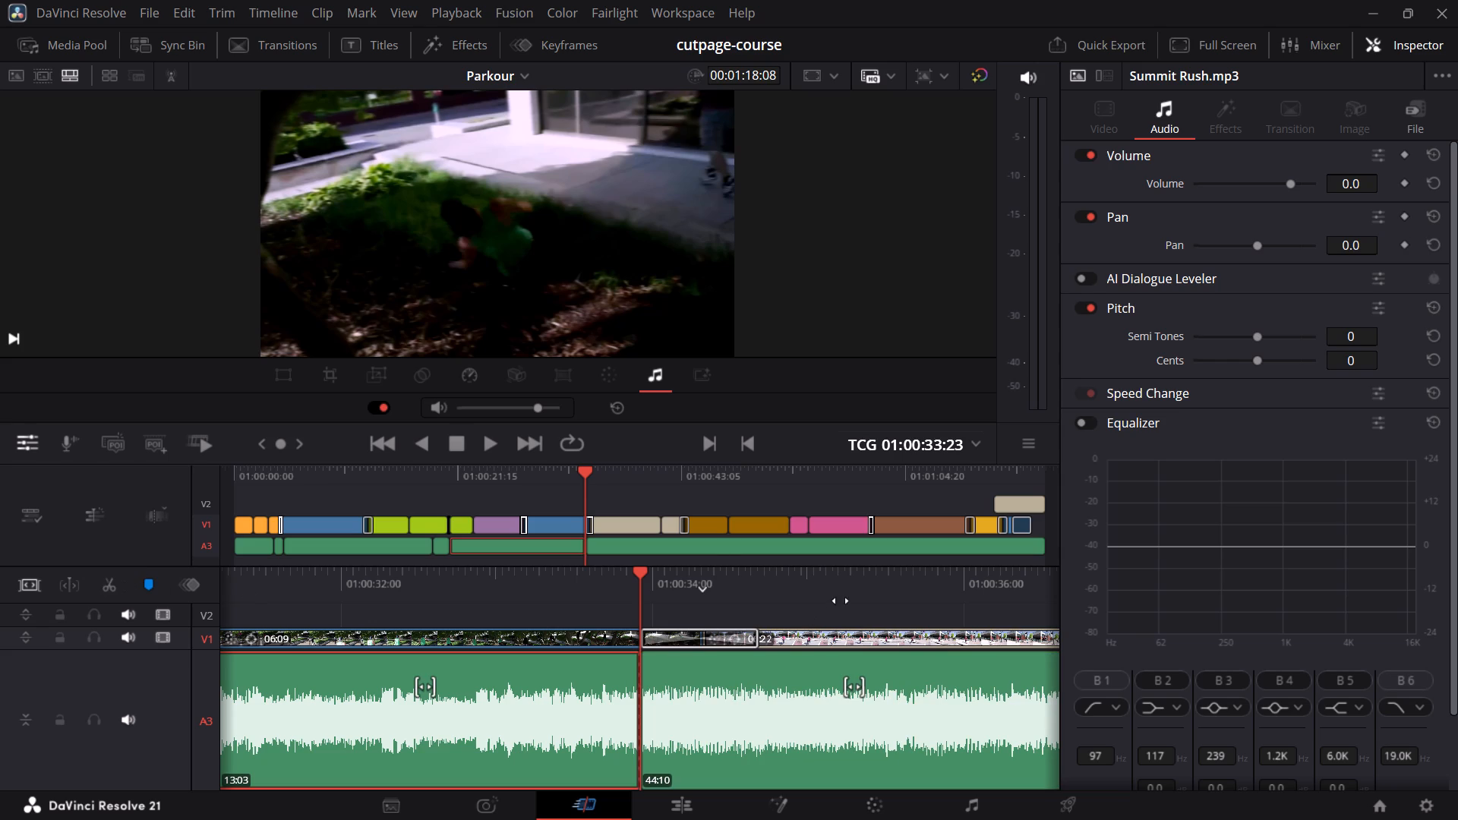
Slip the Summit Rush.mp3 segment after the 01:00:33:23 cut in small adjustments, playing it against the transition and the beige clip.
{"action": "left_click_drag", "start_coordinate": [834, 578], "coordinate": [815, 579]}
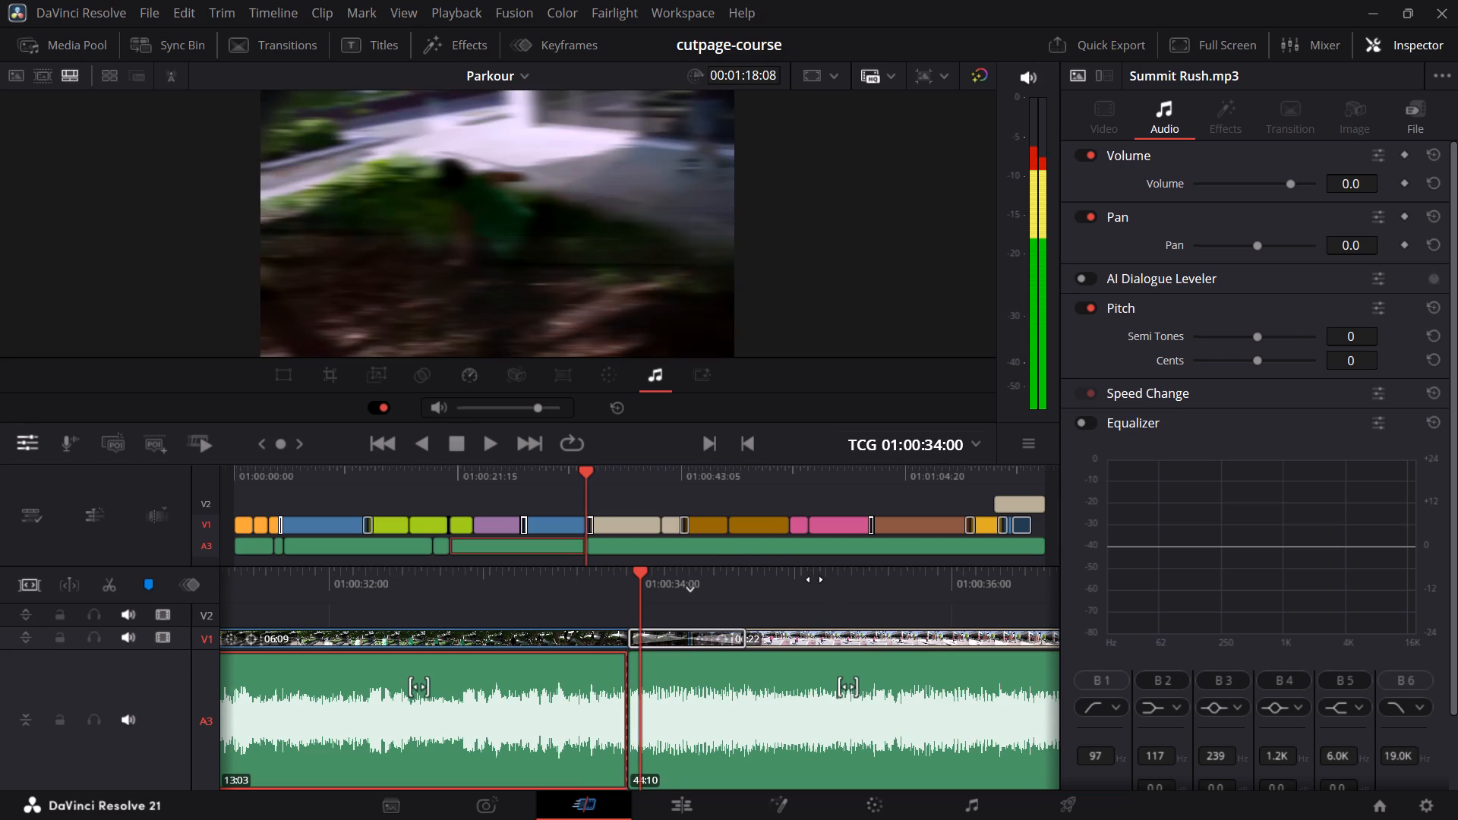
{"action": "left_click_drag", "start_coordinate": [815, 579], "coordinate": [797, 582]}
{"action": "left_click_drag", "start_coordinate": [837, 683], "coordinate": [823, 683]}
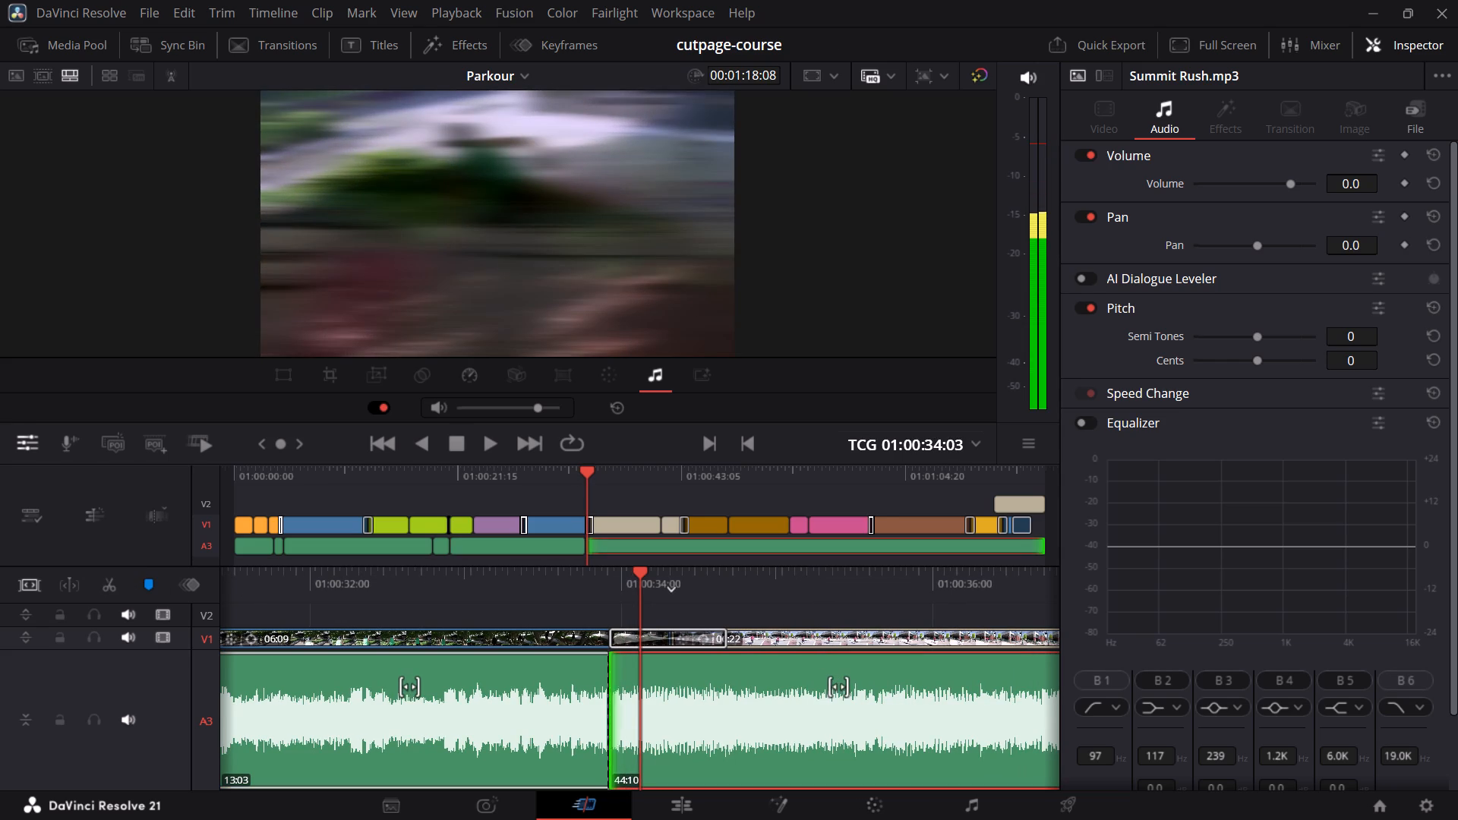
{"action": "left_click_drag", "start_coordinate": [823, 683], "coordinate": [797, 681]}
{"action": "key", "text": "space"}
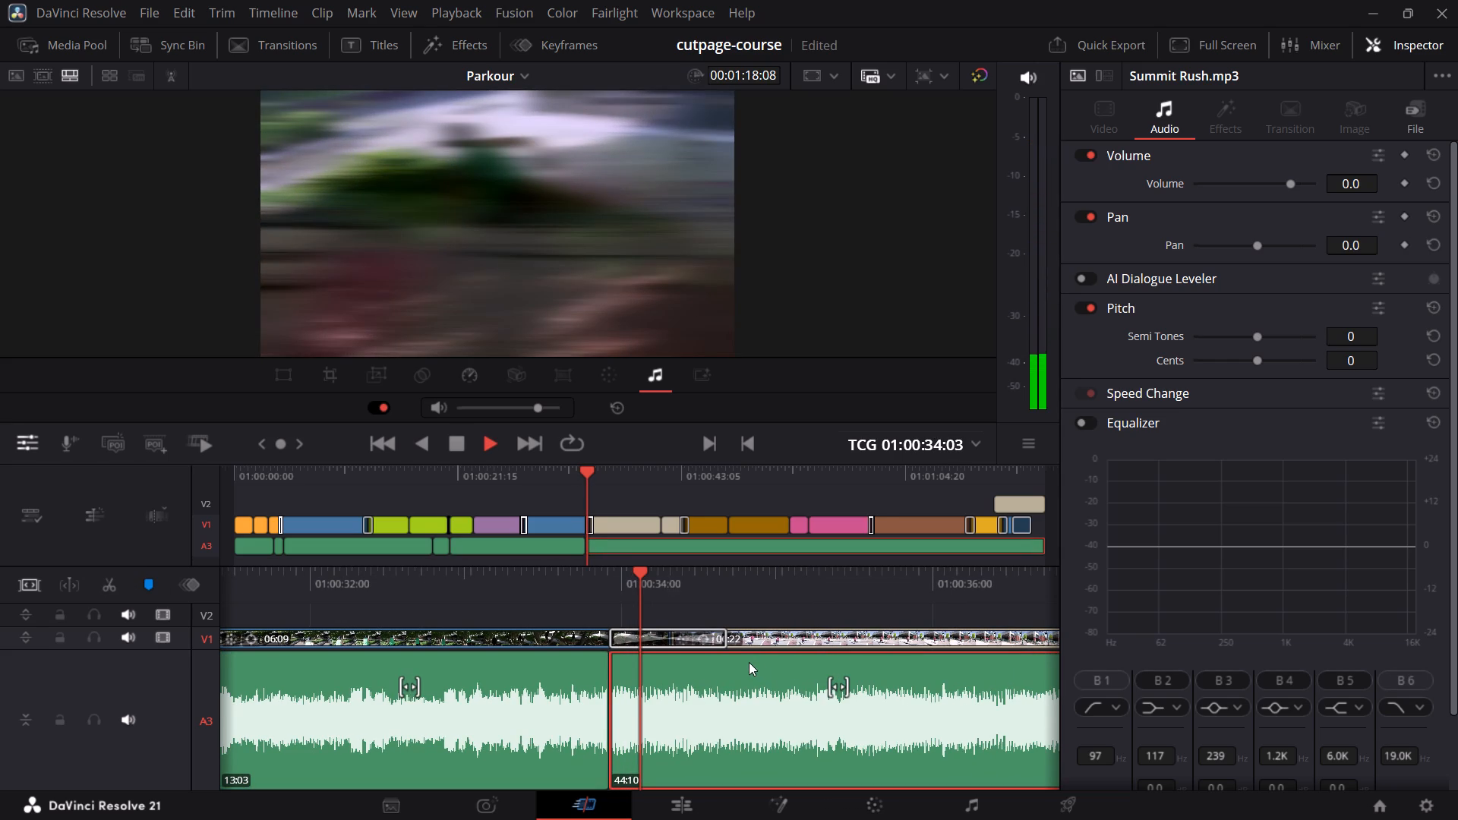
{"action": "key", "text": "space"}
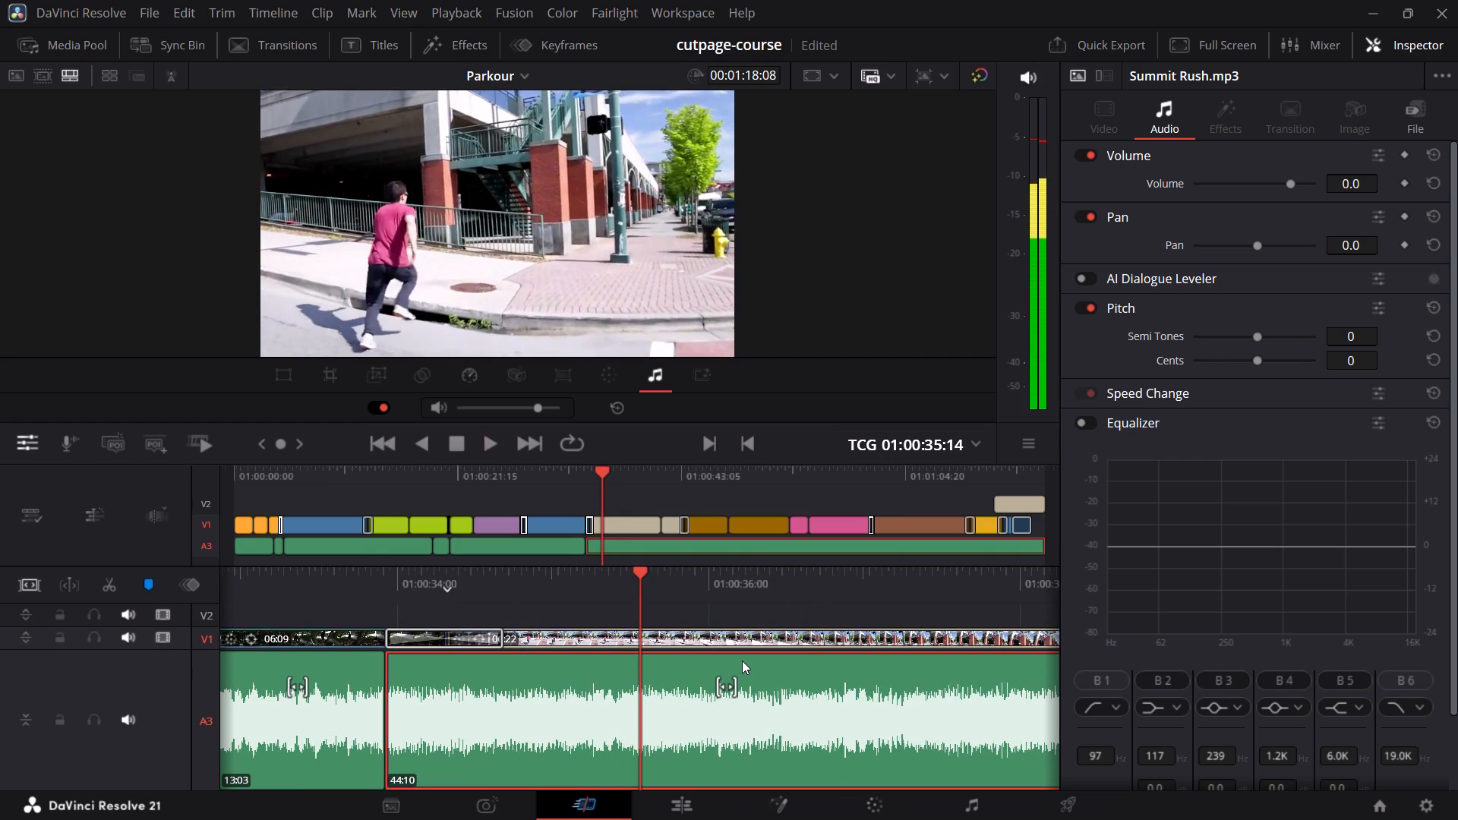
{"action": "left_click_drag", "start_coordinate": [726, 684], "coordinate": [860, 683]}
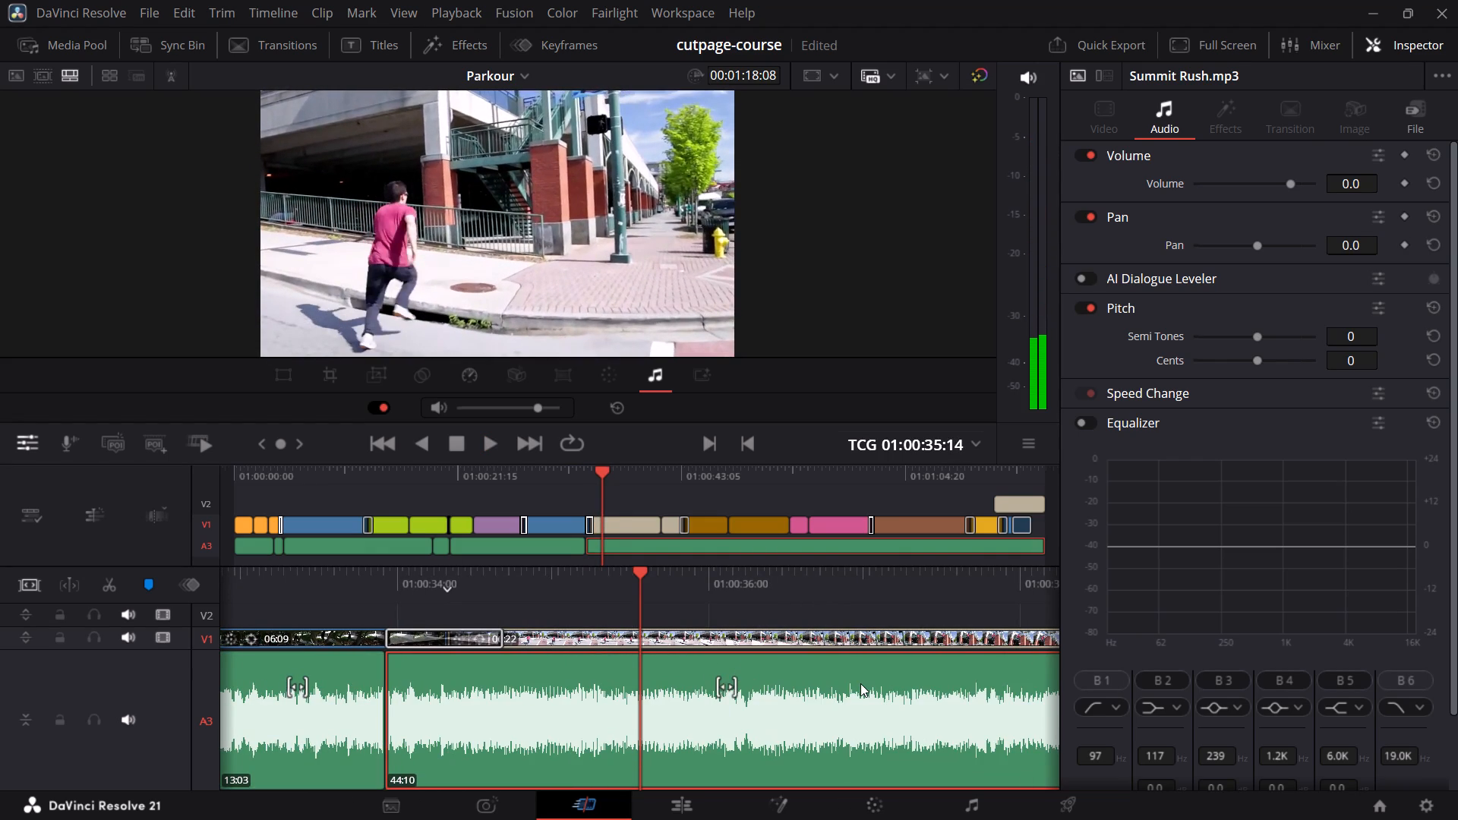
{"action": "key", "text": "space"}
{"action": "key", "text": "space"}
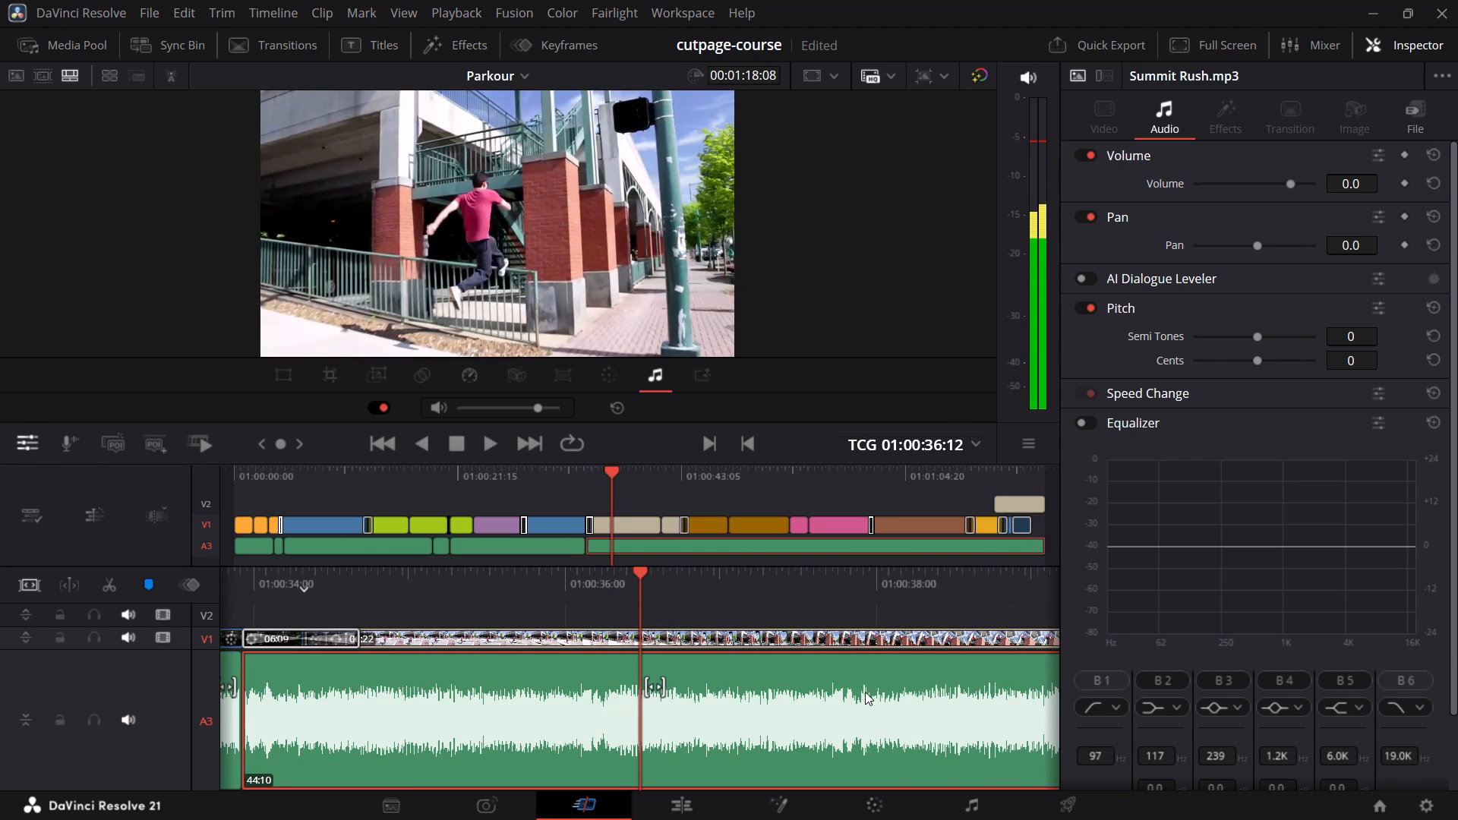
Play from the 01:00:33:23 cut to about 01:01:03:00 to check the music up to the brown clip's jump.
{"action": "left_click", "coordinate": [585, 475]}
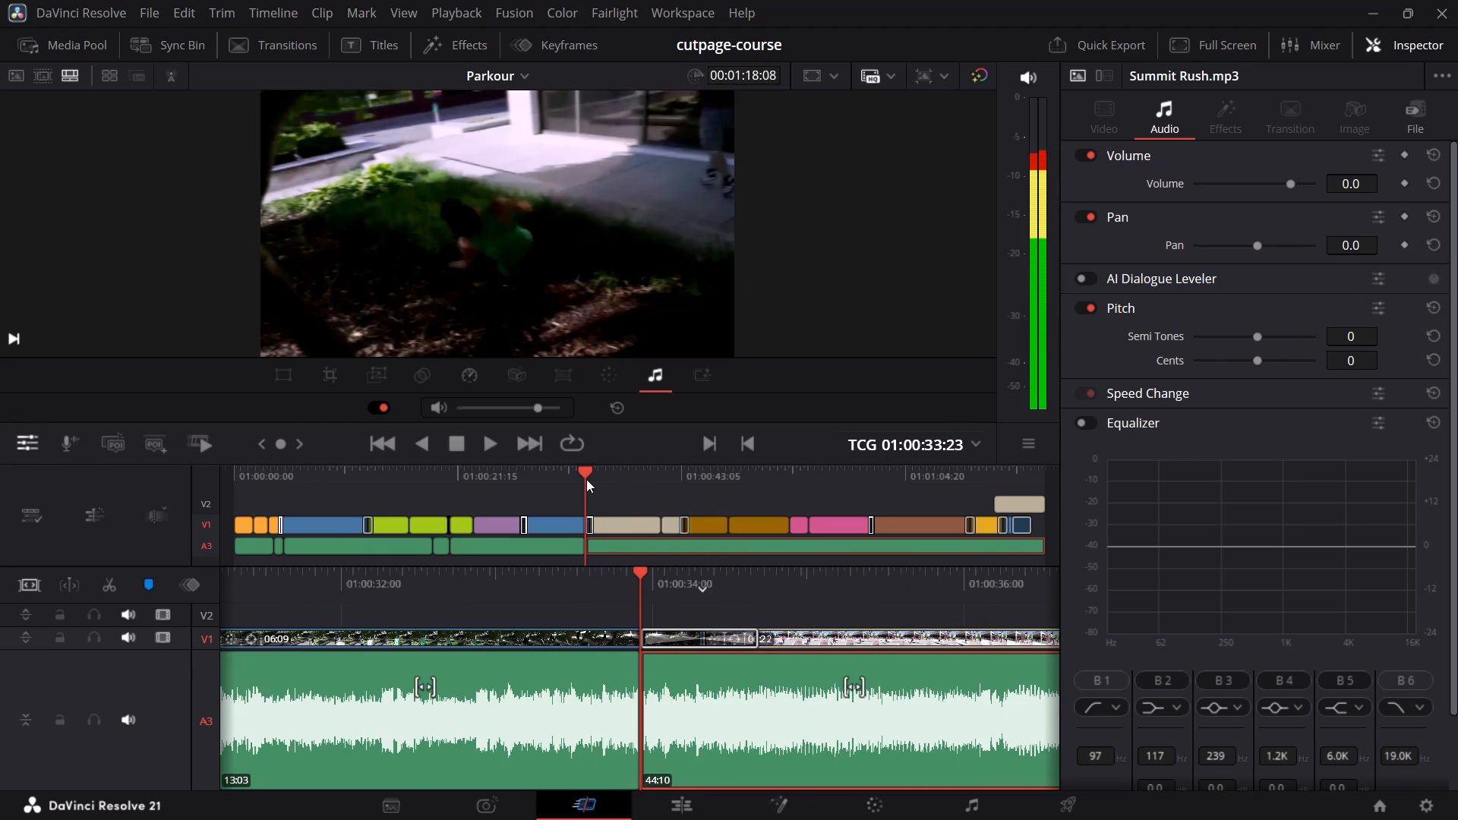
{"action": "key", "text": "space"}
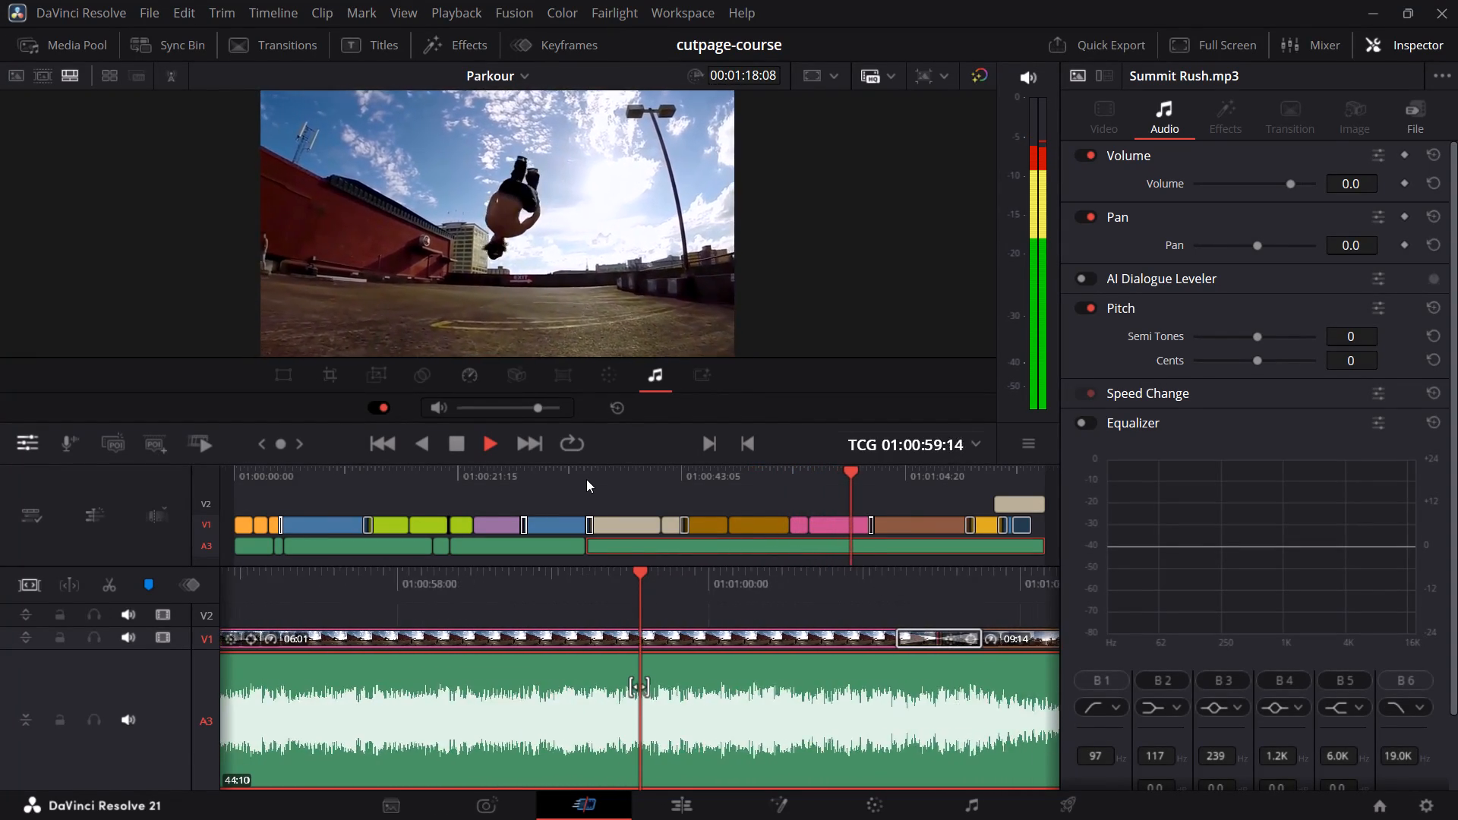
{"action": "key", "text": "space"}
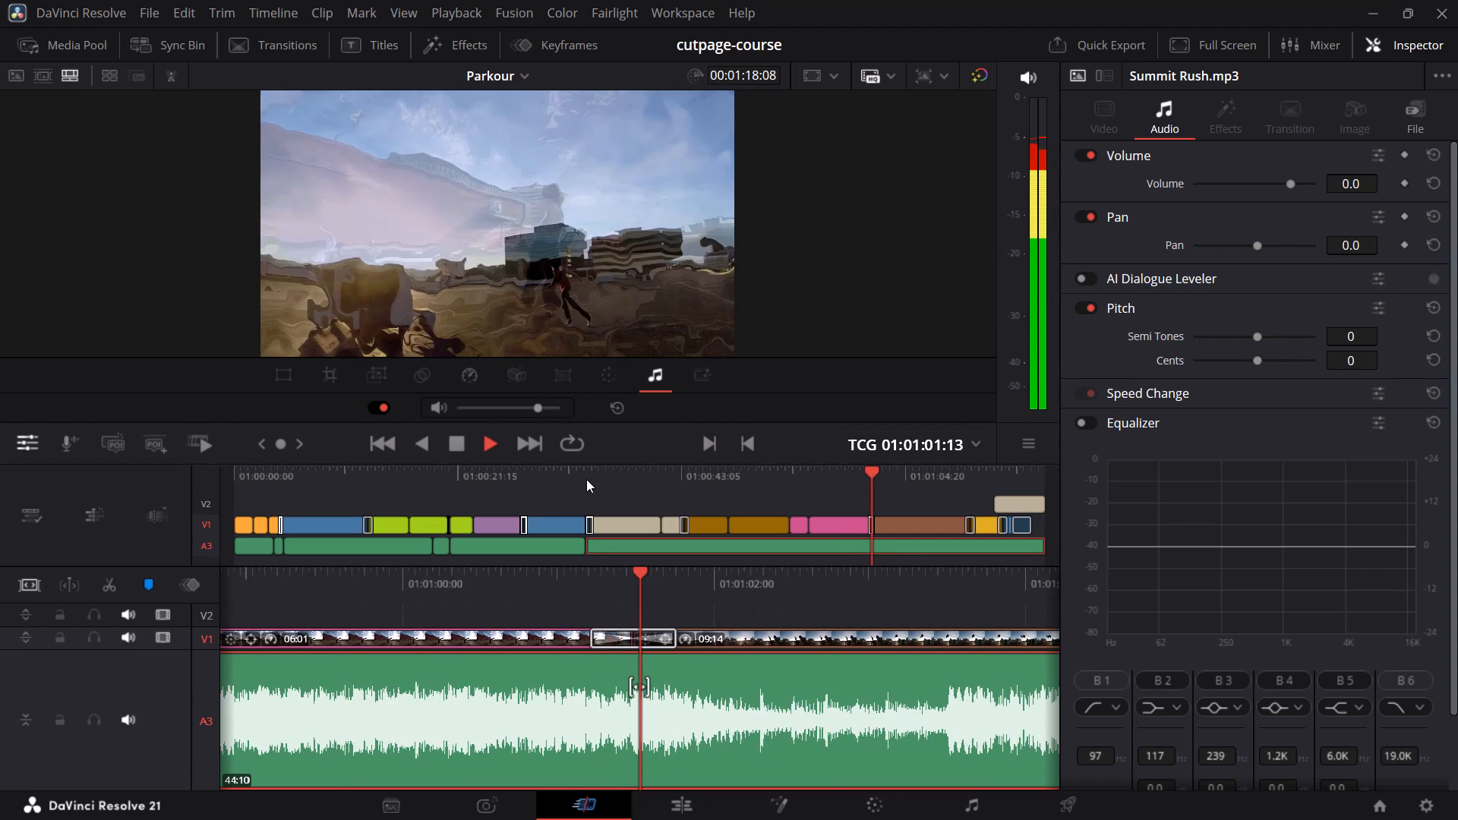
{"action": "key", "text": "space"}
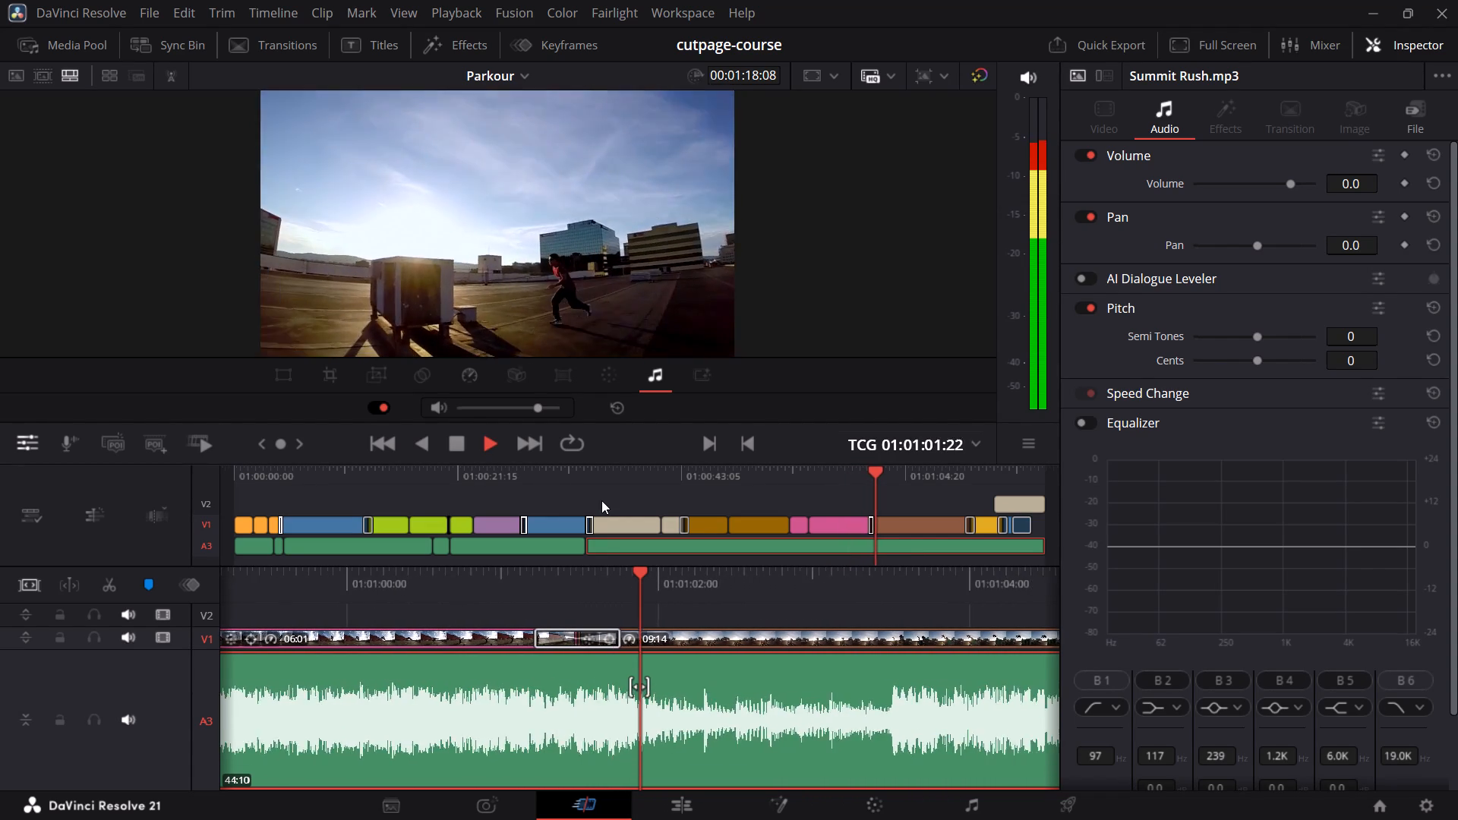
{"action": "key", "text": "space"}
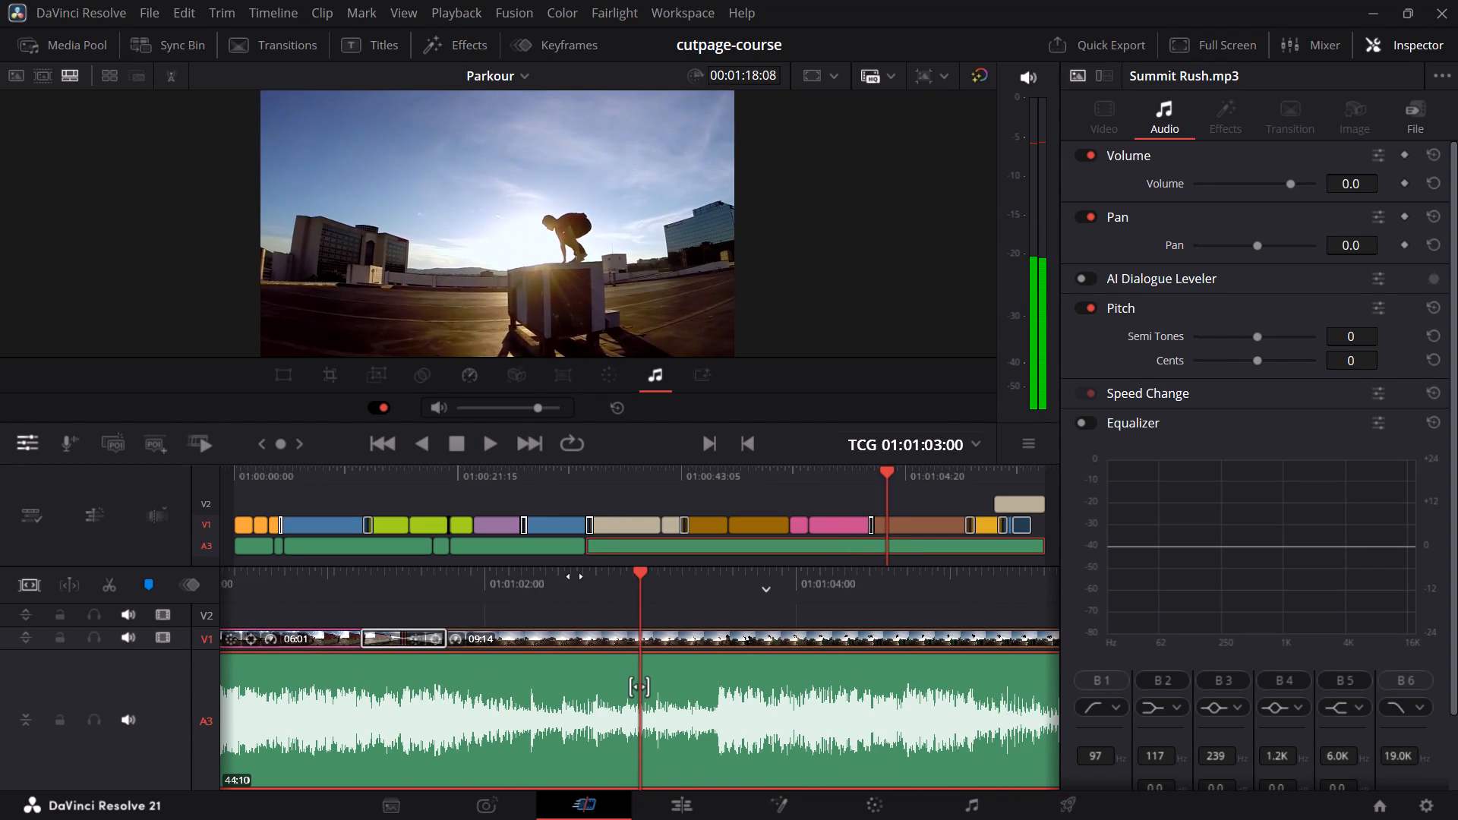
Replay the backflip in the pink clip and split Summit Rush.mp3 on A3 in mid-flip at 01:00:59:00.
{"action": "left_click_drag", "start_coordinate": [589, 578], "coordinate": [1046, 597]}
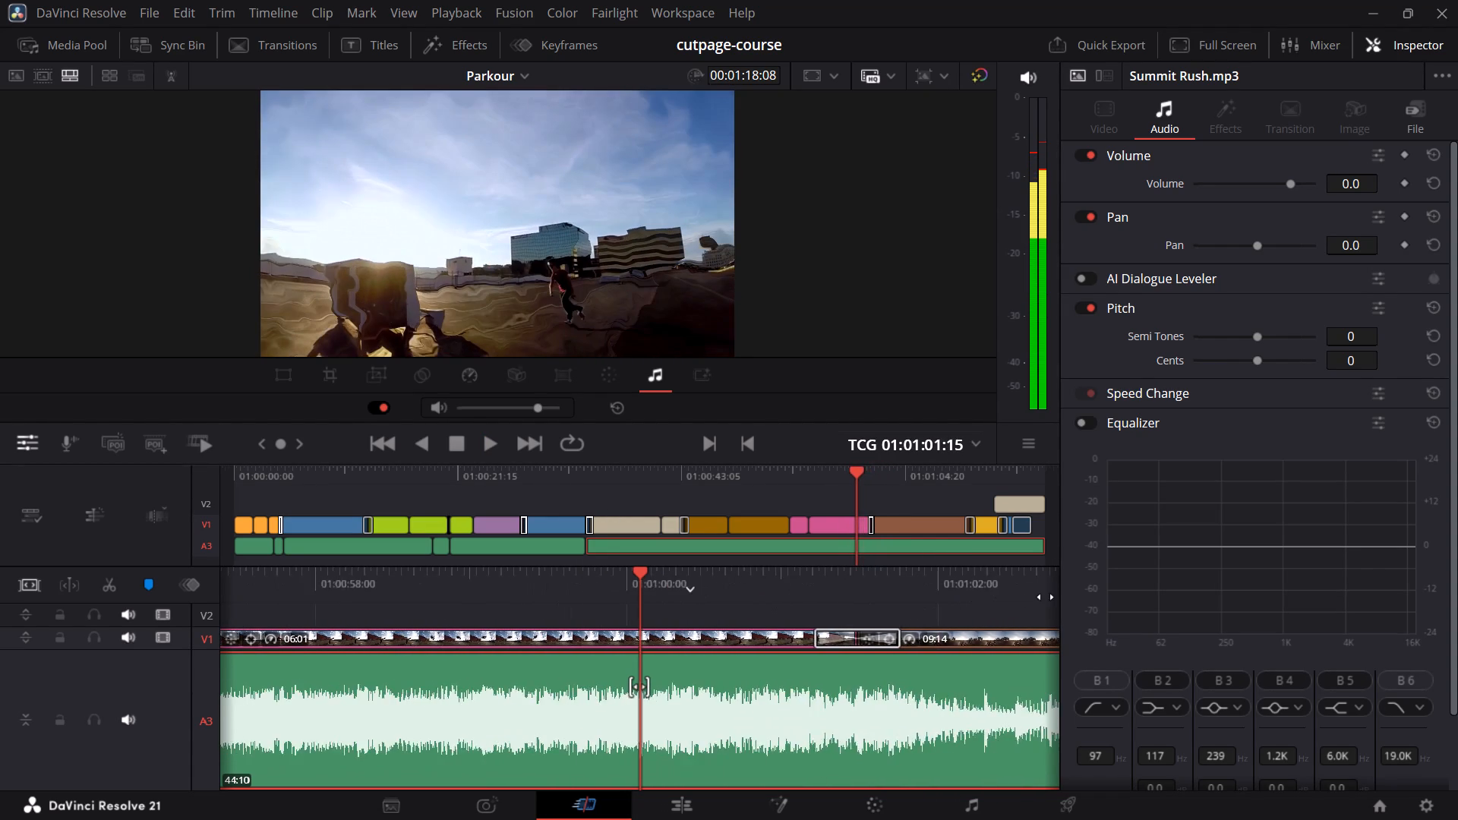
{"action": "left_click_drag", "start_coordinate": [1046, 597], "coordinate": [1063, 594]}
{"action": "left_click_drag", "start_coordinate": [803, 586], "coordinate": [949, 602]}
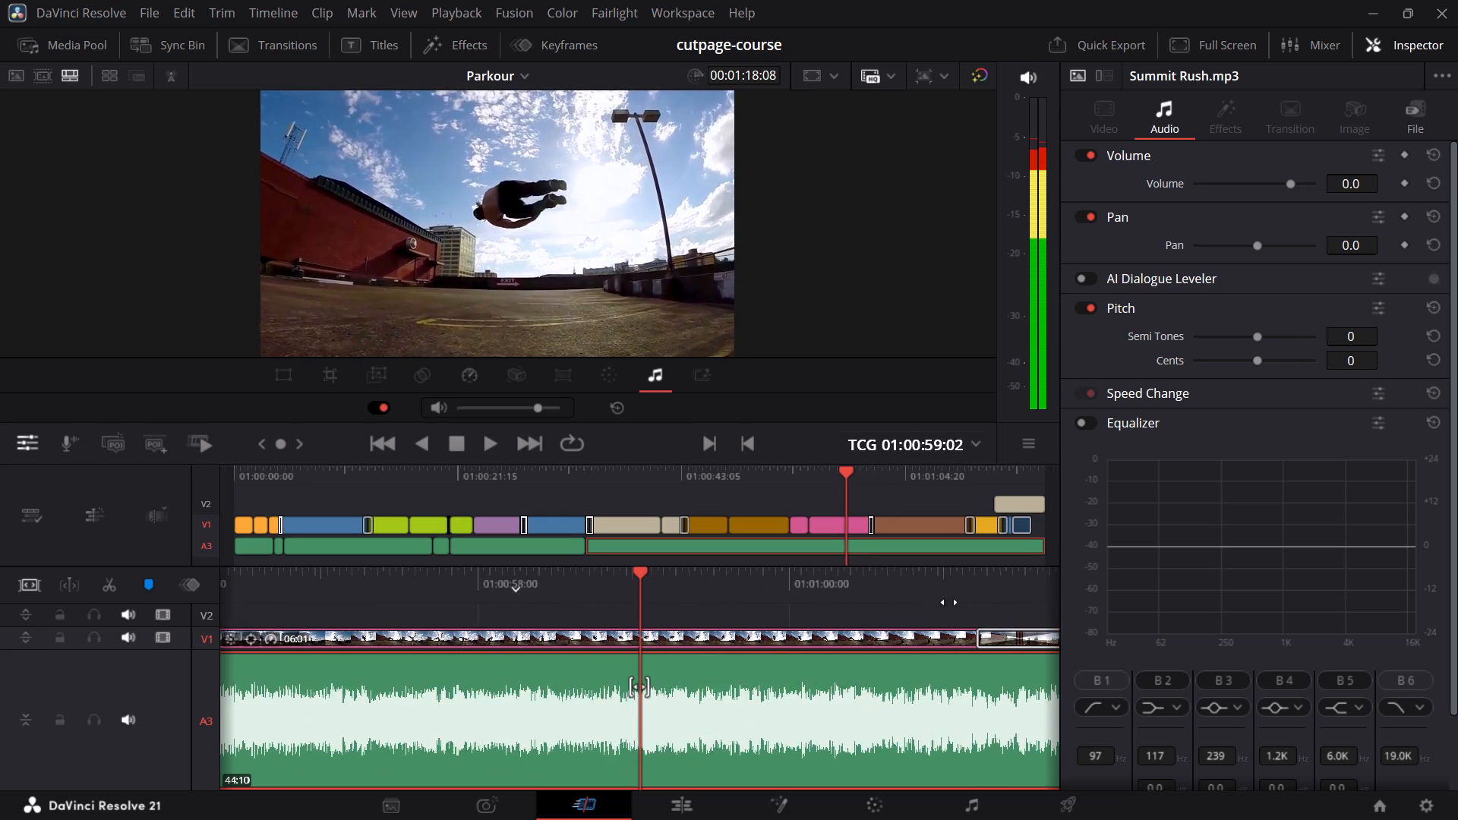
{"action": "left_click_drag", "start_coordinate": [949, 602], "coordinate": [977, 608]}
{"action": "left_click_drag", "start_coordinate": [829, 586], "coordinate": [931, 592]}
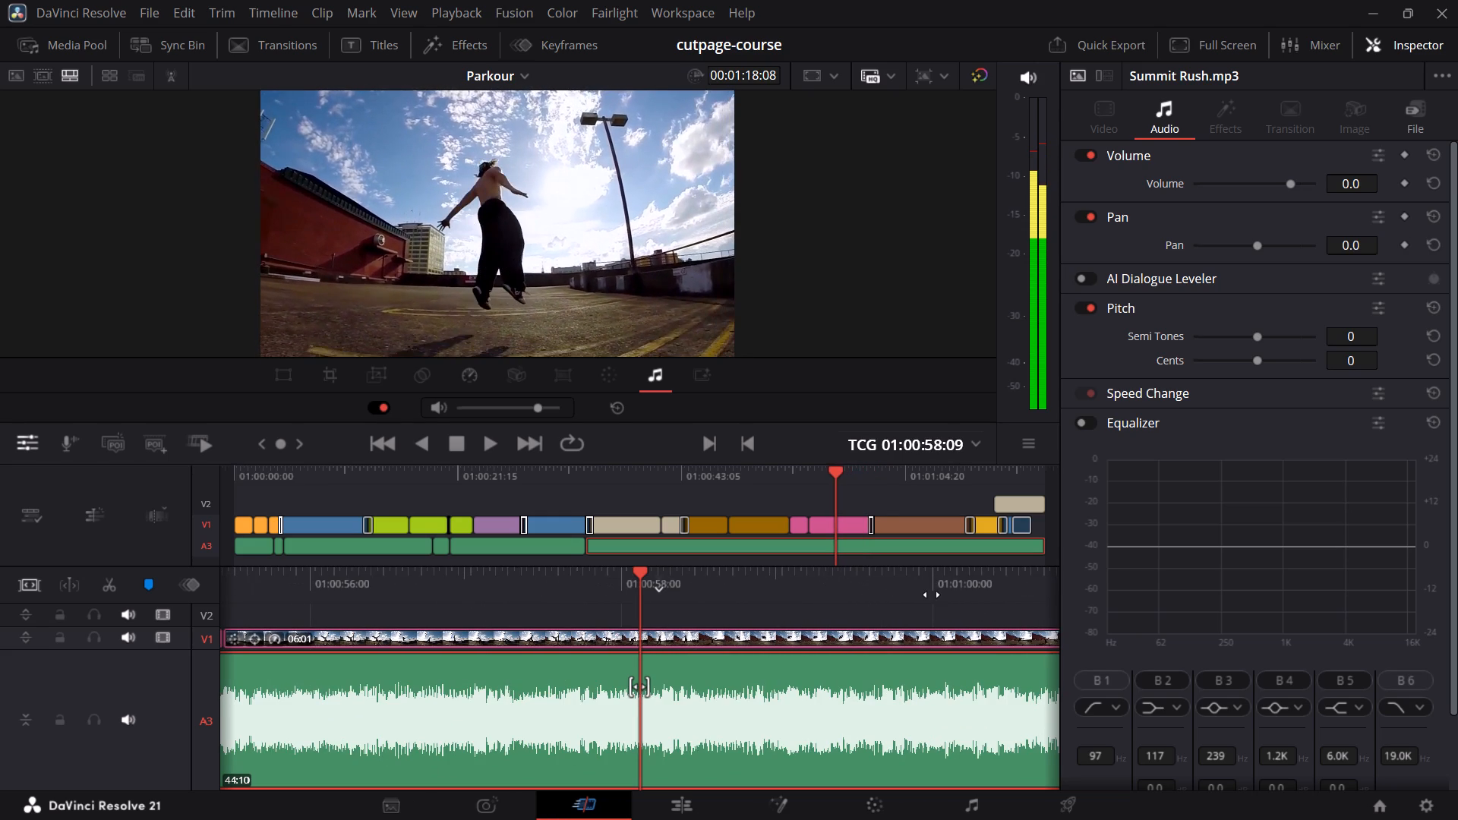
{"action": "key", "text": "space"}
{"action": "key", "text": "space"}
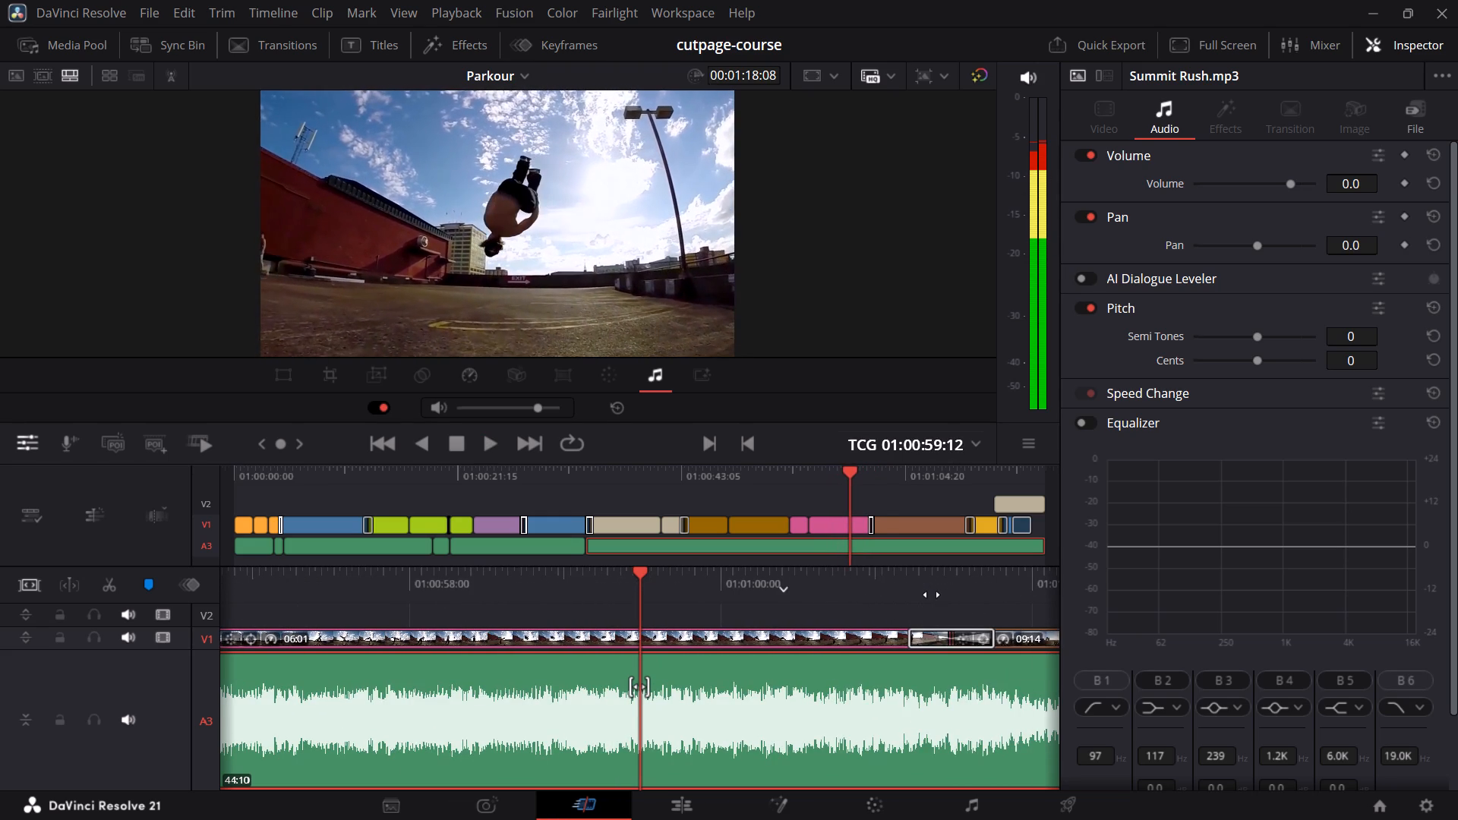
{"action": "key", "text": "space"}
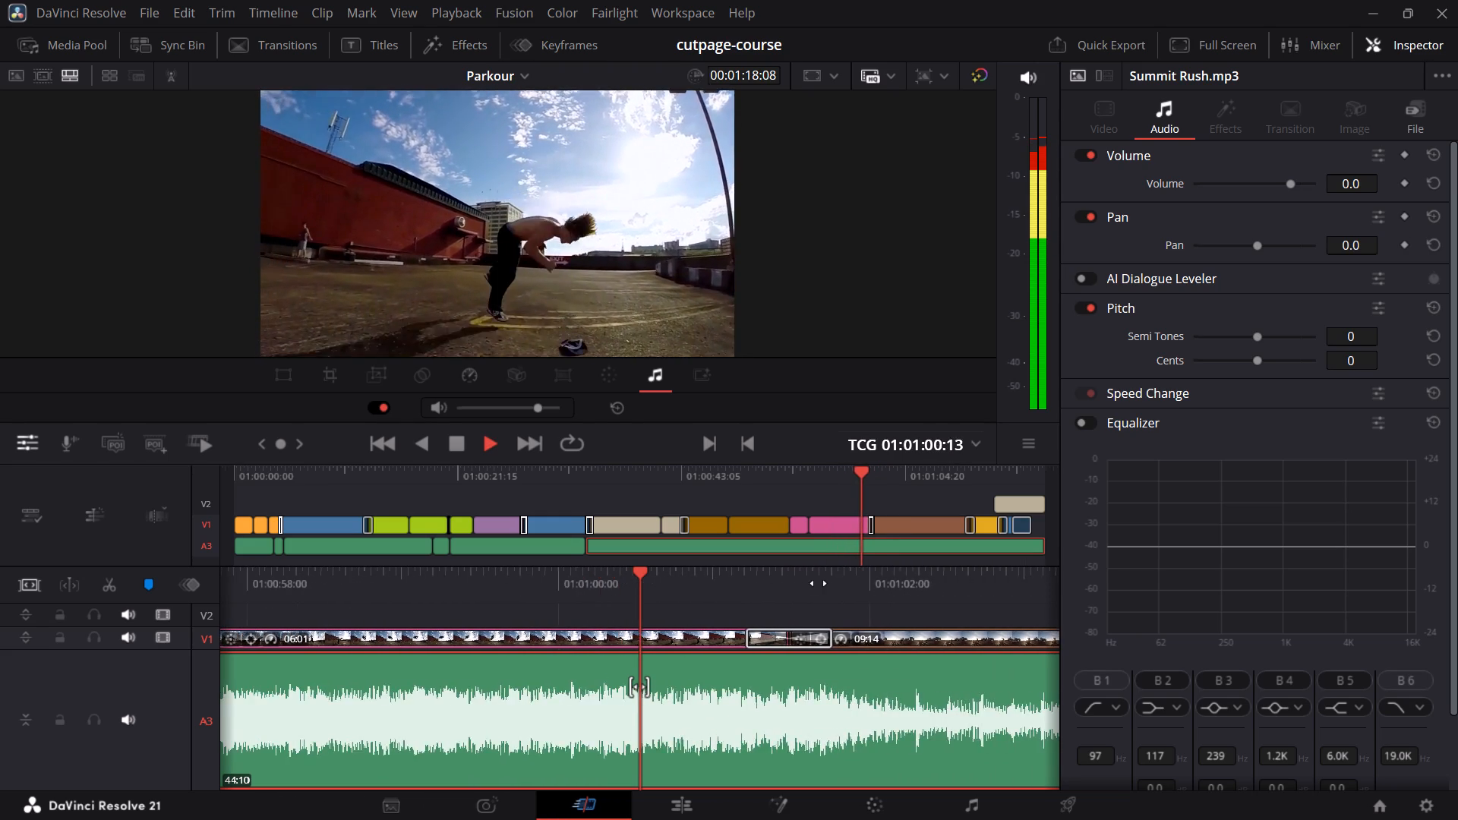
{"action": "left_click", "coordinate": [835, 473]}
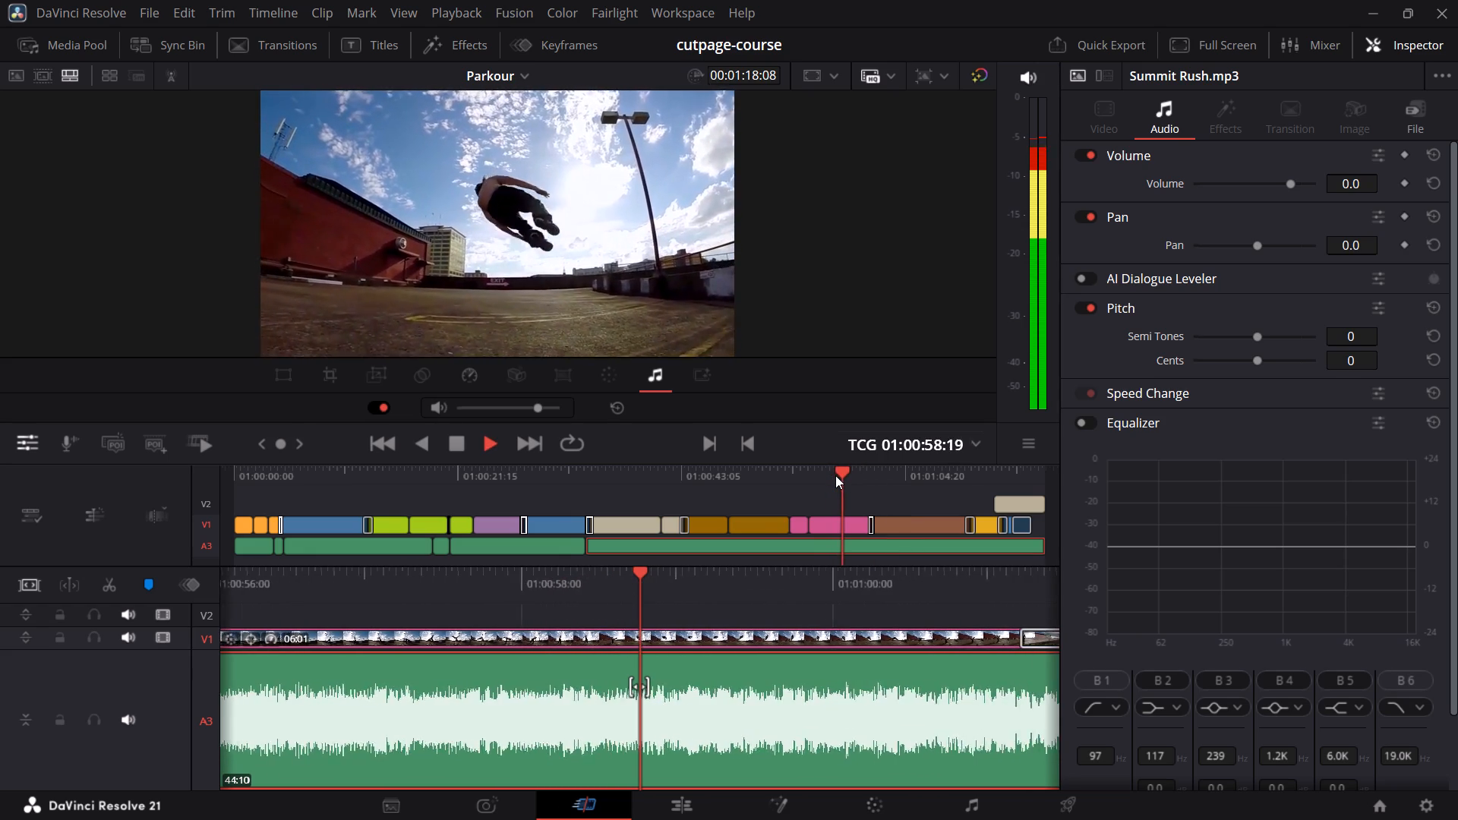
{"action": "key", "text": "space"}
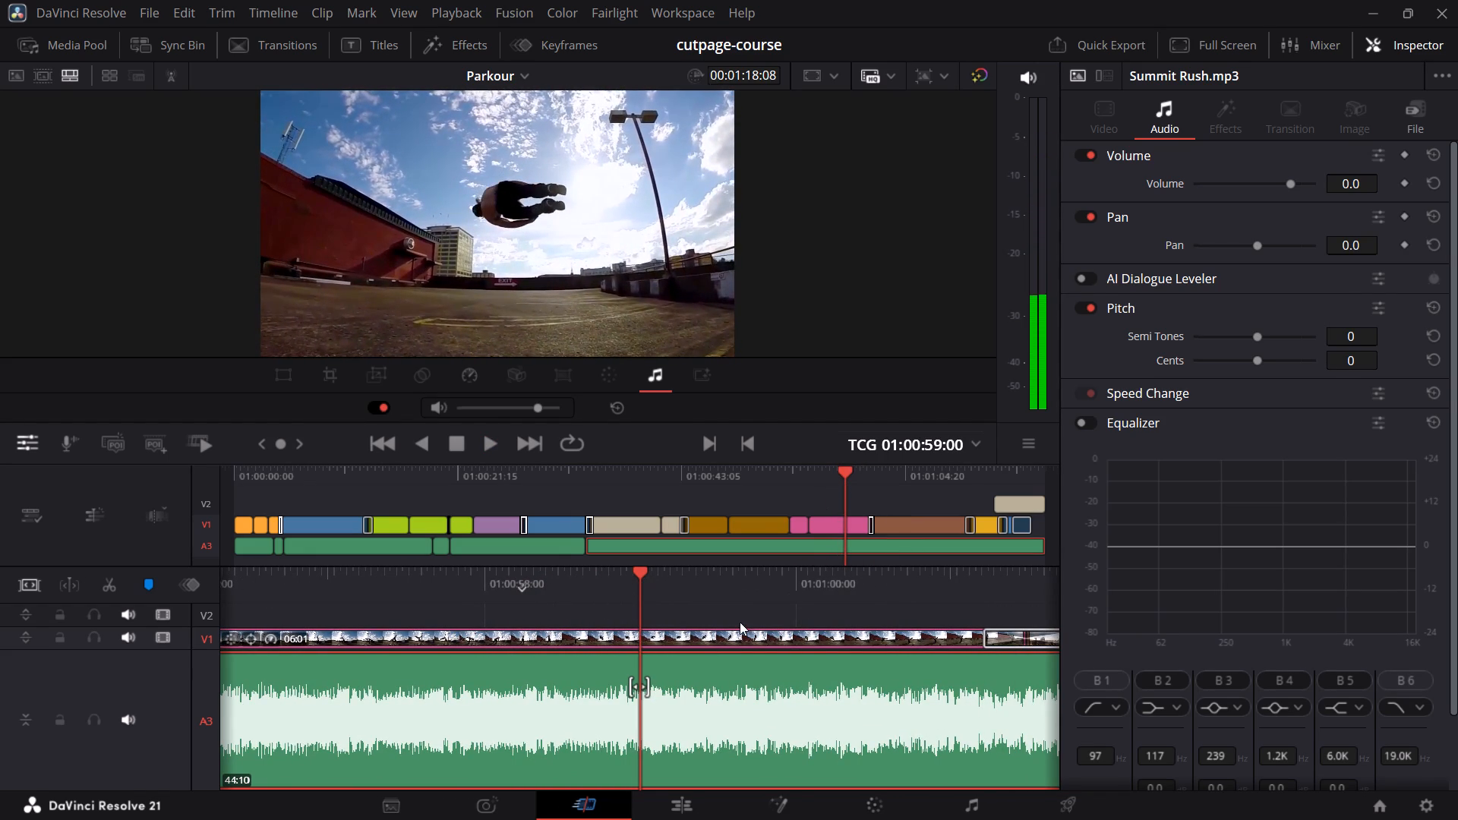
{"action": "left_click", "coordinate": [113, 586]}
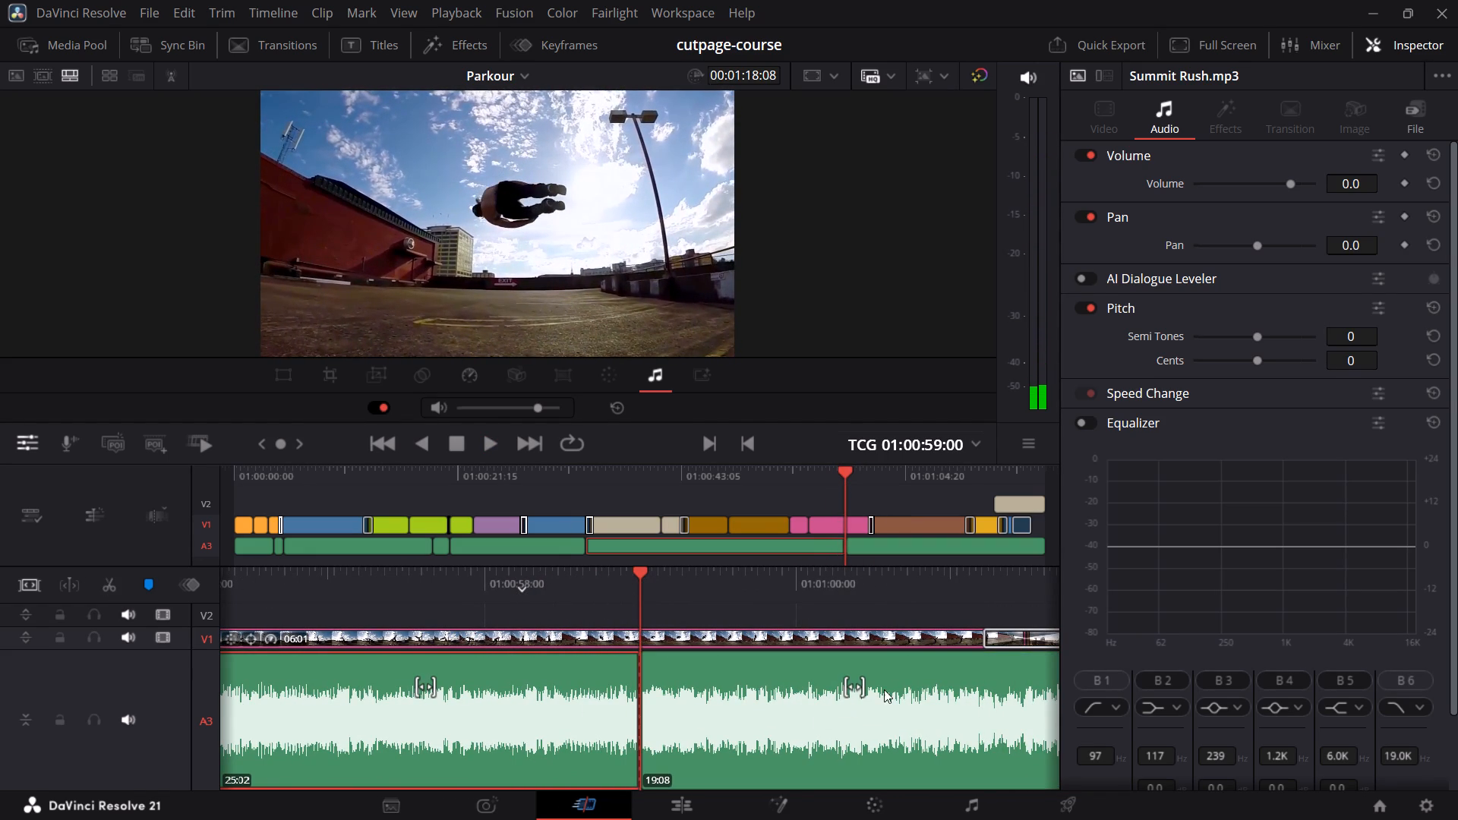
Slip the music segment after the 01:00:59:00 cut earlier and play through the backflip to check it.
{"action": "left_click_drag", "start_coordinate": [860, 680], "coordinate": [544, 700]}
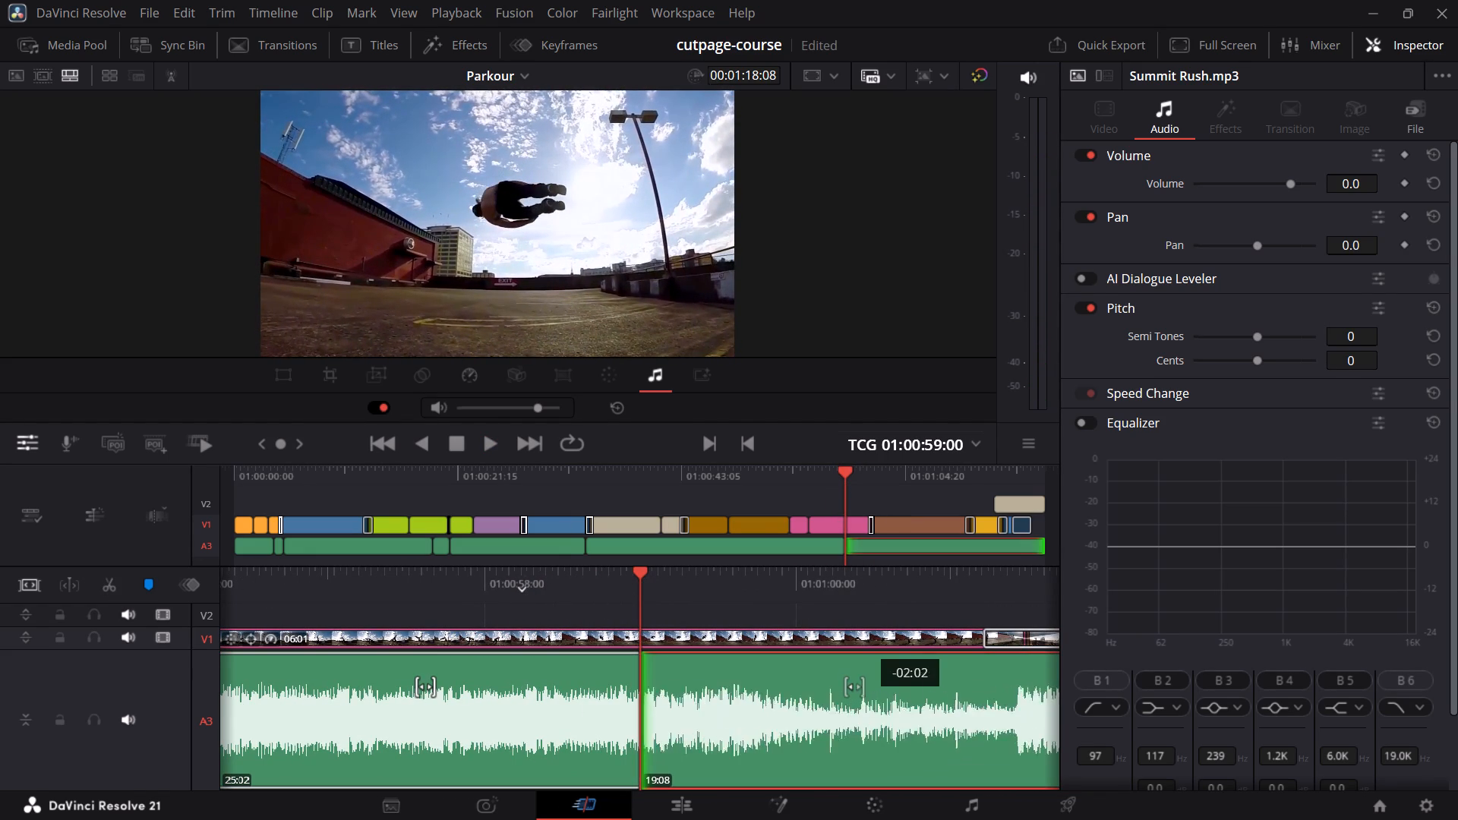
{"action": "left_click_drag", "start_coordinate": [544, 700], "coordinate": [634, 696]}
{"action": "left_click", "coordinate": [828, 478]}
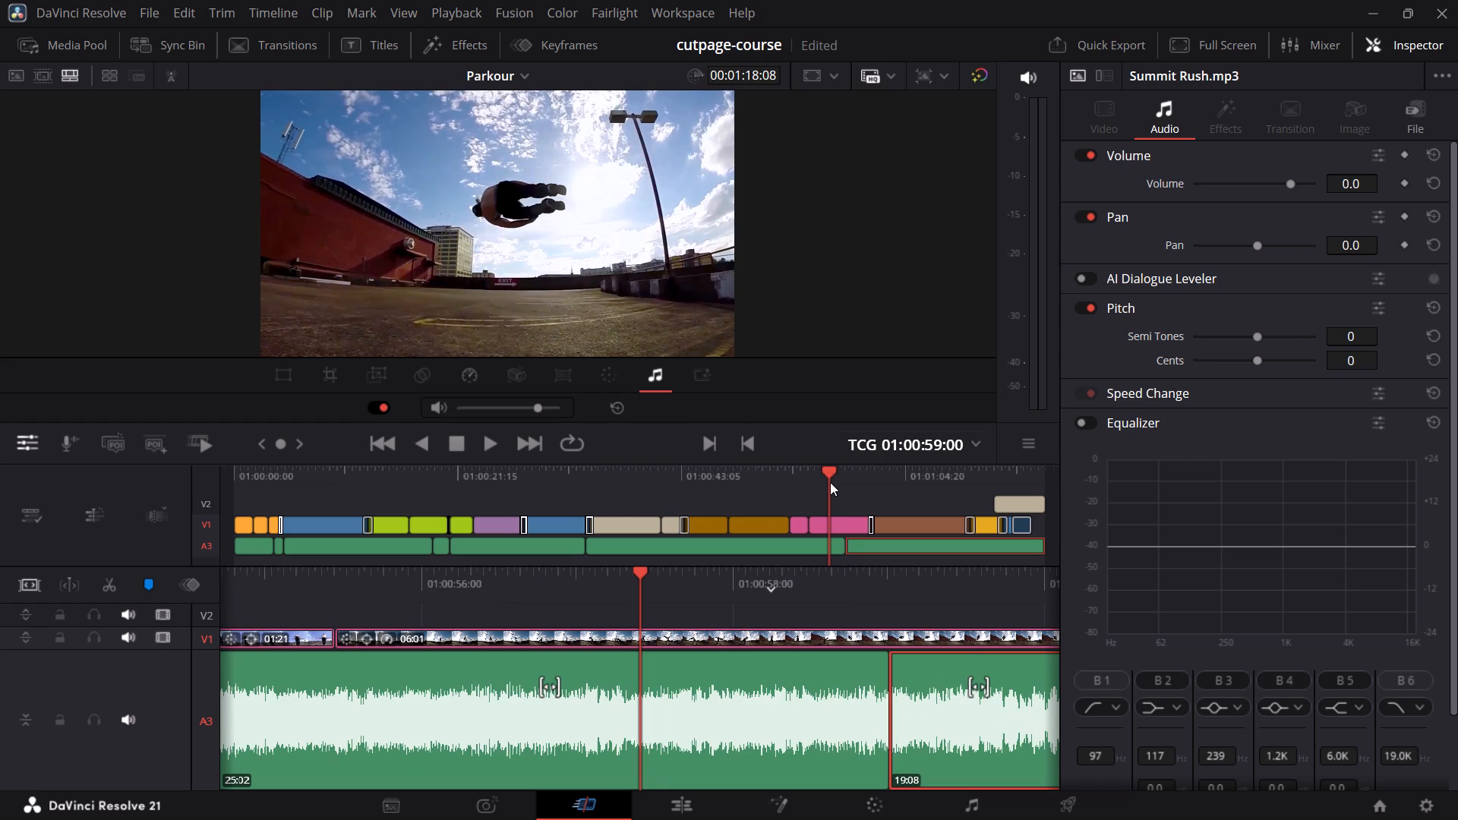
{"action": "key", "text": "space"}
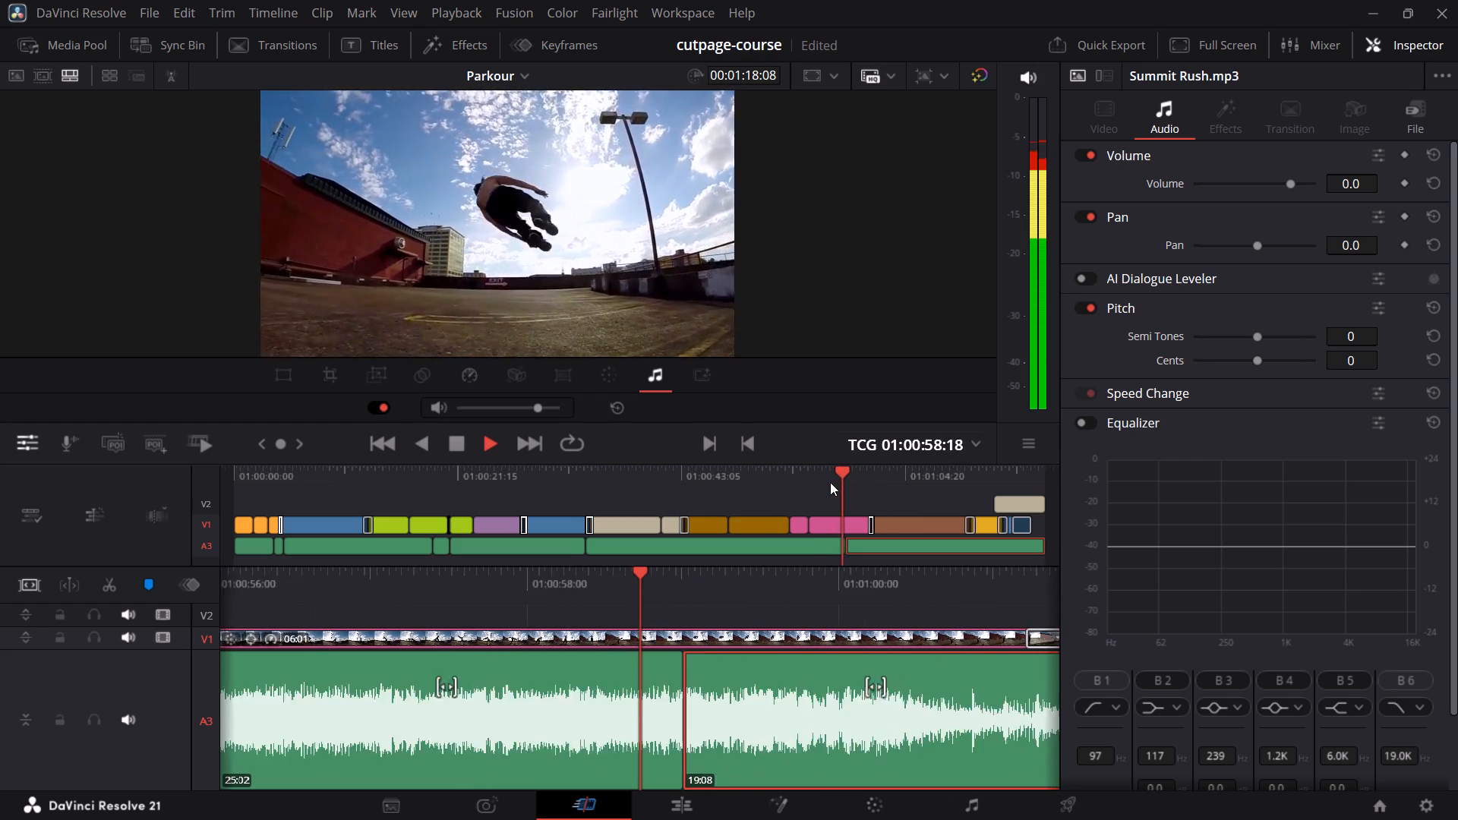
{"action": "key", "text": "space"}
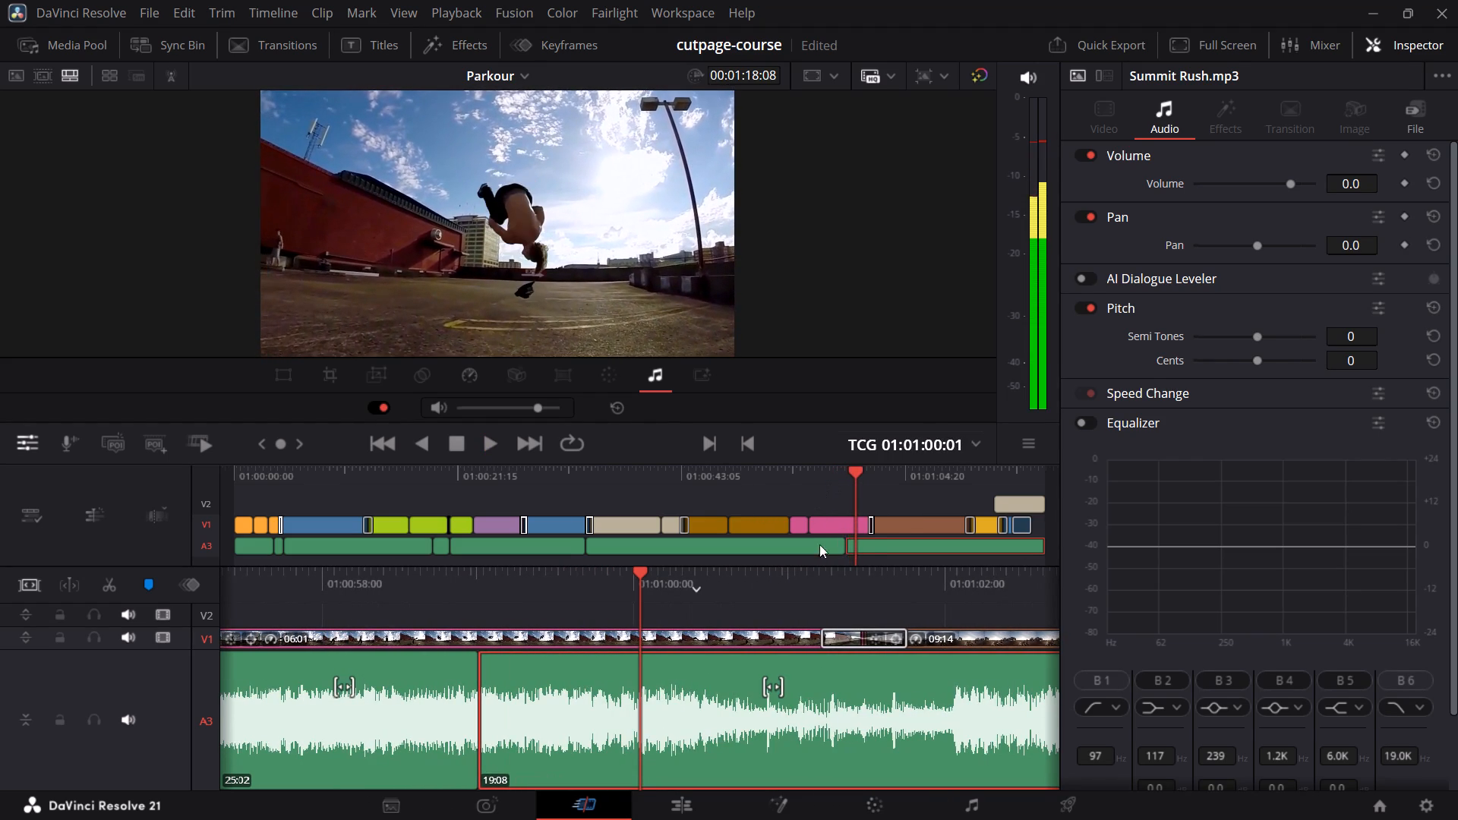
Slip the last A3 segment a further 14 frames earlier so its louder passage hits the pink-to-brown transition, and replay it.
{"action": "left_click_drag", "start_coordinate": [773, 691], "coordinate": [680, 703]}
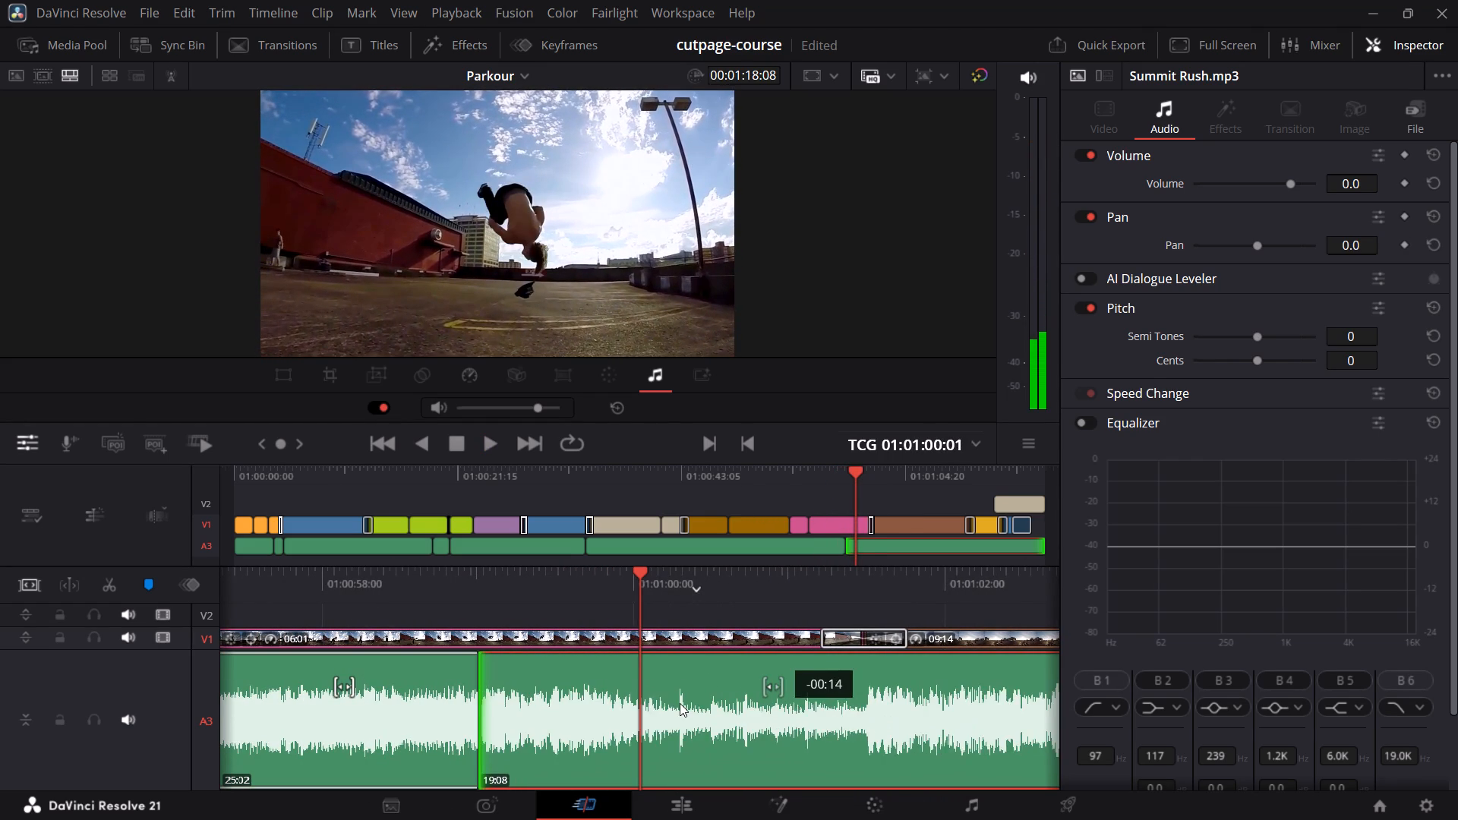
{"action": "left_click_drag", "start_coordinate": [680, 703], "coordinate": [679, 702]}
{"action": "left_click", "coordinate": [835, 481]}
{"action": "key", "text": "space"}
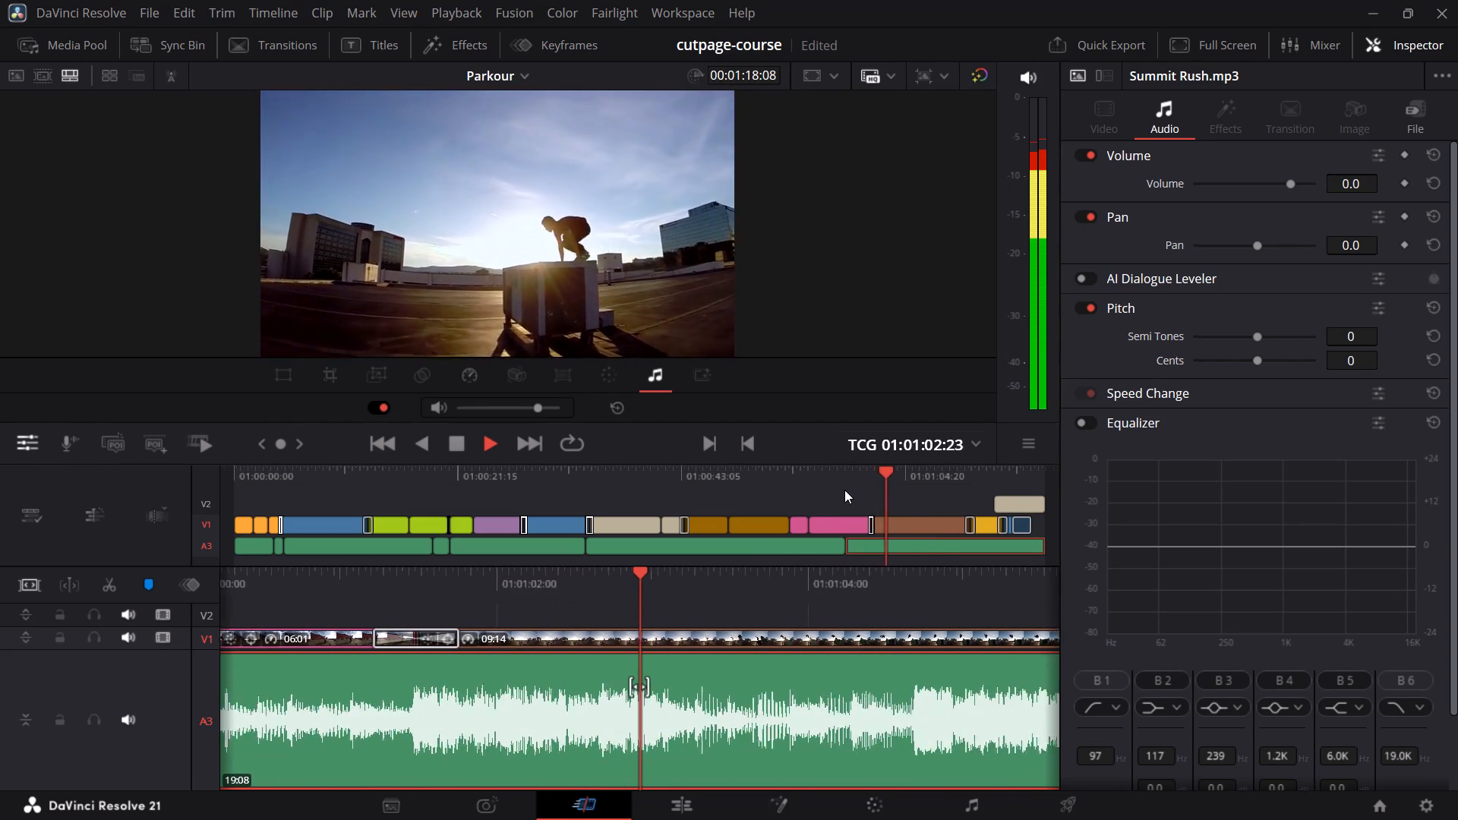
Play the remainder of the timeline through to its end to check the music under the final clips.
{"action": "key", "text": "space"}
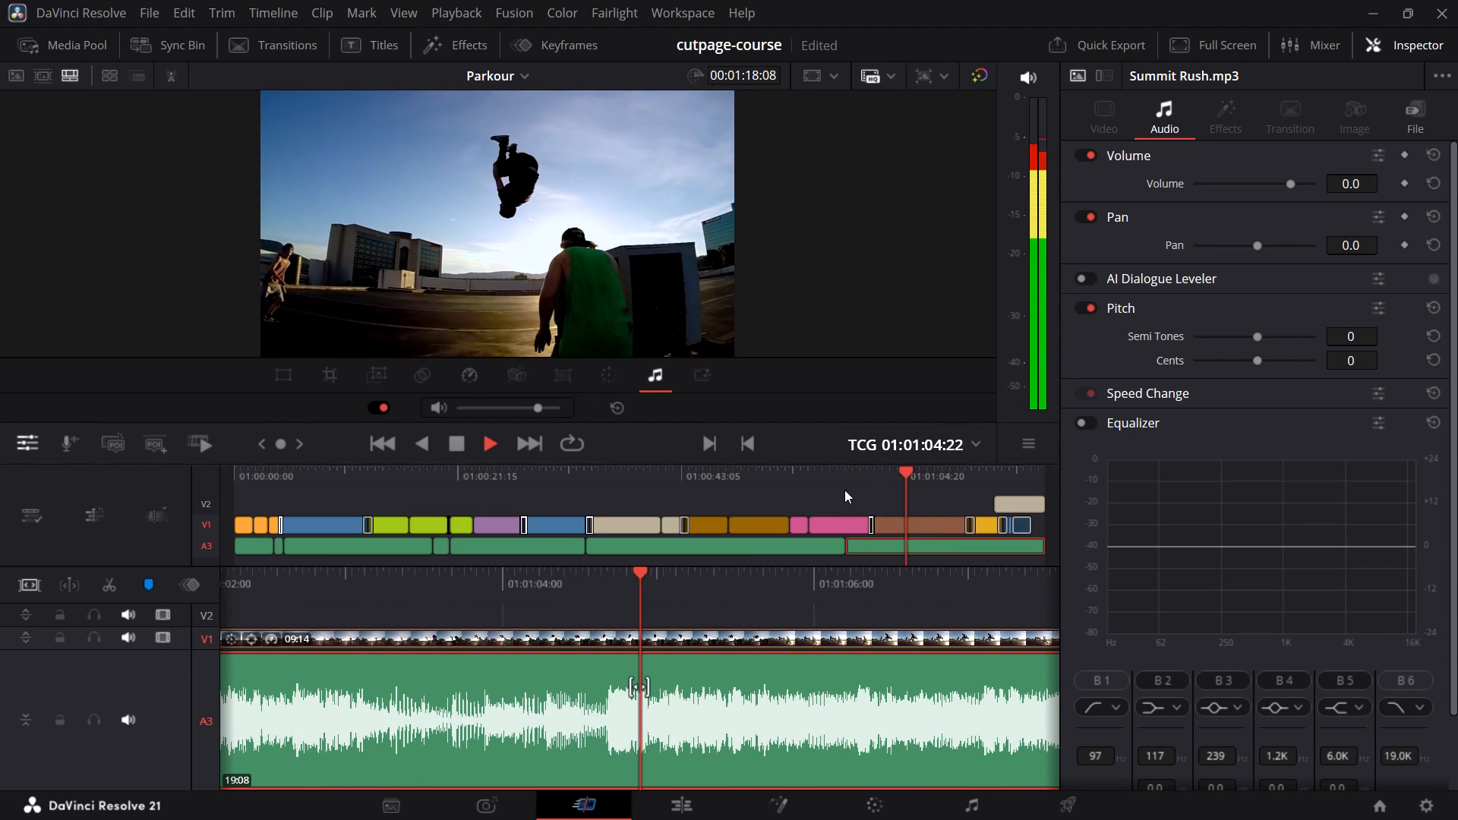
{"action": "key", "text": "space"}
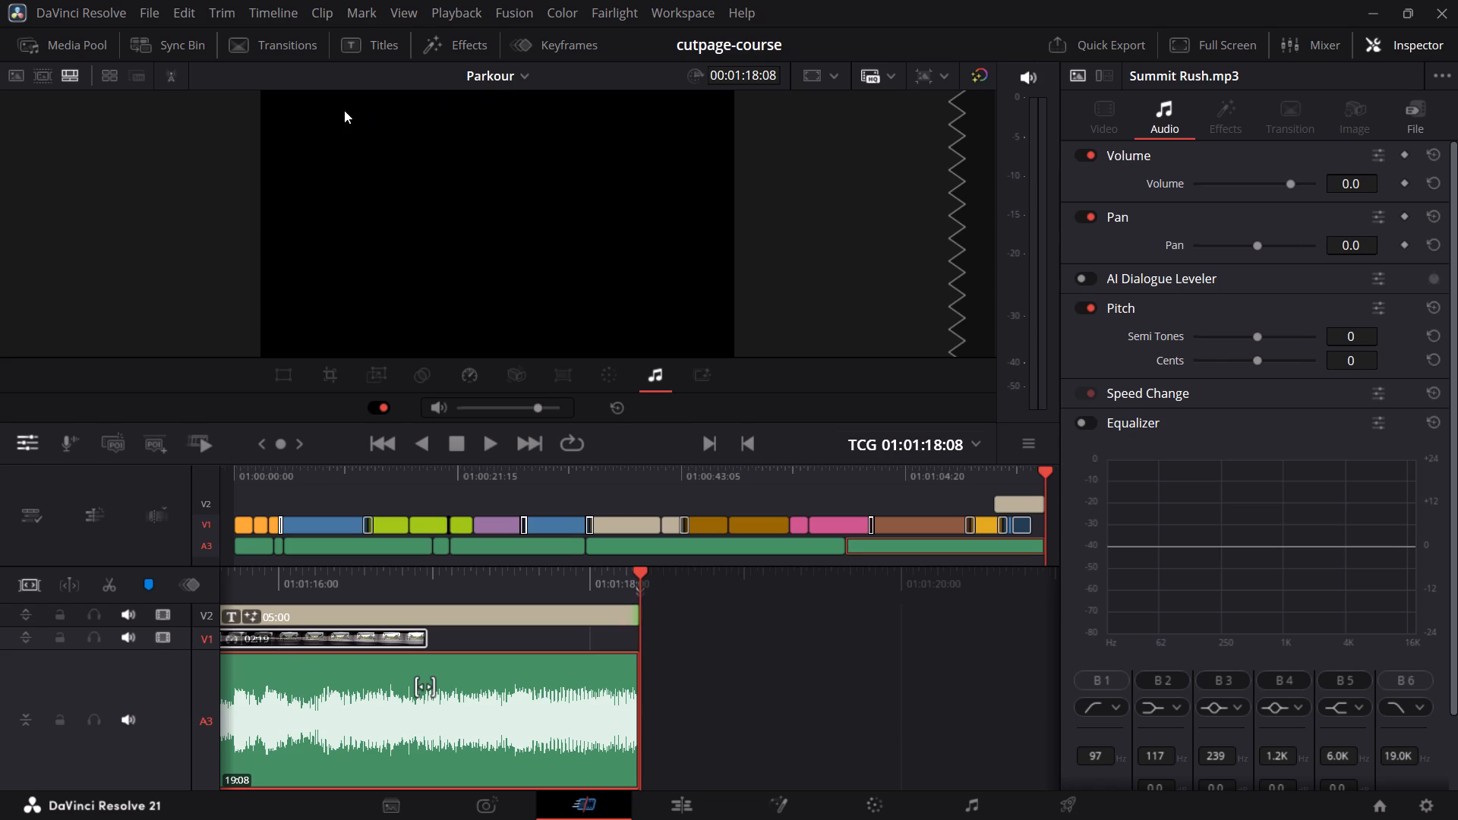
Browse the video transitions library, from the Motion, Shape and Wipe groups through Fusion Transitions to the Resolve FX groups.
{"action": "left_click", "coordinate": [301, 47]}
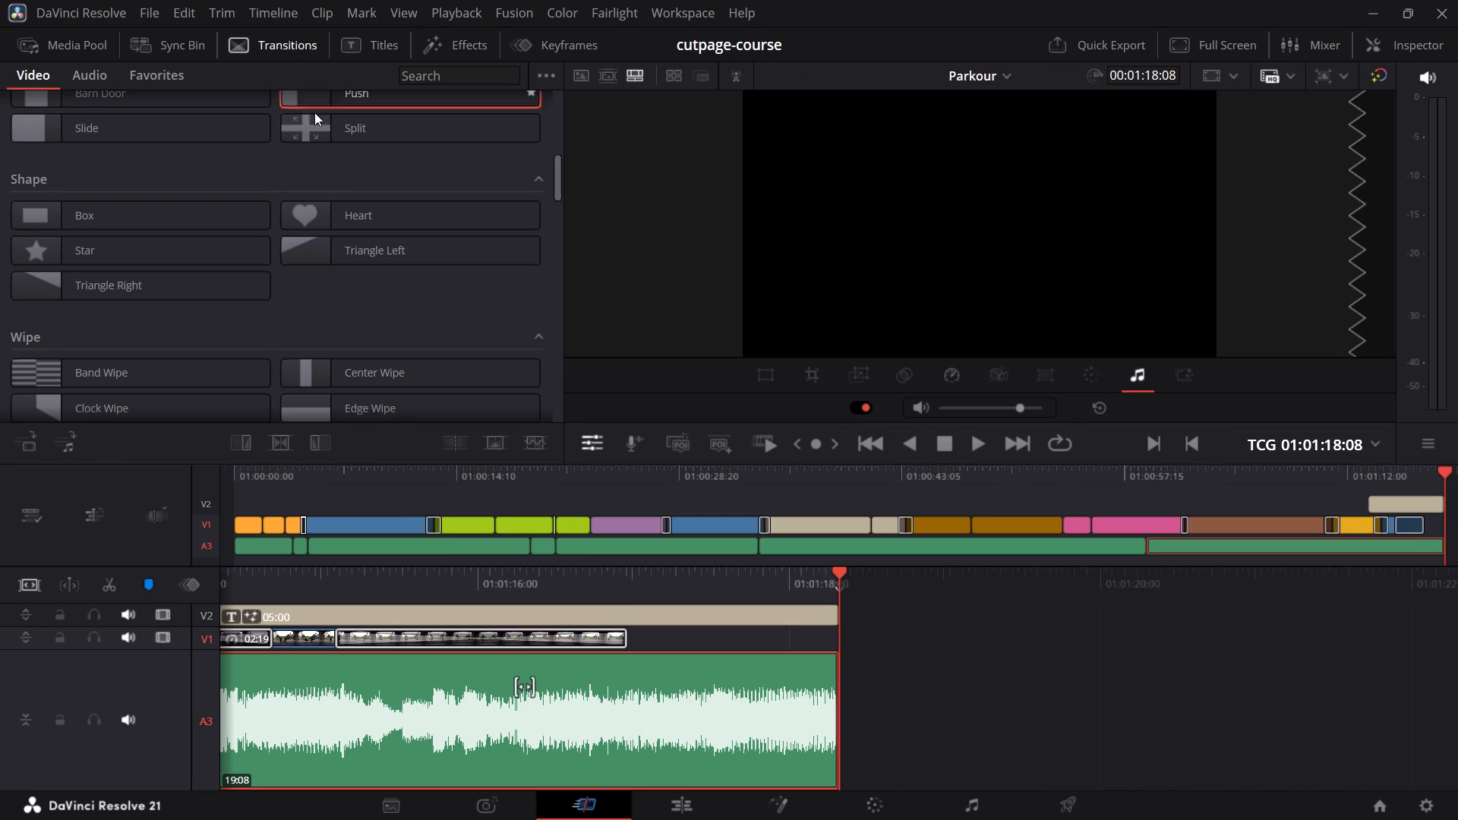
{"action": "scroll", "coordinate": [344, 336], "scroll_direction": "up", "scroll_amount": 3}
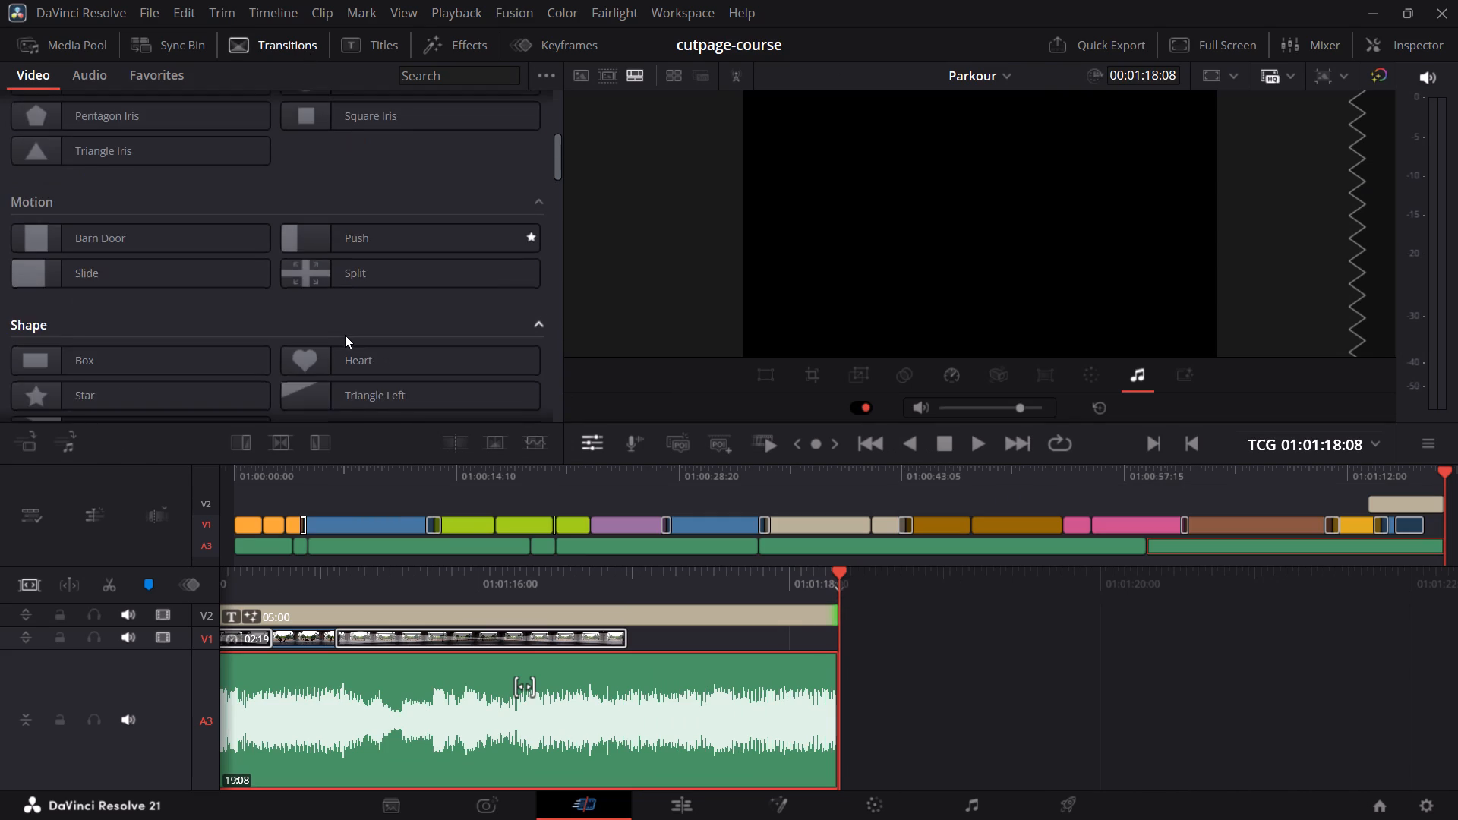
{"action": "scroll", "coordinate": [345, 335], "scroll_direction": "up", "scroll_amount": 5}
{"action": "scroll", "coordinate": [346, 335], "scroll_direction": "down", "scroll_amount": 1}
{"action": "scroll", "coordinate": [346, 335], "scroll_direction": "up", "scroll_amount": 6}
{"action": "scroll", "coordinate": [346, 335], "scroll_direction": "down", "scroll_amount": 11}
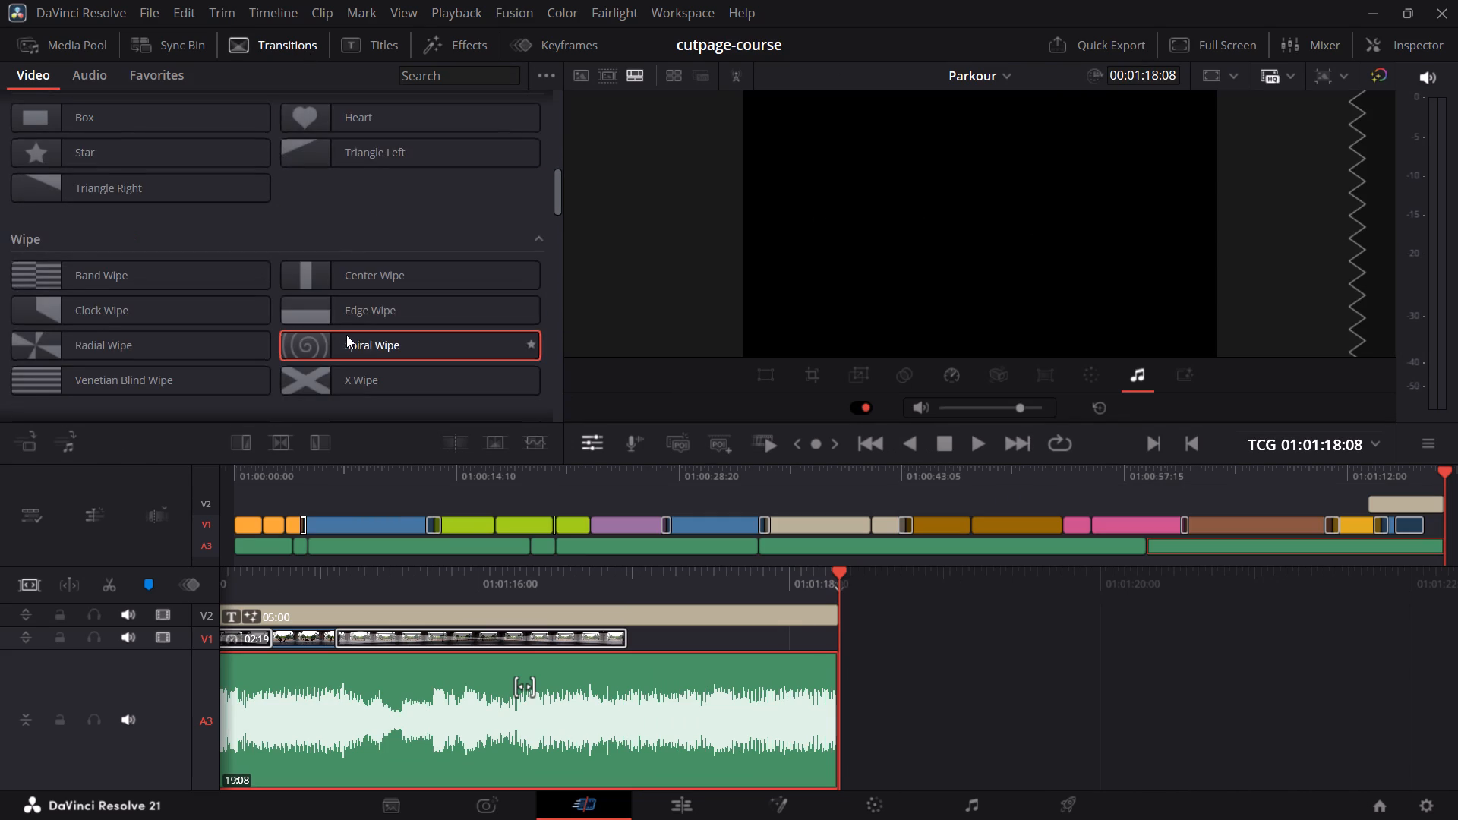
{"action": "scroll", "coordinate": [336, 317], "scroll_direction": "down", "scroll_amount": 6}
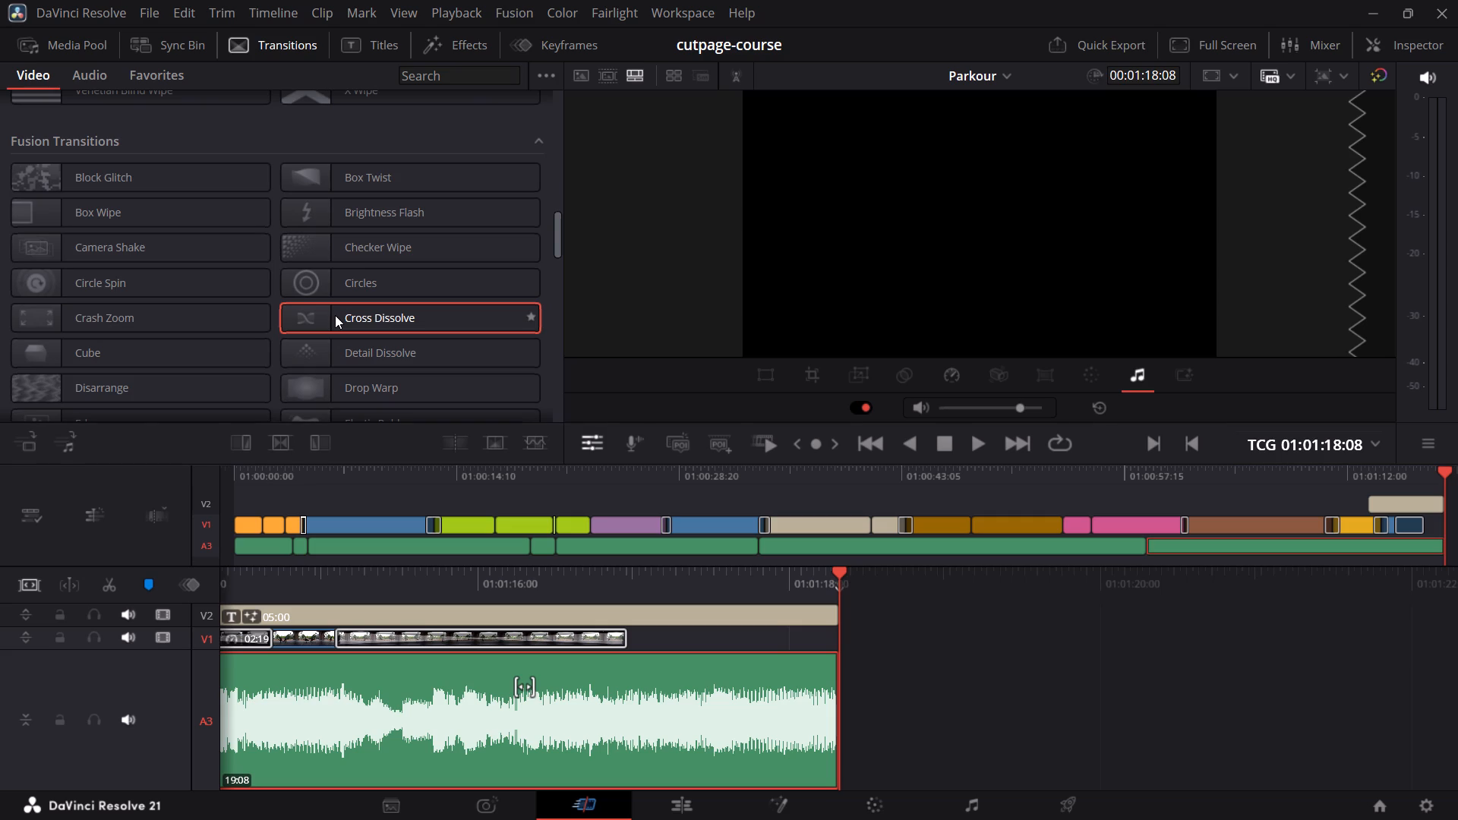
{"action": "scroll", "coordinate": [335, 315], "scroll_direction": "down", "scroll_amount": 4}
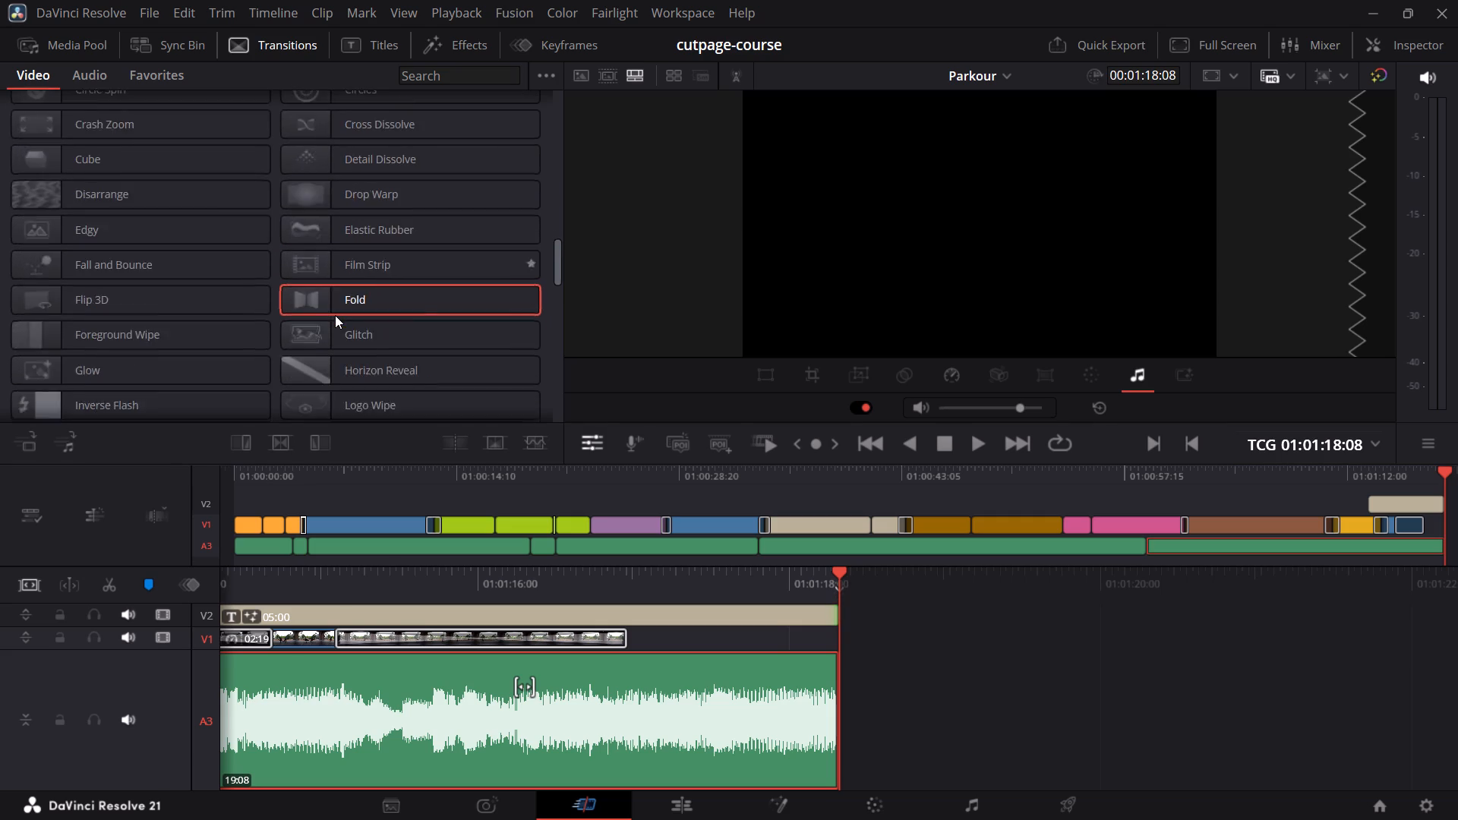
{"action": "scroll", "coordinate": [335, 315], "scroll_direction": "down", "scroll_amount": 4}
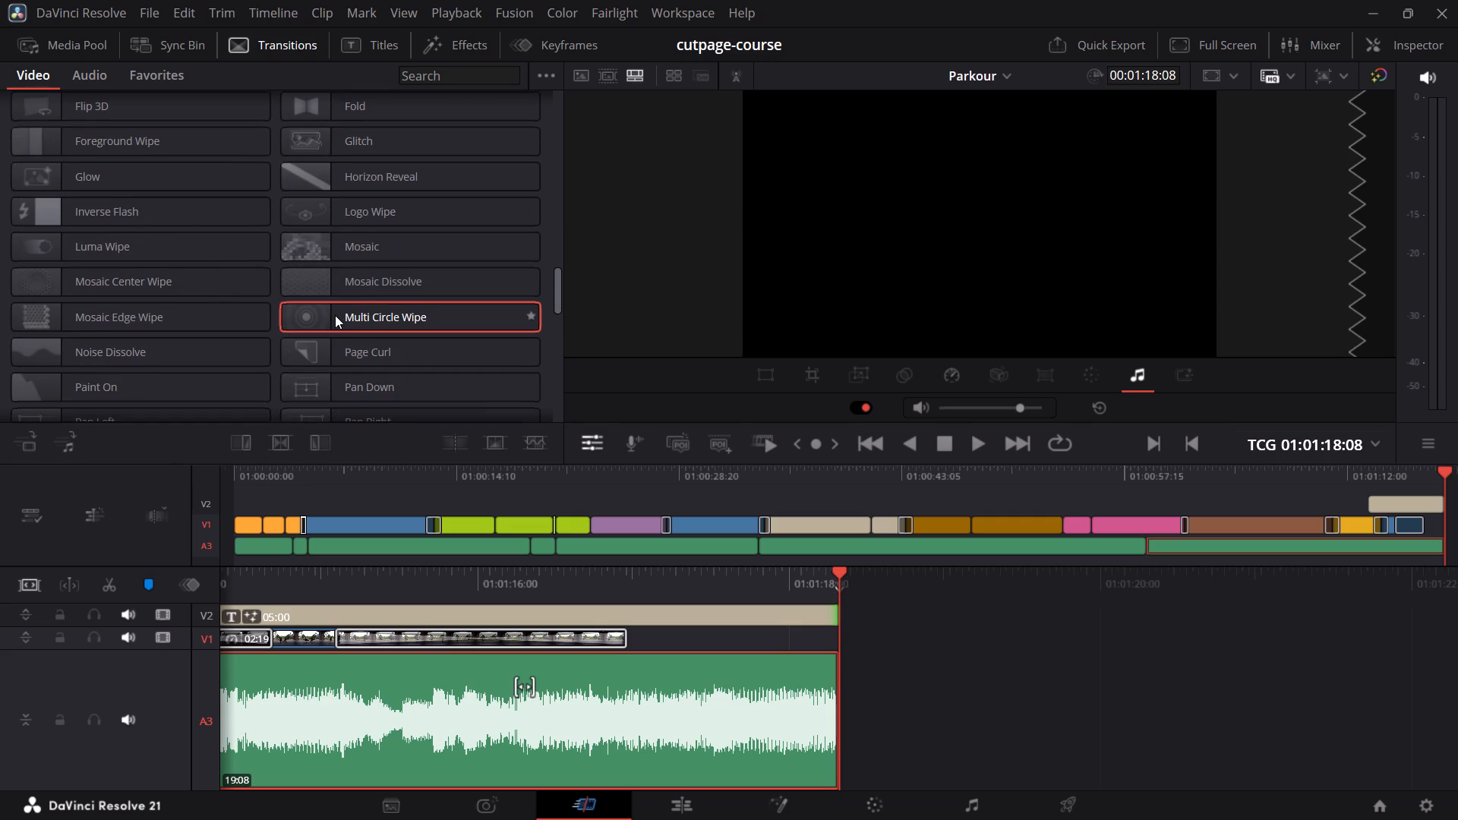
{"action": "scroll", "coordinate": [335, 315], "scroll_direction": "down", "scroll_amount": 5}
{"action": "scroll", "coordinate": [335, 315], "scroll_direction": "up", "scroll_amount": 1}
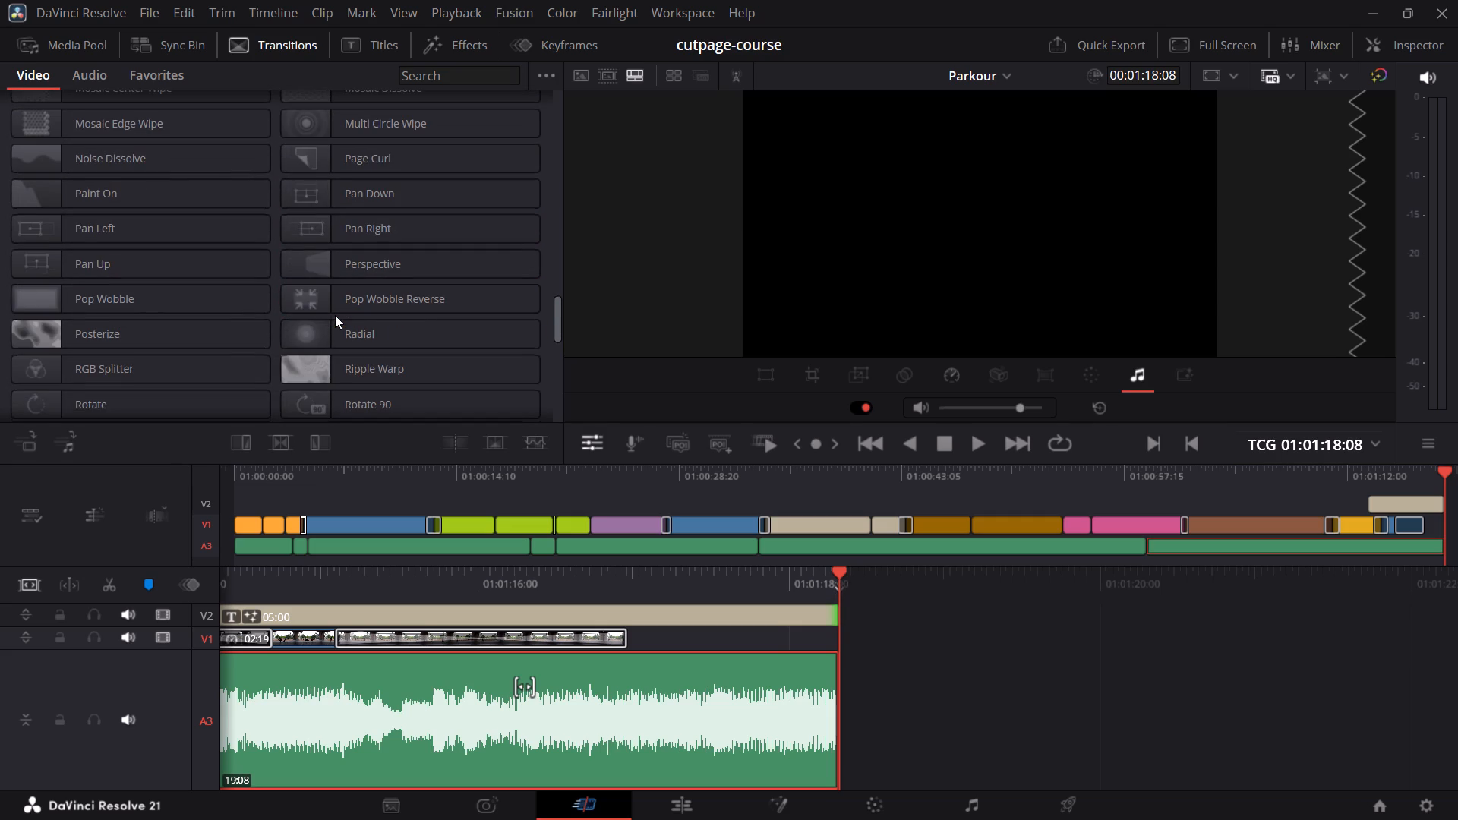
{"action": "scroll", "coordinate": [335, 315], "scroll_direction": "down", "scroll_amount": 8}
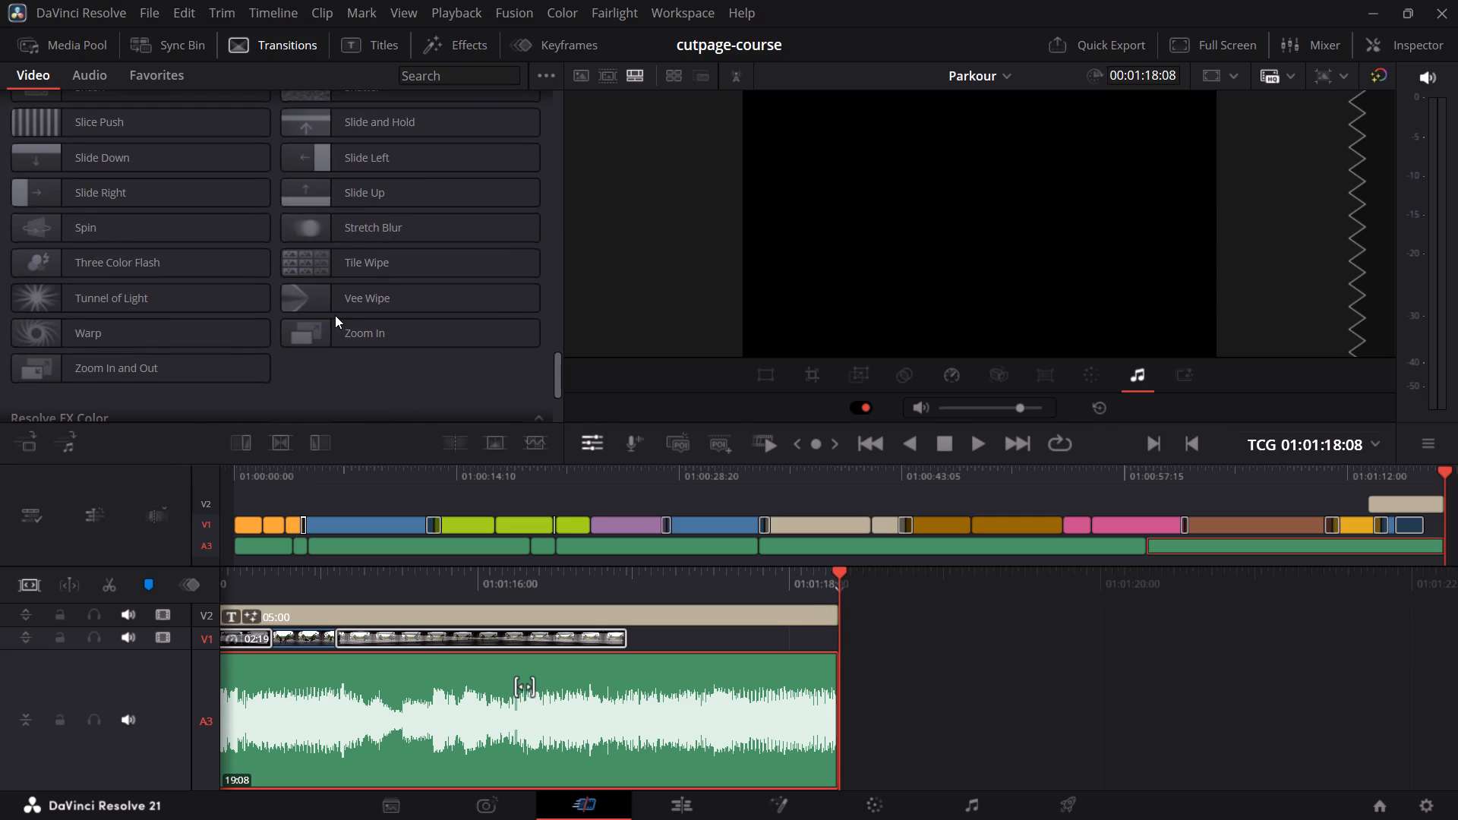
{"action": "scroll", "coordinate": [335, 315], "scroll_direction": "down", "scroll_amount": 5}
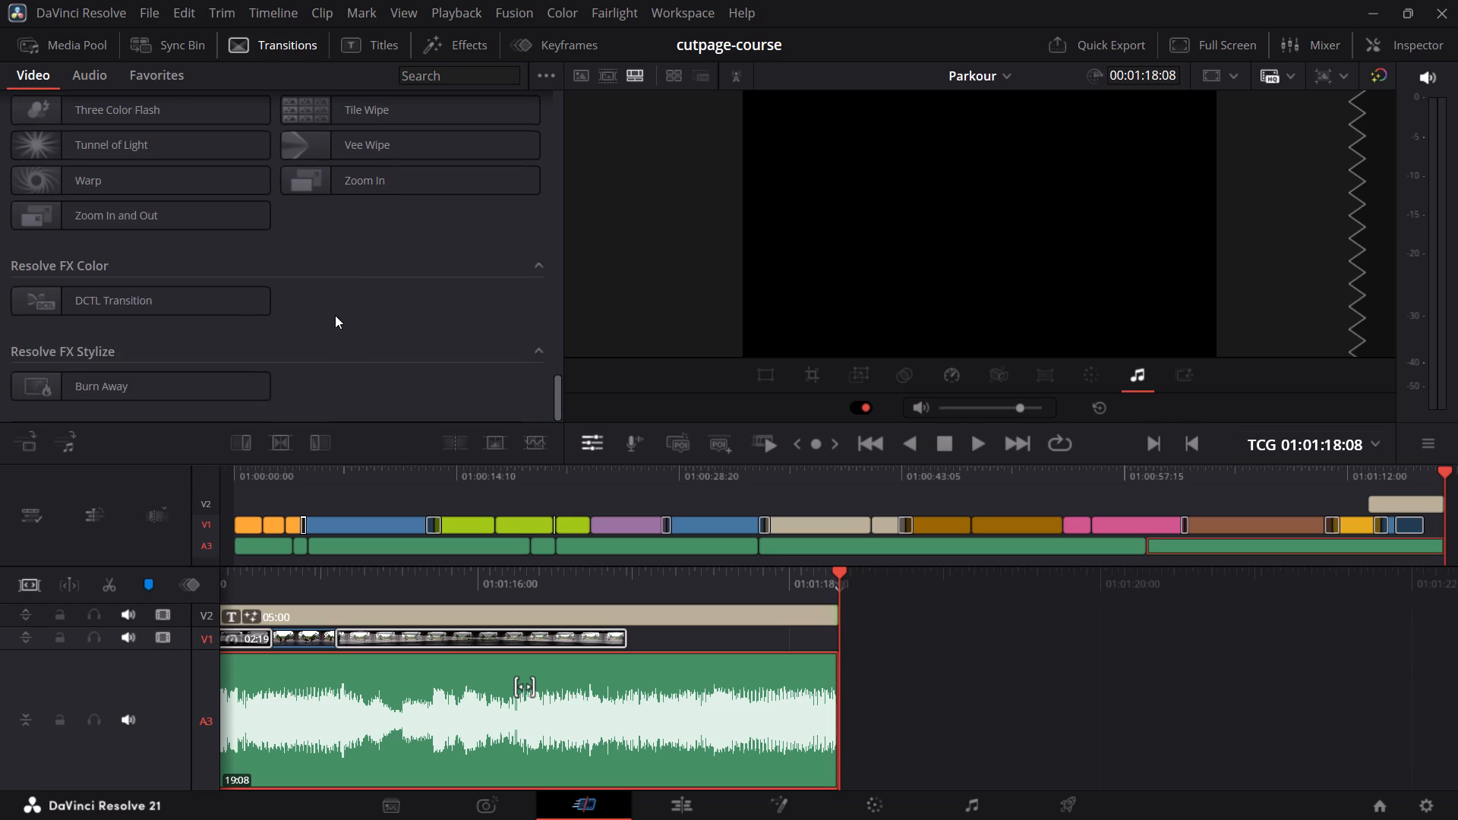
{"action": "scroll", "coordinate": [335, 315], "scroll_direction": "up", "scroll_amount": 7}
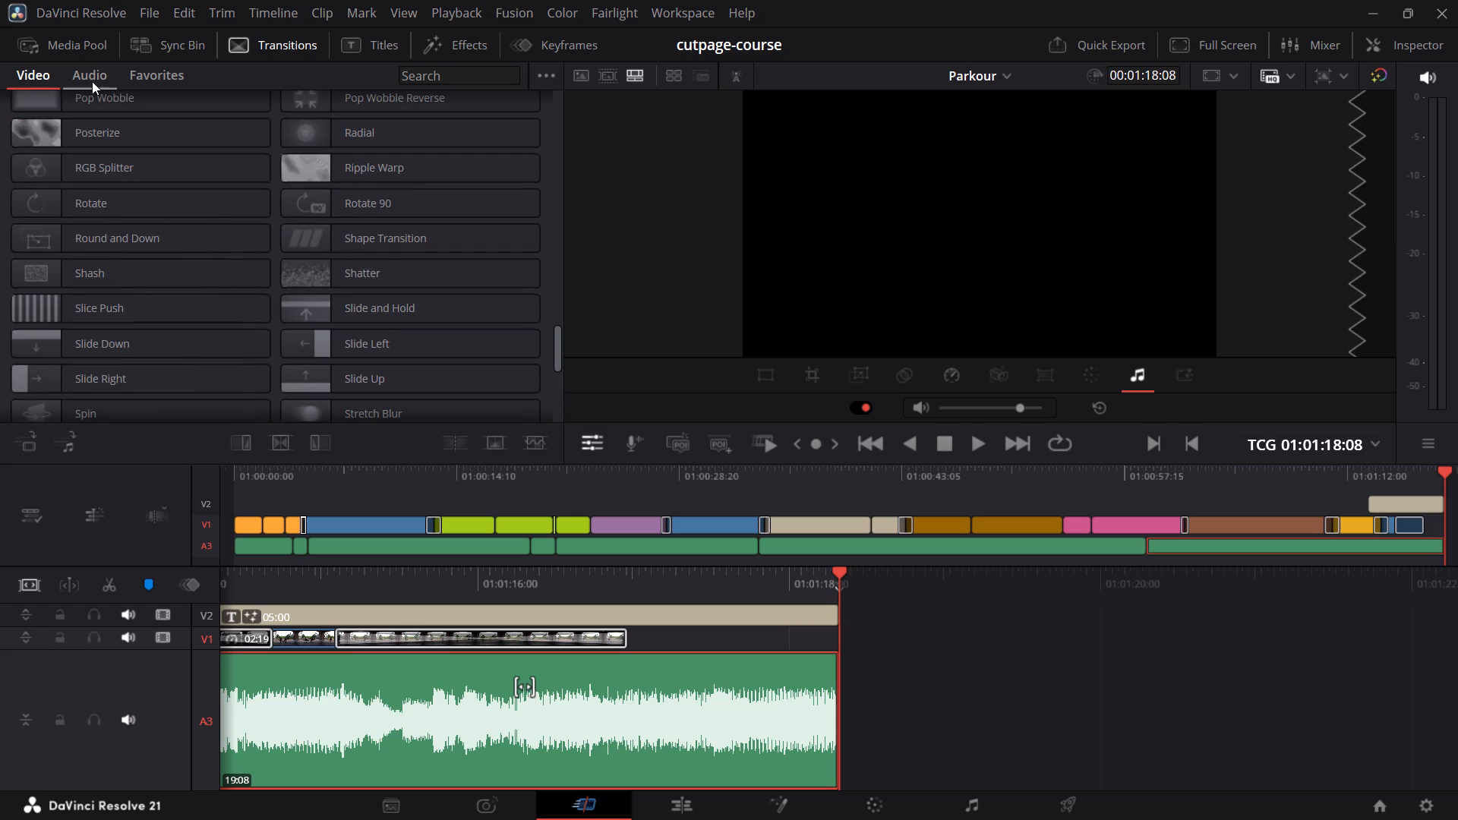
Apply the Cross Fade 0 dB audio transition to the start of the first Summit Rush.mp3 segment on A3.
{"action": "left_click", "coordinate": [99, 76]}
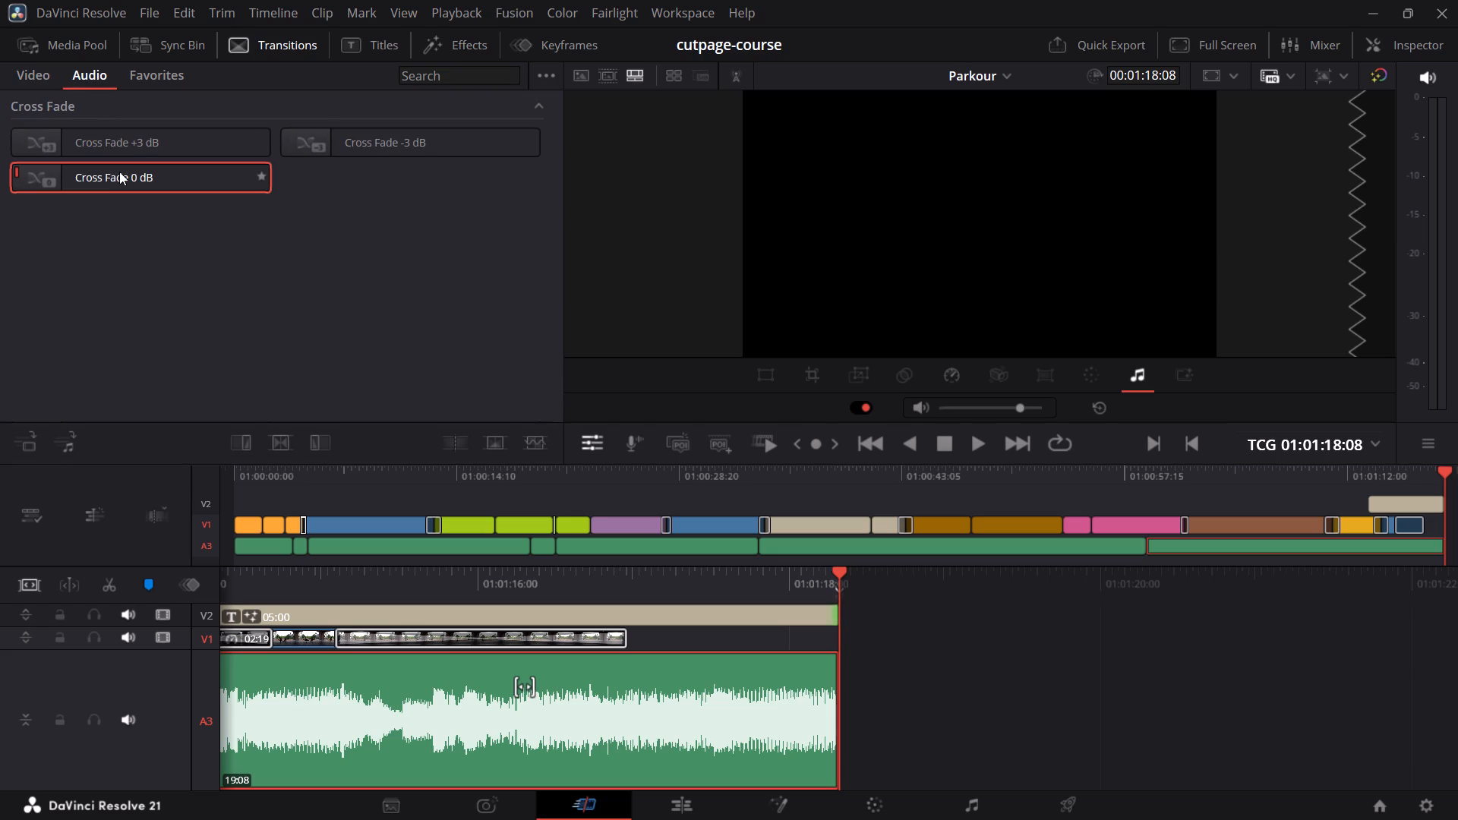
{"action": "left_click_drag", "start_coordinate": [119, 172], "coordinate": [156, 297]}
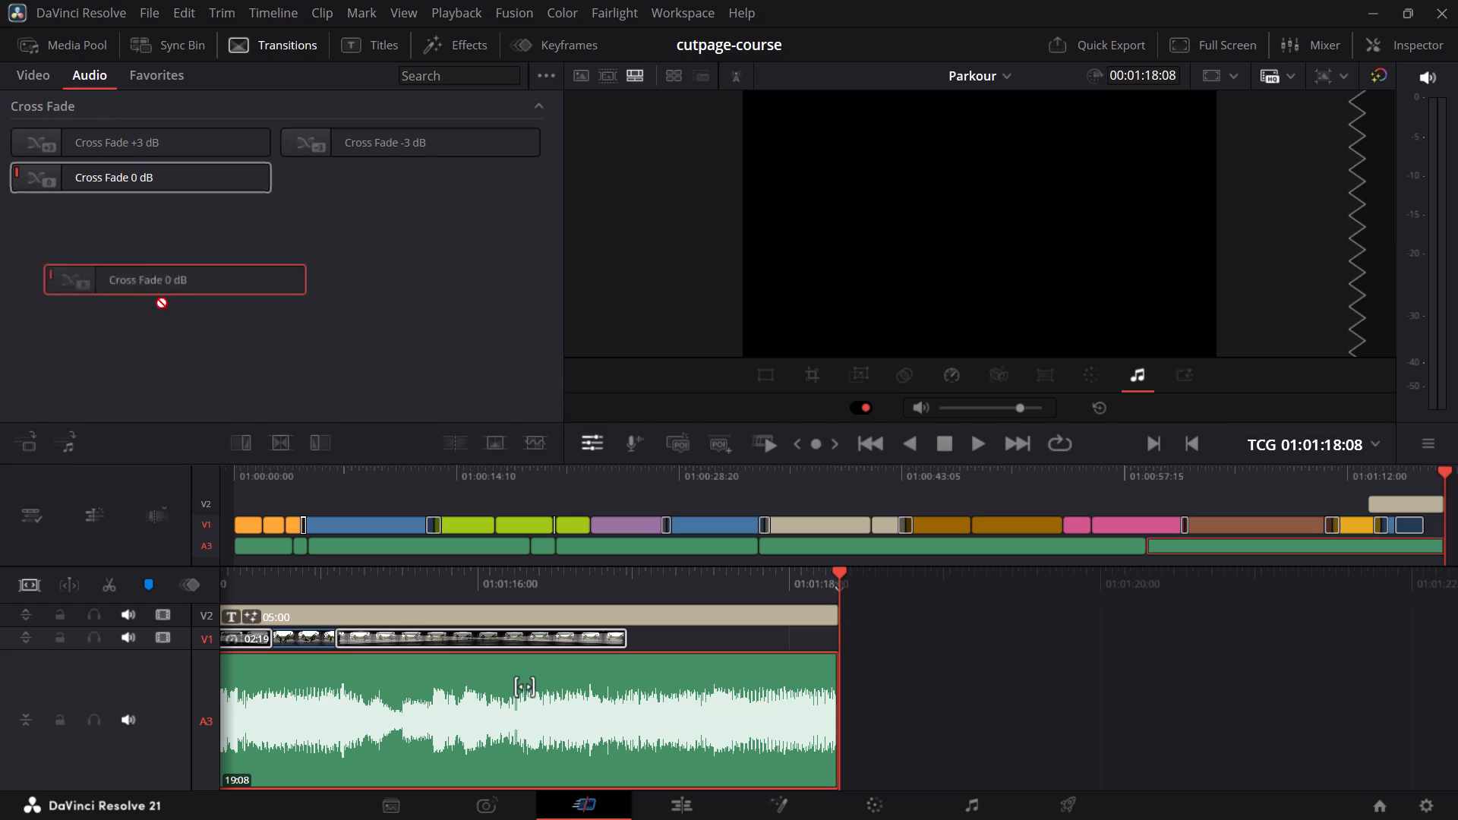
{"action": "left_click_drag", "start_coordinate": [156, 297], "coordinate": [249, 539]}
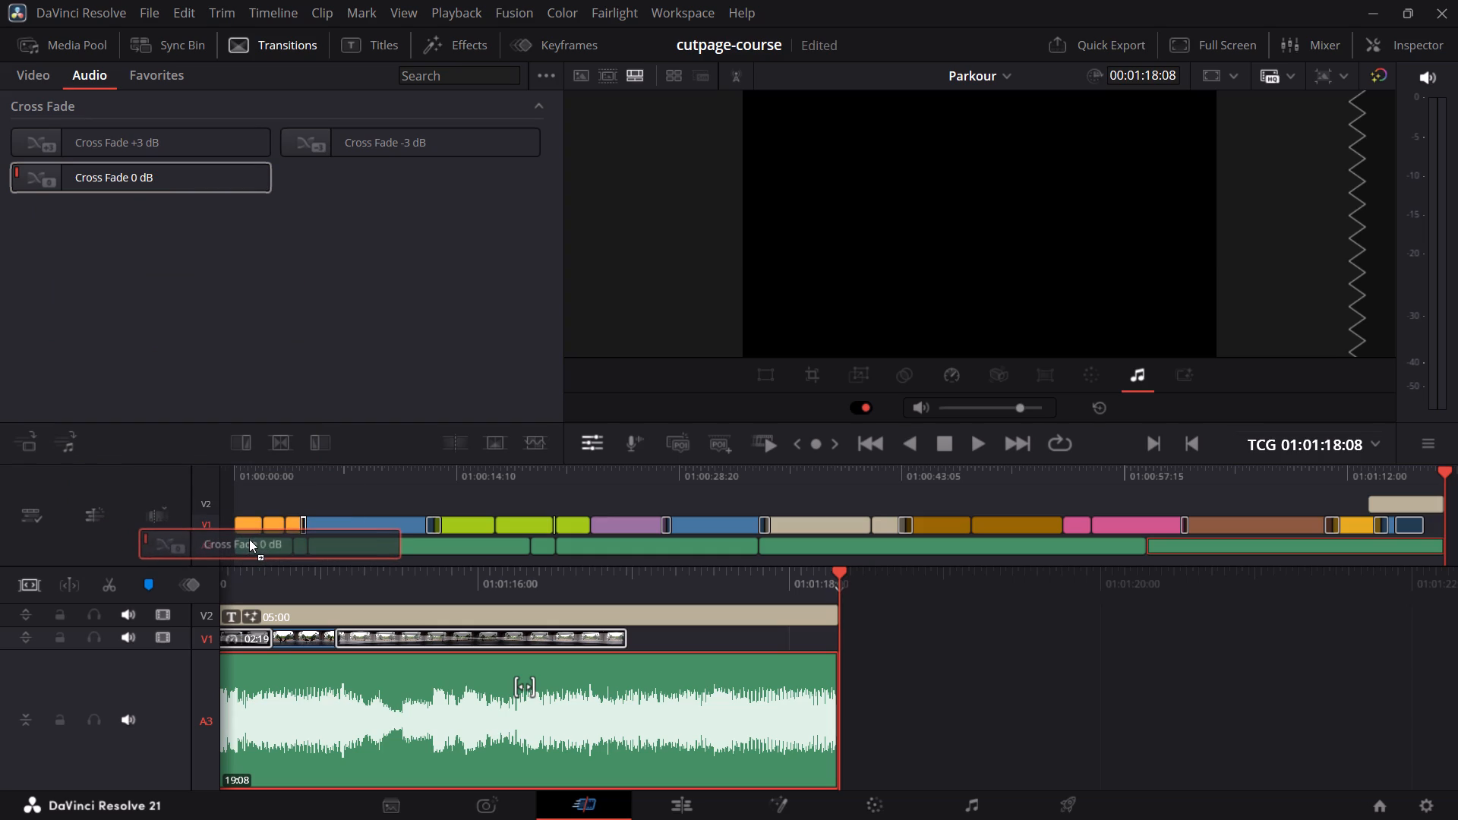
{"action": "left_click_drag", "start_coordinate": [249, 539], "coordinate": [250, 538]}
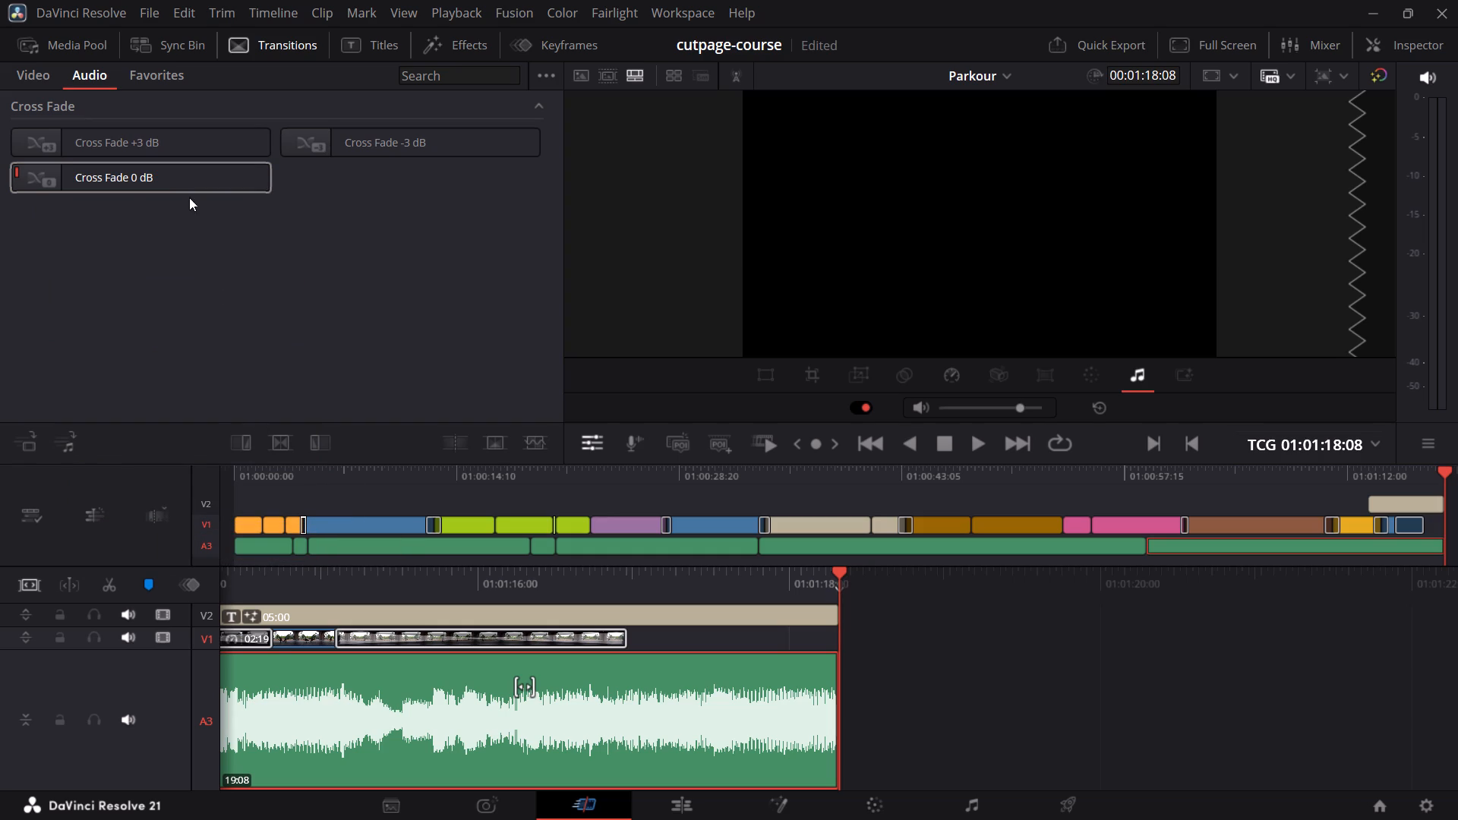
{"action": "left_click_drag", "start_coordinate": [191, 171], "coordinate": [242, 541]}
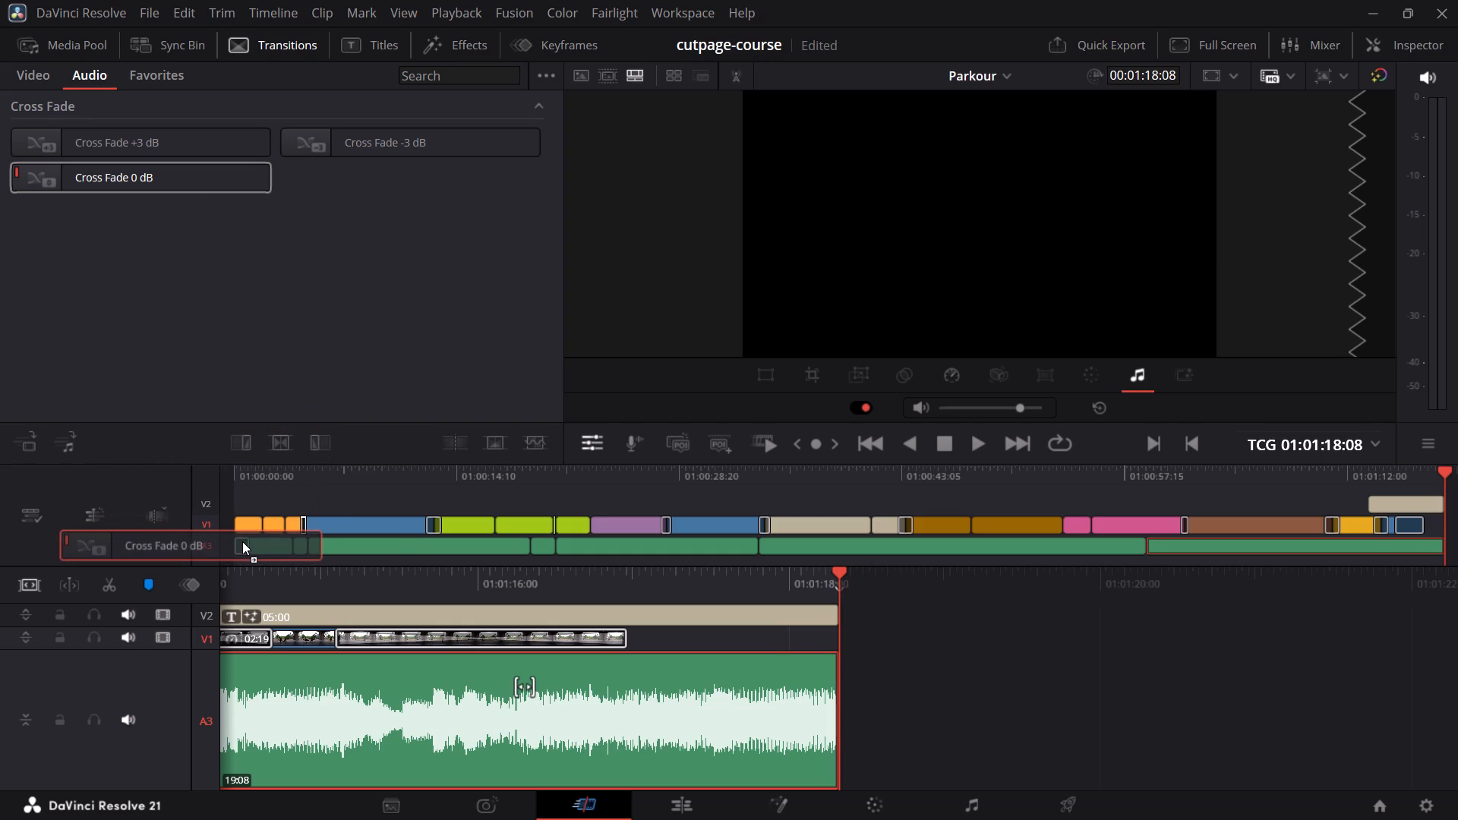
{"action": "left_click_drag", "start_coordinate": [242, 541], "coordinate": [248, 540]}
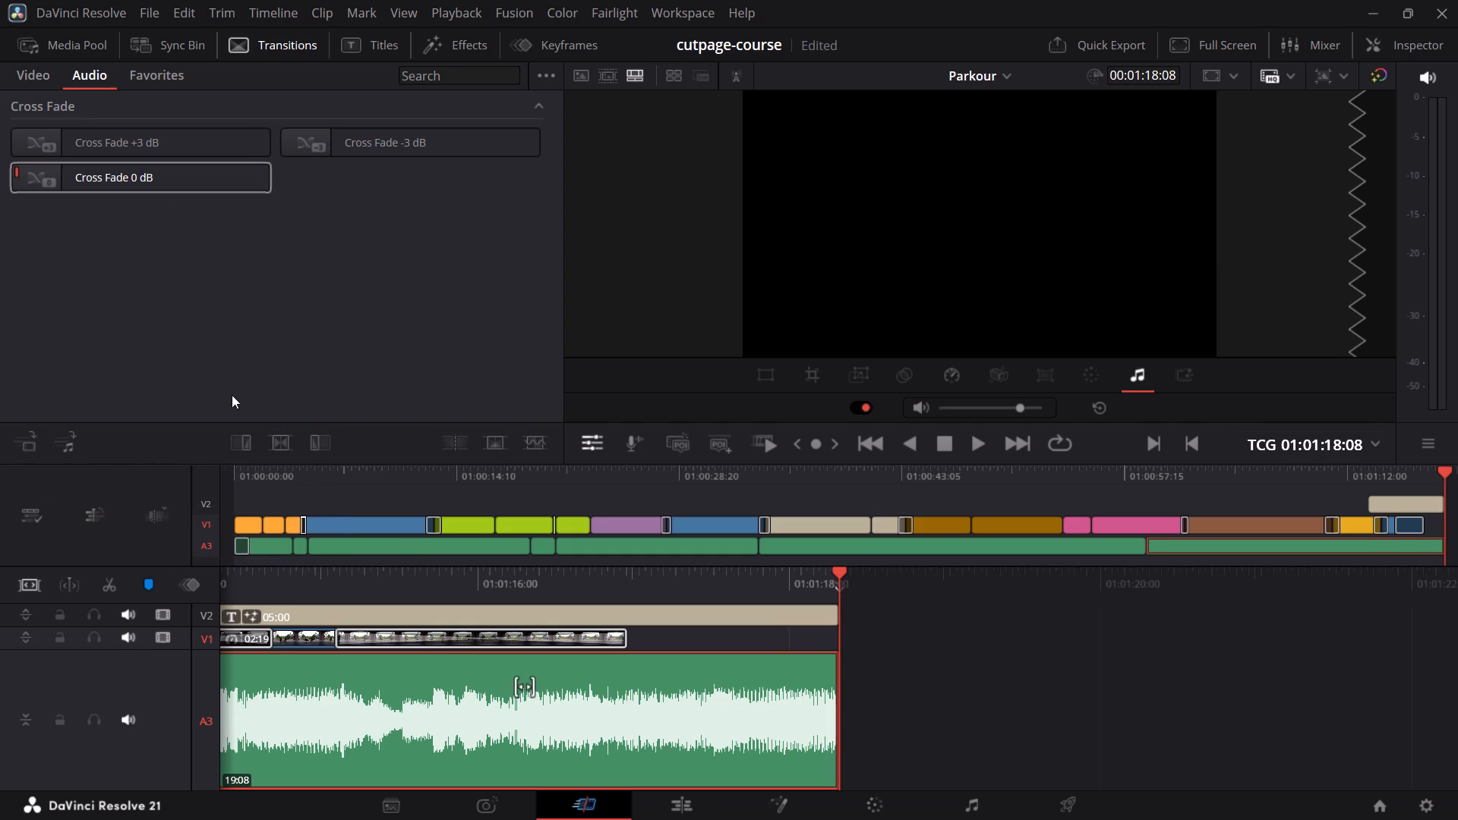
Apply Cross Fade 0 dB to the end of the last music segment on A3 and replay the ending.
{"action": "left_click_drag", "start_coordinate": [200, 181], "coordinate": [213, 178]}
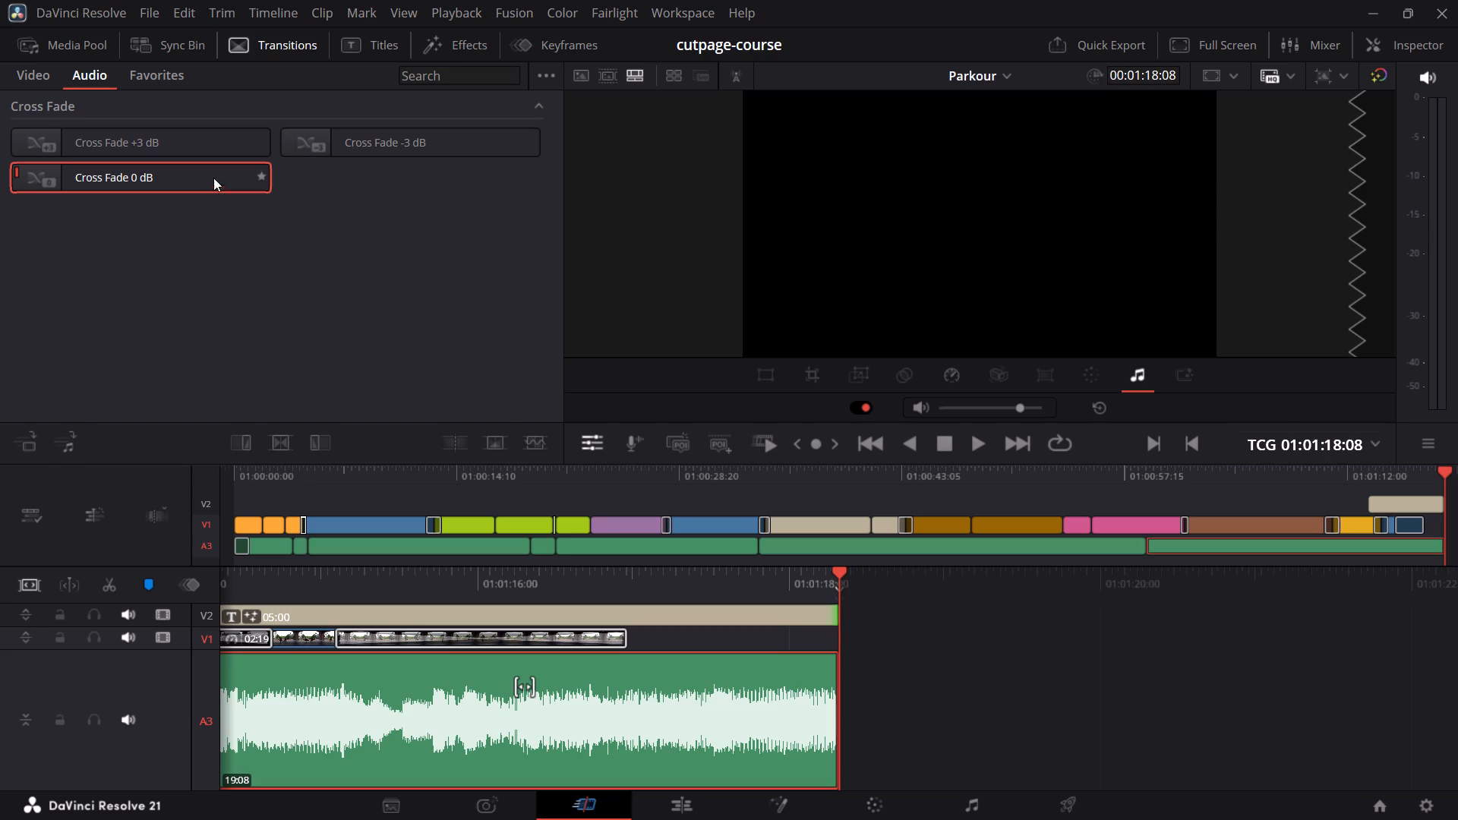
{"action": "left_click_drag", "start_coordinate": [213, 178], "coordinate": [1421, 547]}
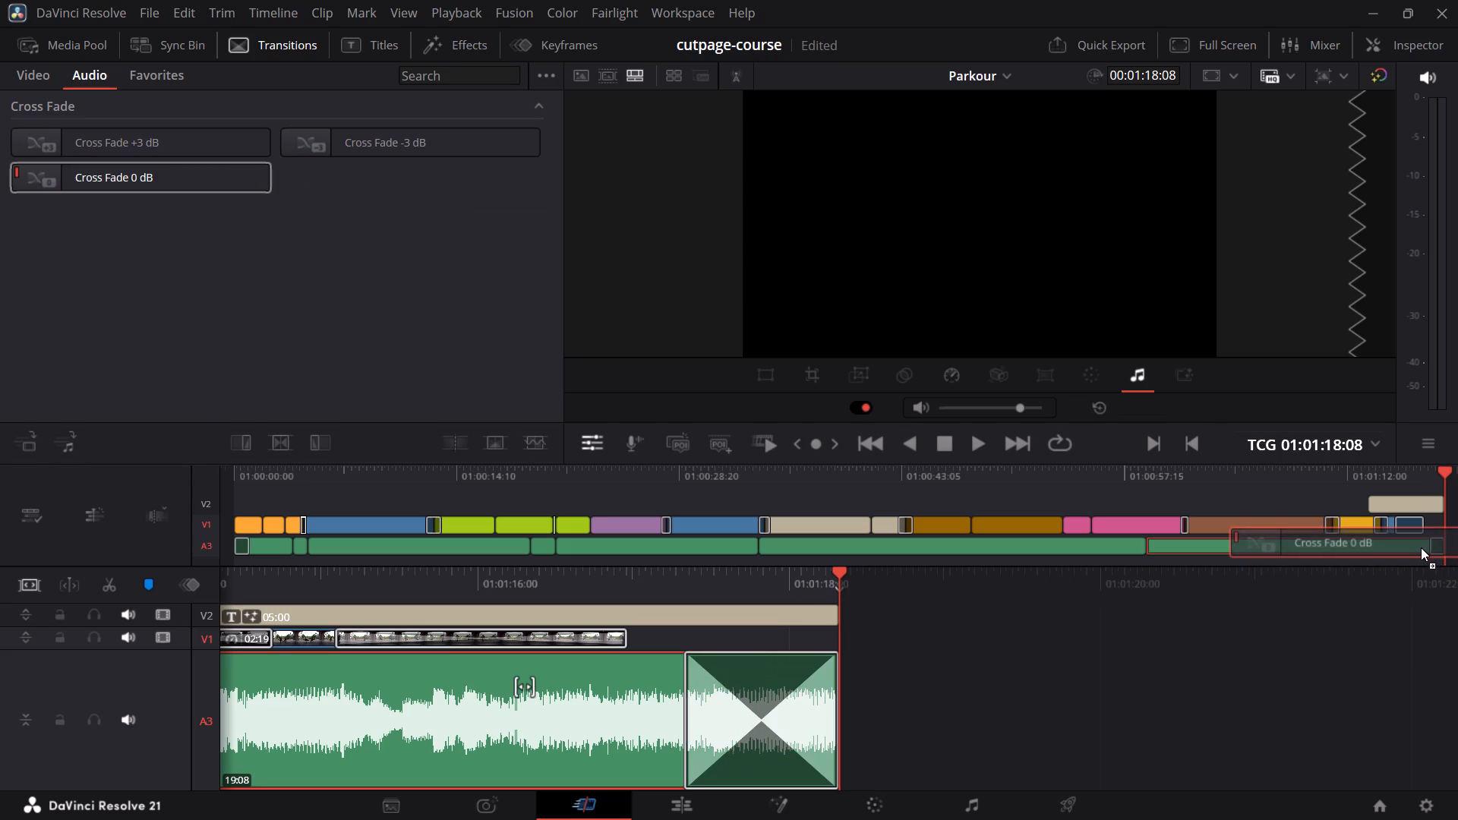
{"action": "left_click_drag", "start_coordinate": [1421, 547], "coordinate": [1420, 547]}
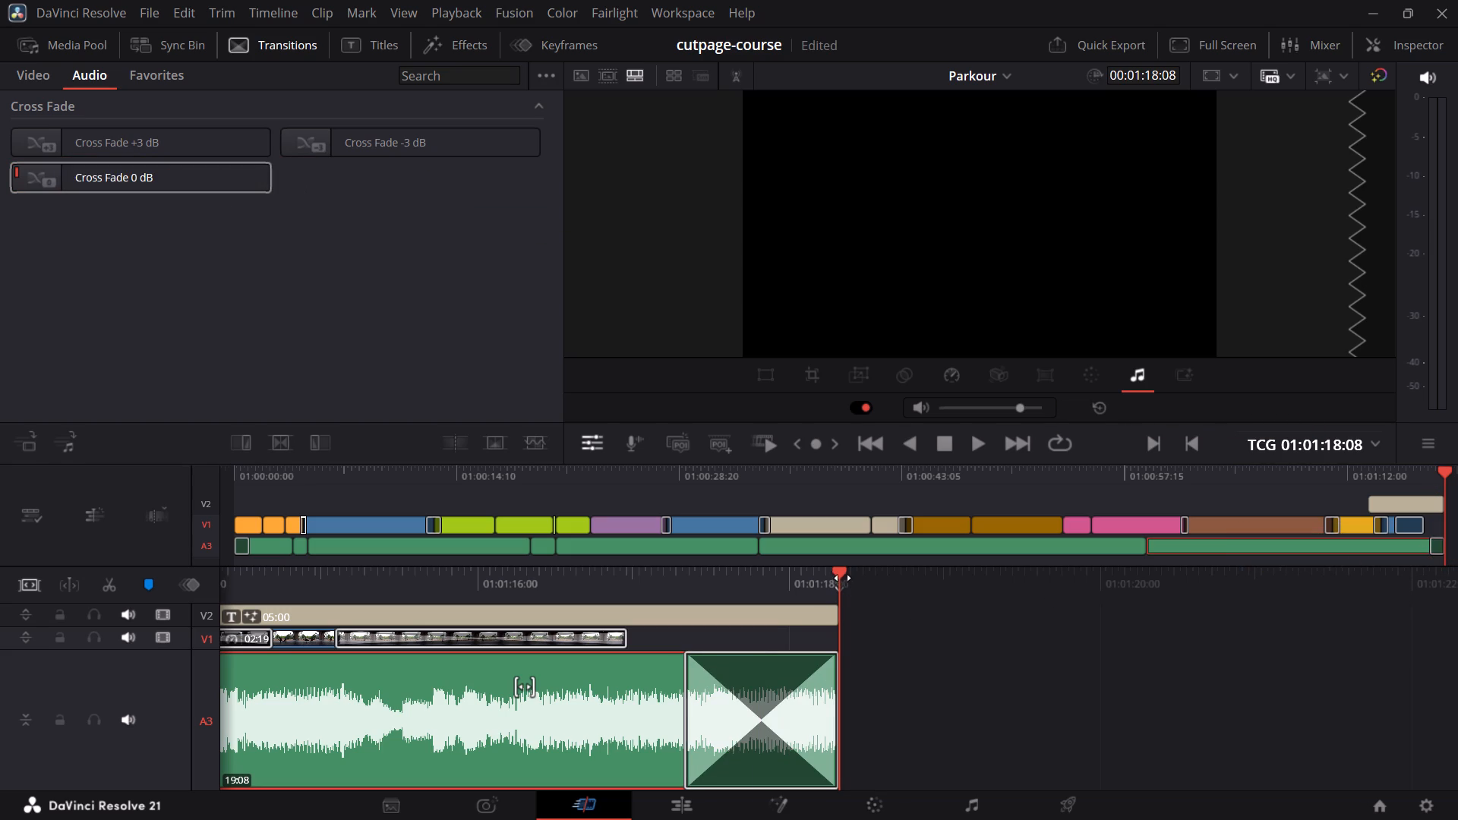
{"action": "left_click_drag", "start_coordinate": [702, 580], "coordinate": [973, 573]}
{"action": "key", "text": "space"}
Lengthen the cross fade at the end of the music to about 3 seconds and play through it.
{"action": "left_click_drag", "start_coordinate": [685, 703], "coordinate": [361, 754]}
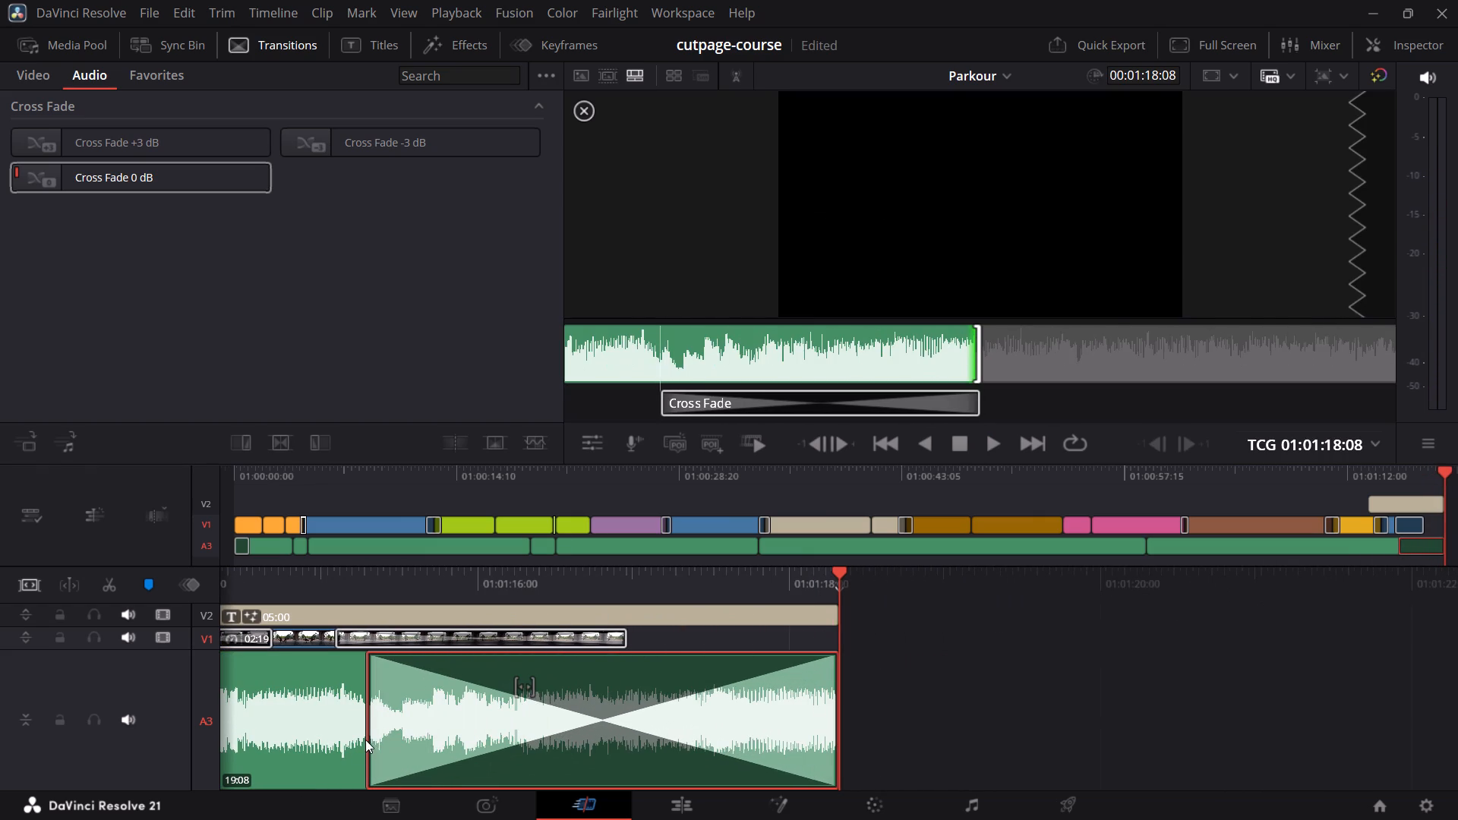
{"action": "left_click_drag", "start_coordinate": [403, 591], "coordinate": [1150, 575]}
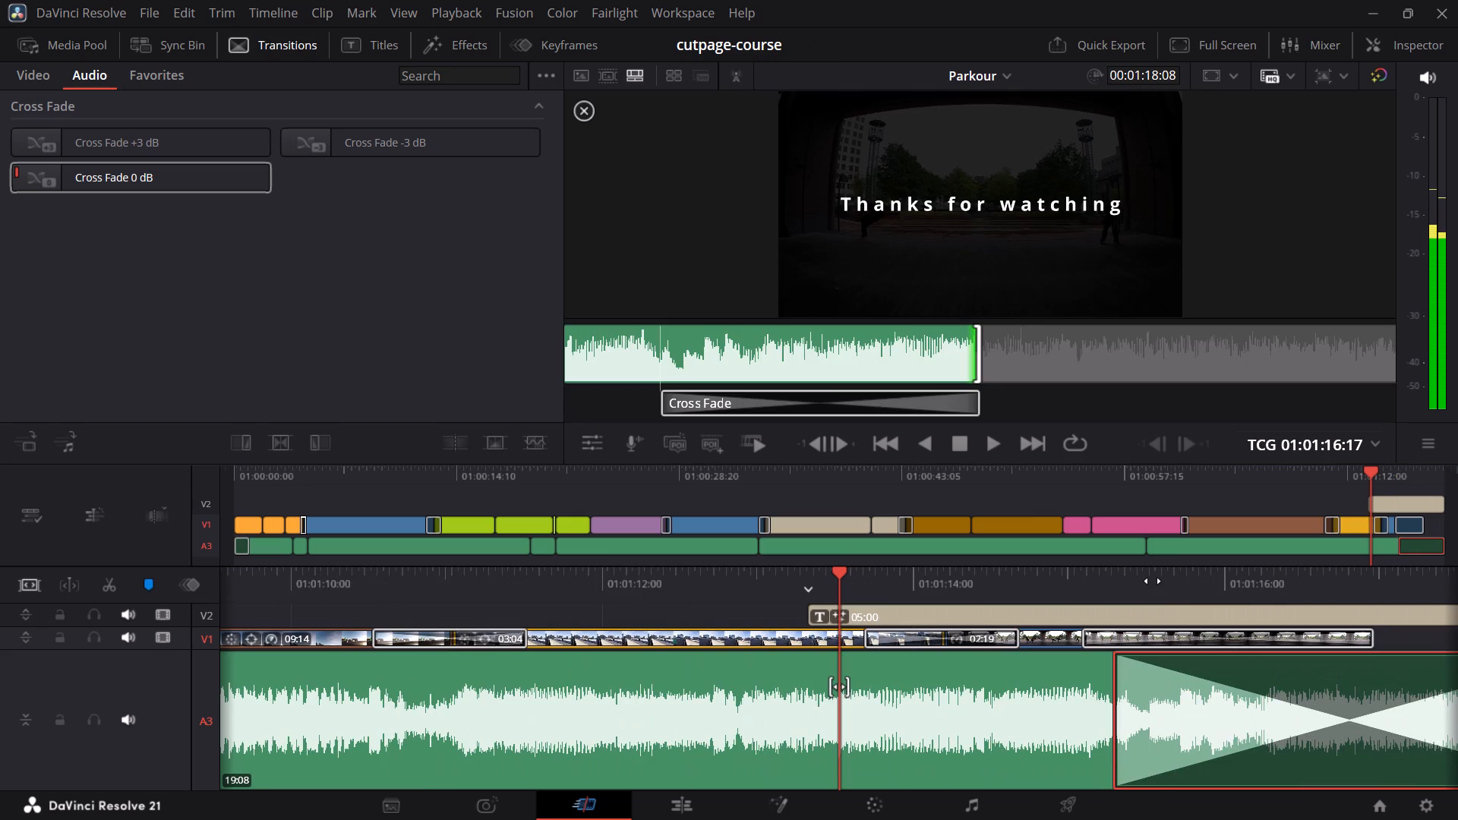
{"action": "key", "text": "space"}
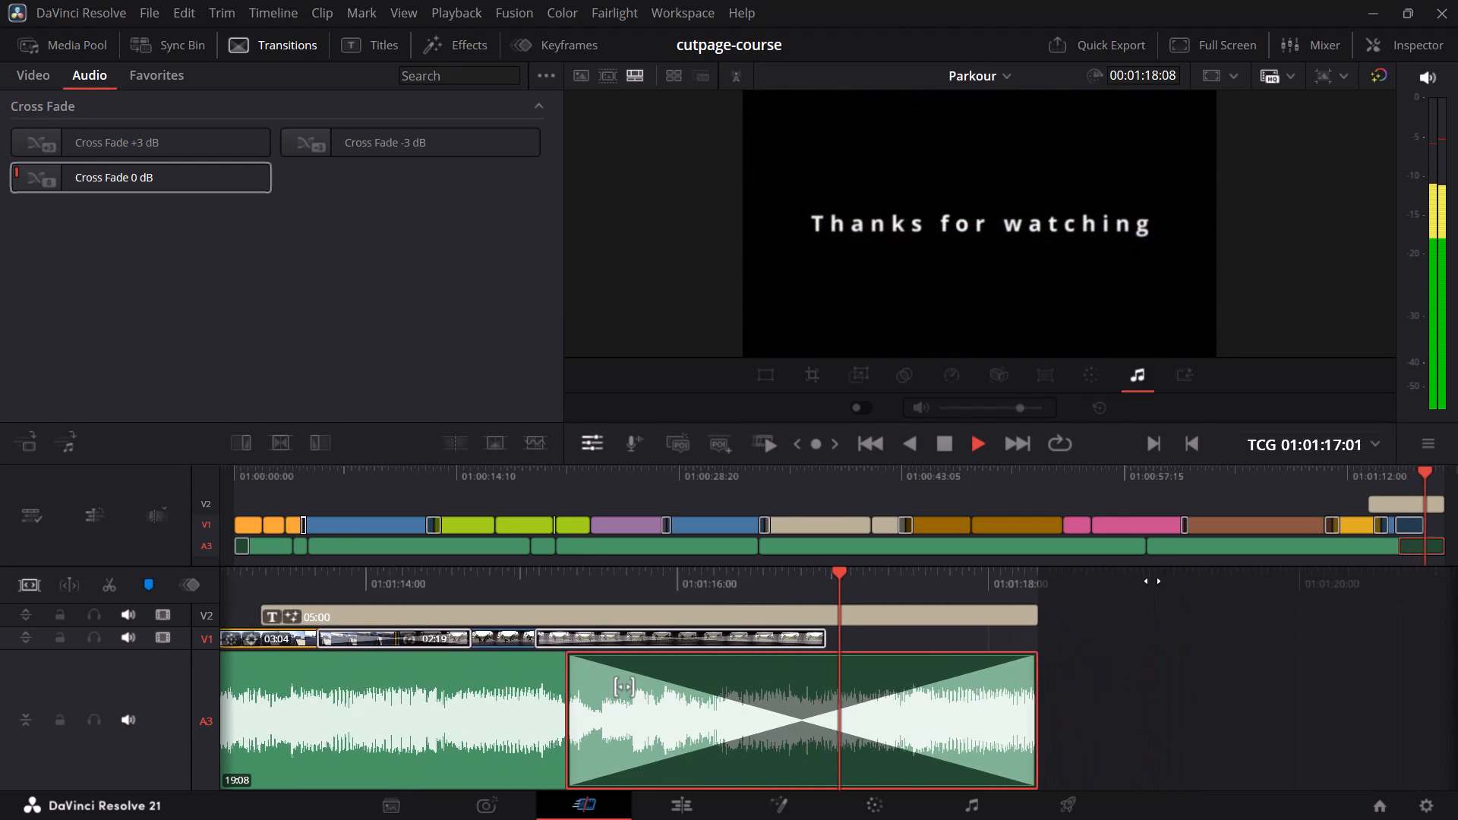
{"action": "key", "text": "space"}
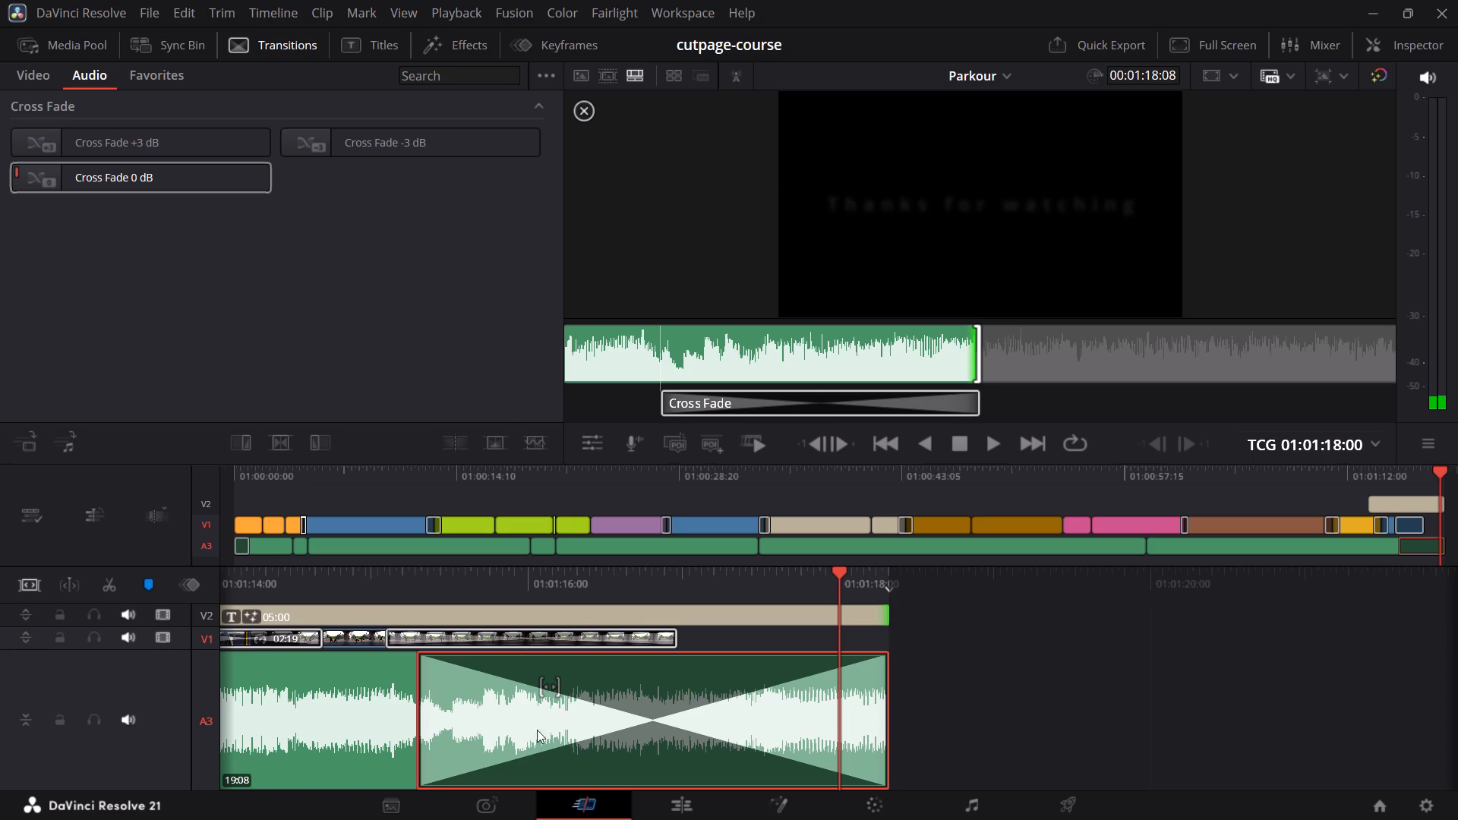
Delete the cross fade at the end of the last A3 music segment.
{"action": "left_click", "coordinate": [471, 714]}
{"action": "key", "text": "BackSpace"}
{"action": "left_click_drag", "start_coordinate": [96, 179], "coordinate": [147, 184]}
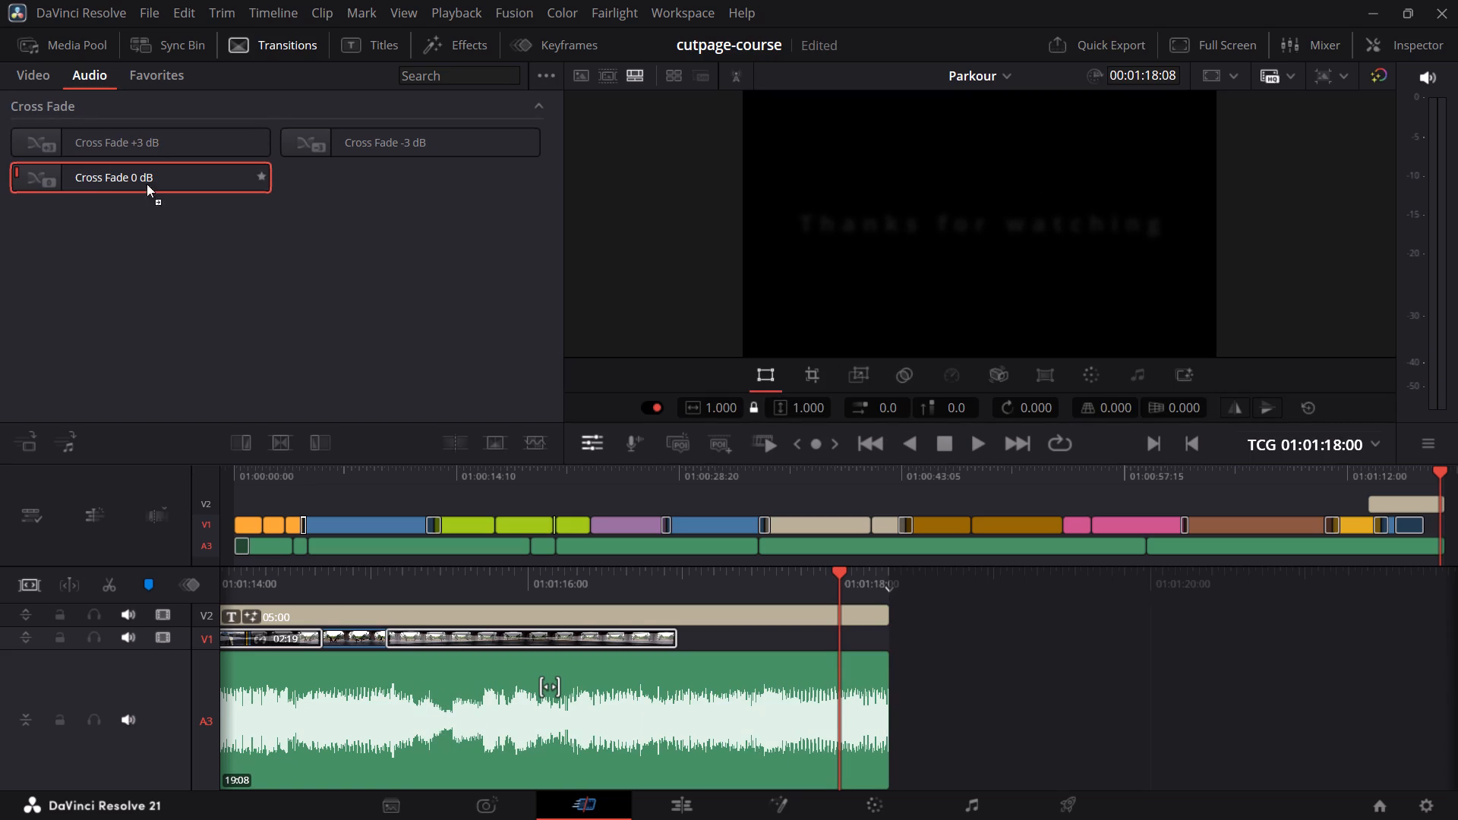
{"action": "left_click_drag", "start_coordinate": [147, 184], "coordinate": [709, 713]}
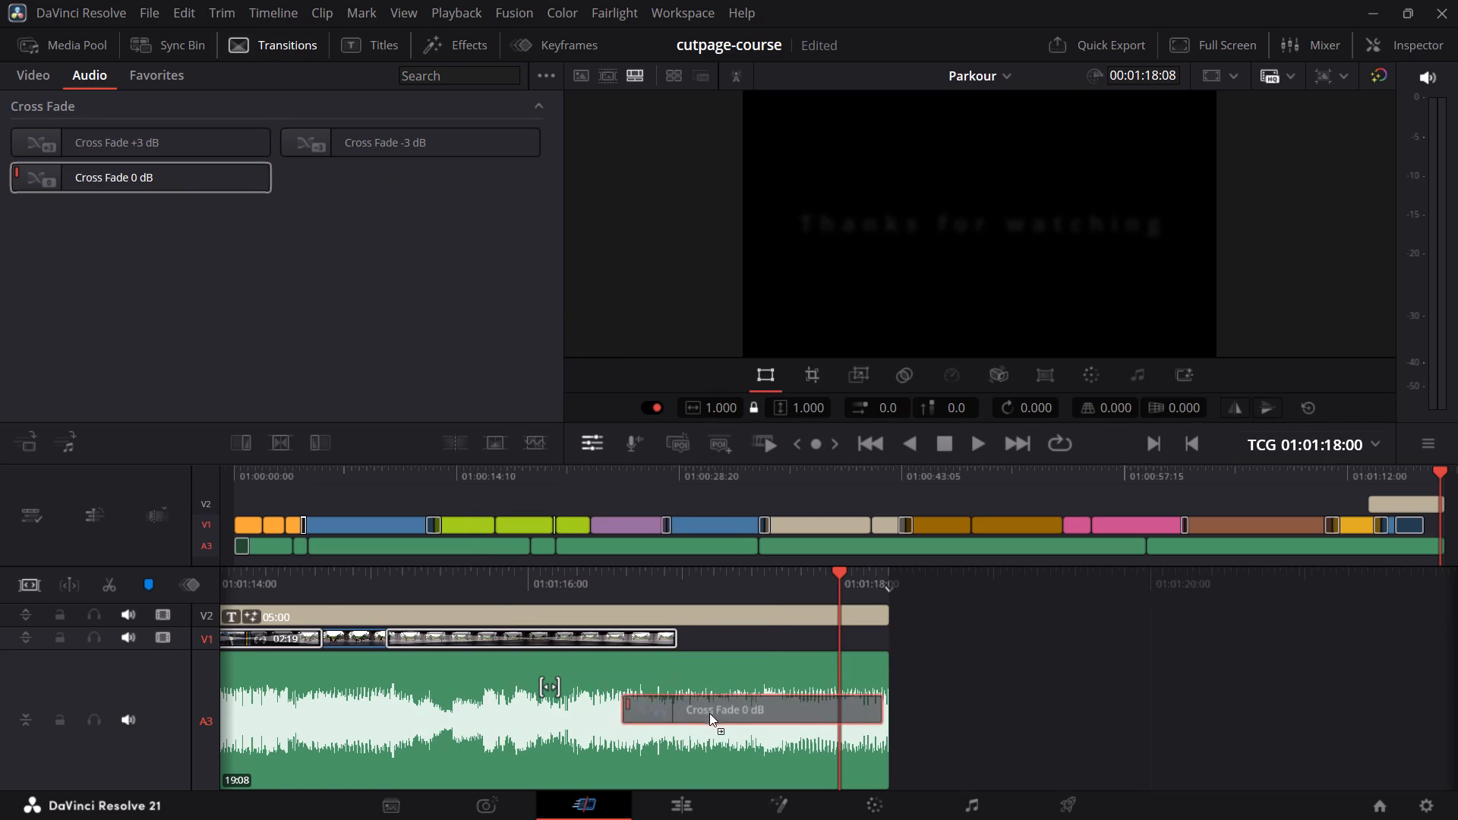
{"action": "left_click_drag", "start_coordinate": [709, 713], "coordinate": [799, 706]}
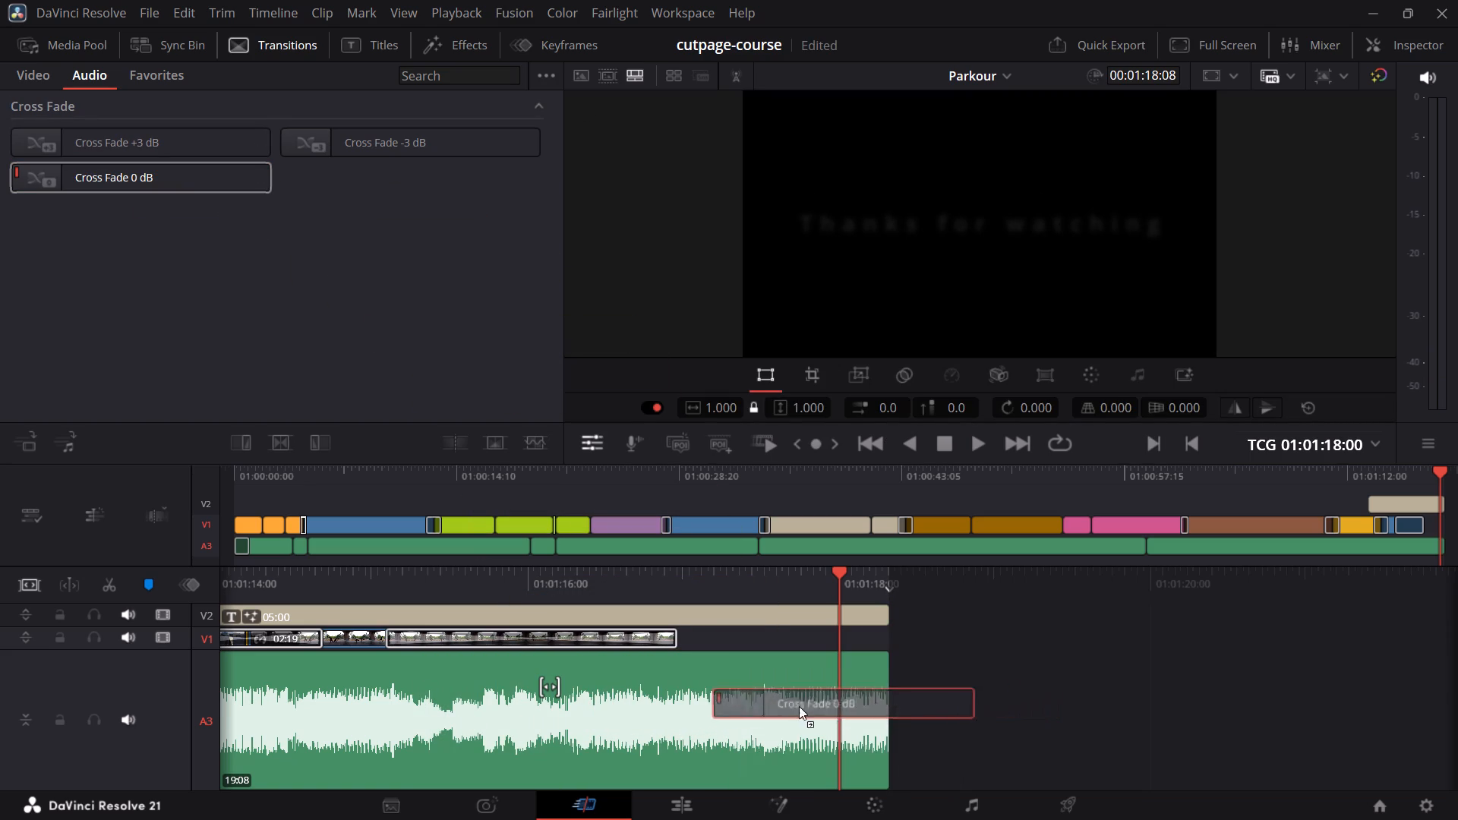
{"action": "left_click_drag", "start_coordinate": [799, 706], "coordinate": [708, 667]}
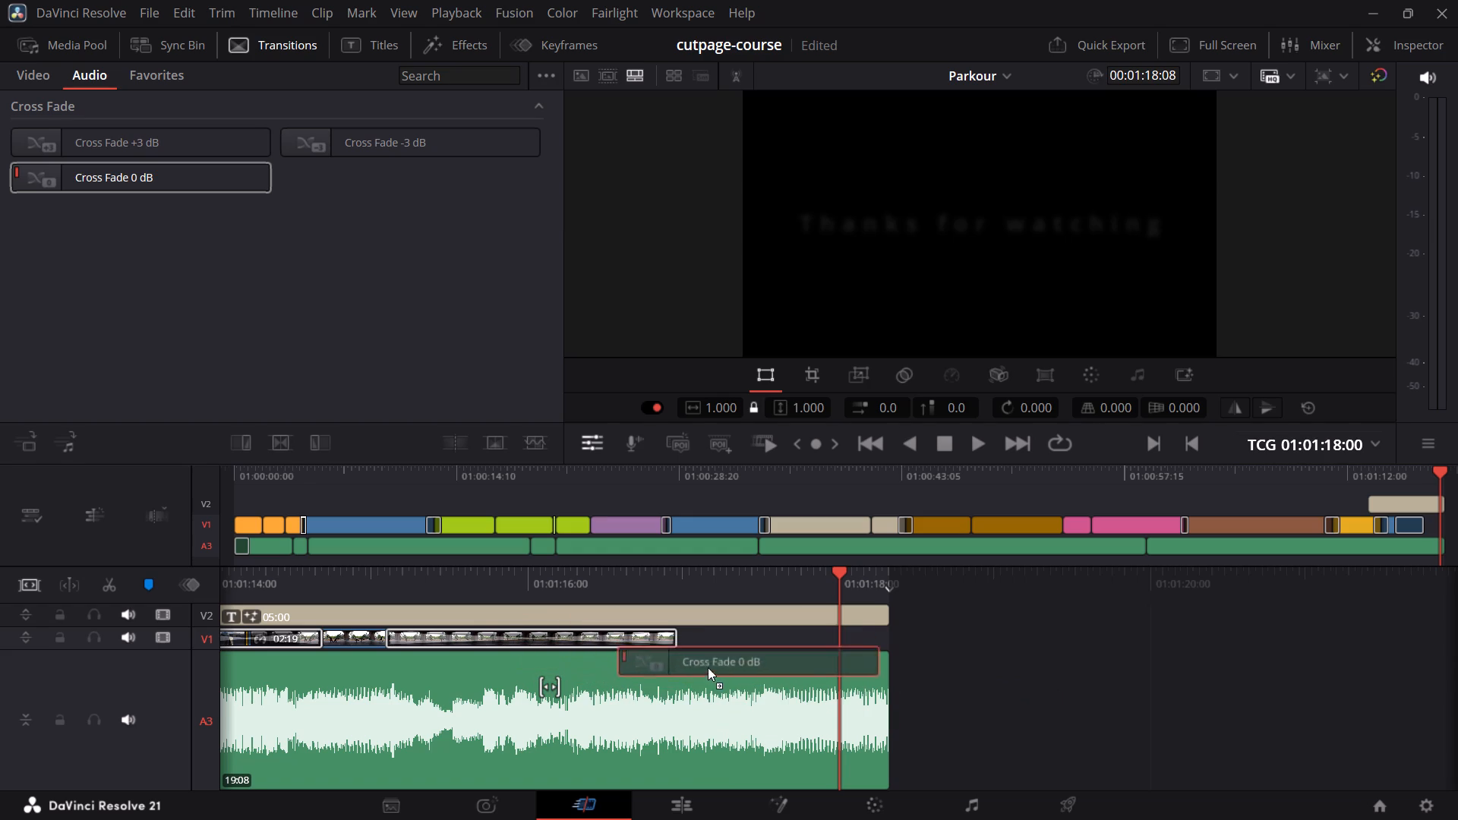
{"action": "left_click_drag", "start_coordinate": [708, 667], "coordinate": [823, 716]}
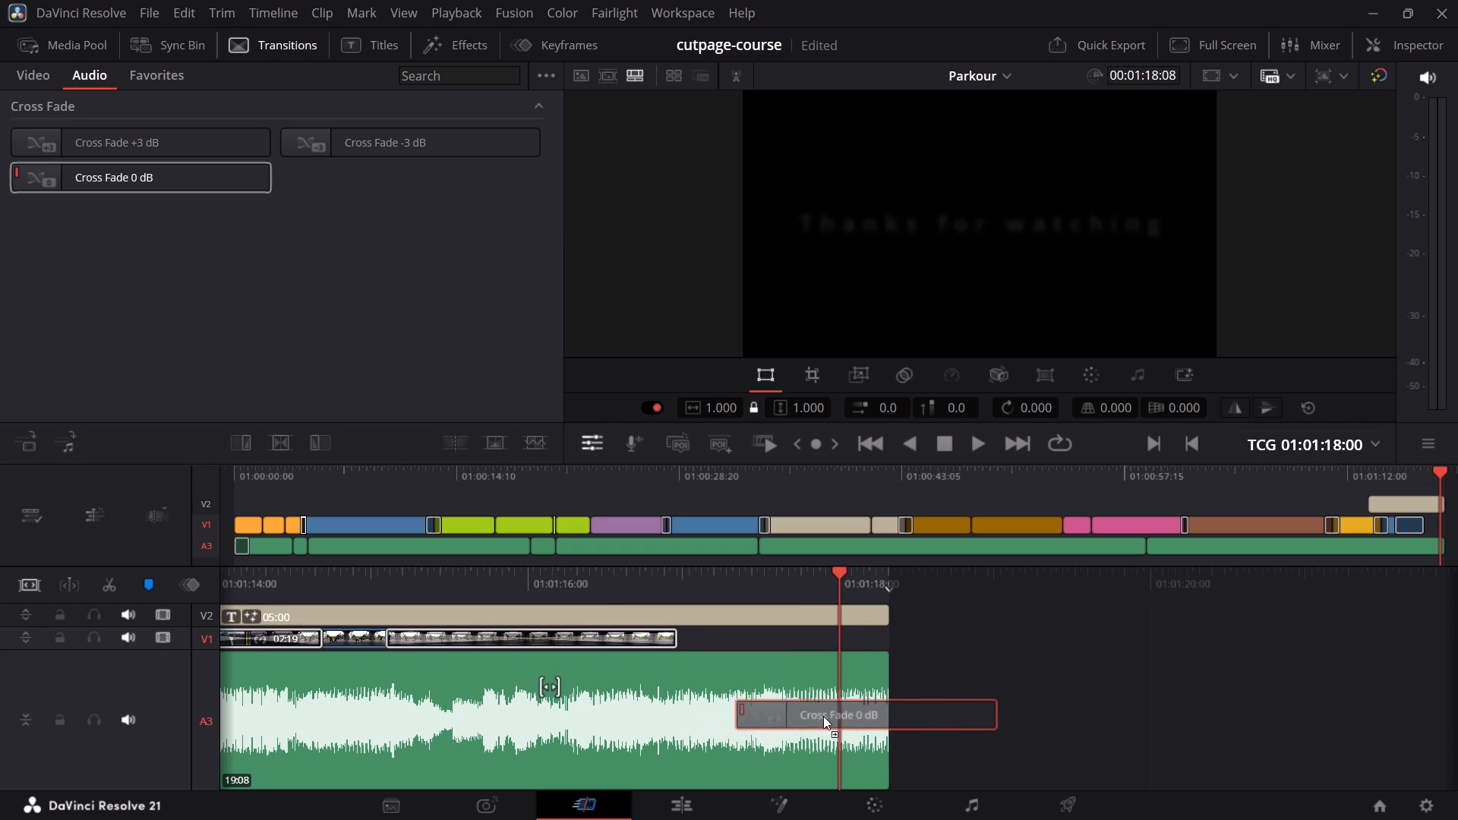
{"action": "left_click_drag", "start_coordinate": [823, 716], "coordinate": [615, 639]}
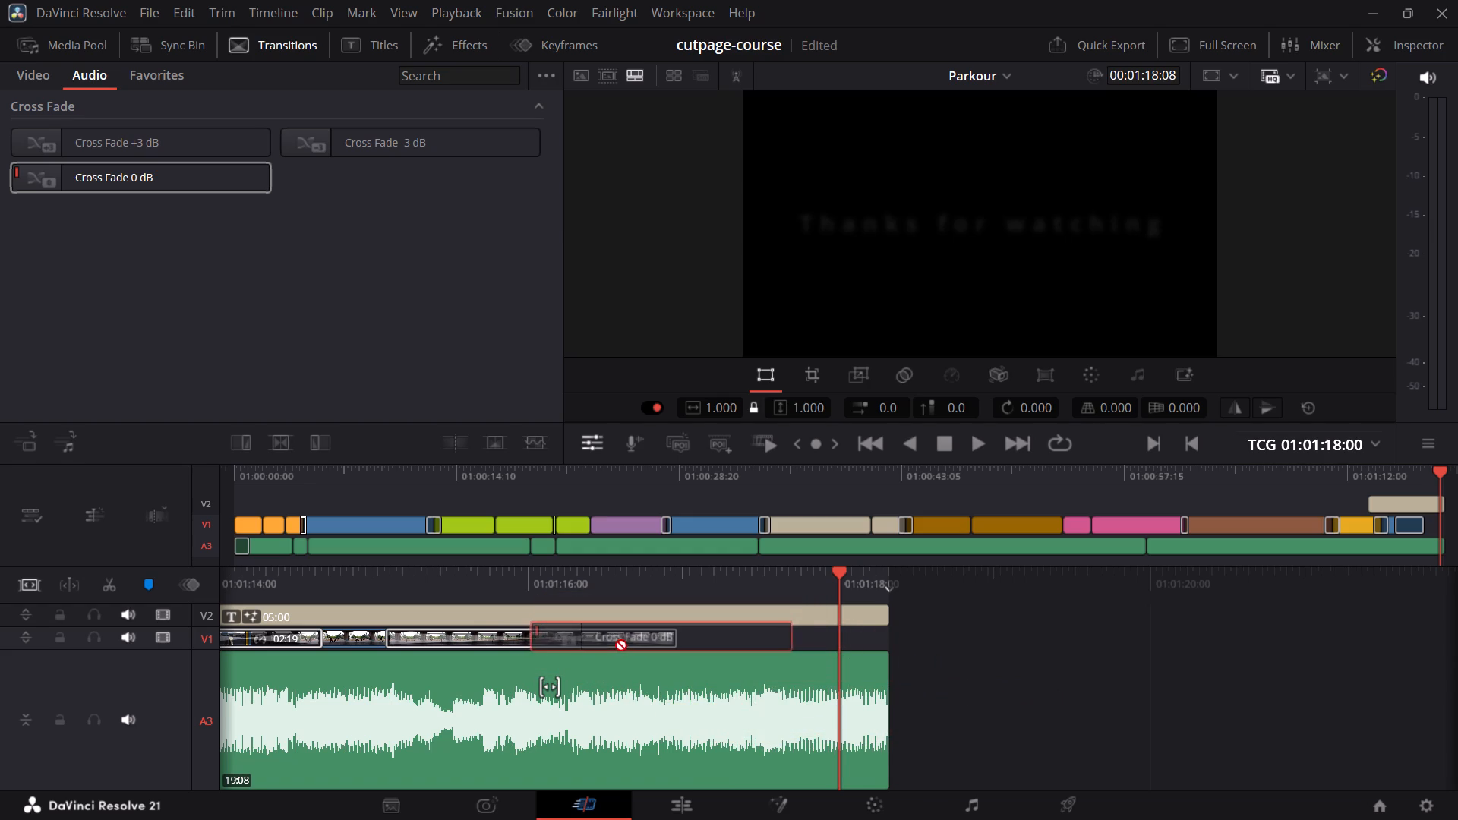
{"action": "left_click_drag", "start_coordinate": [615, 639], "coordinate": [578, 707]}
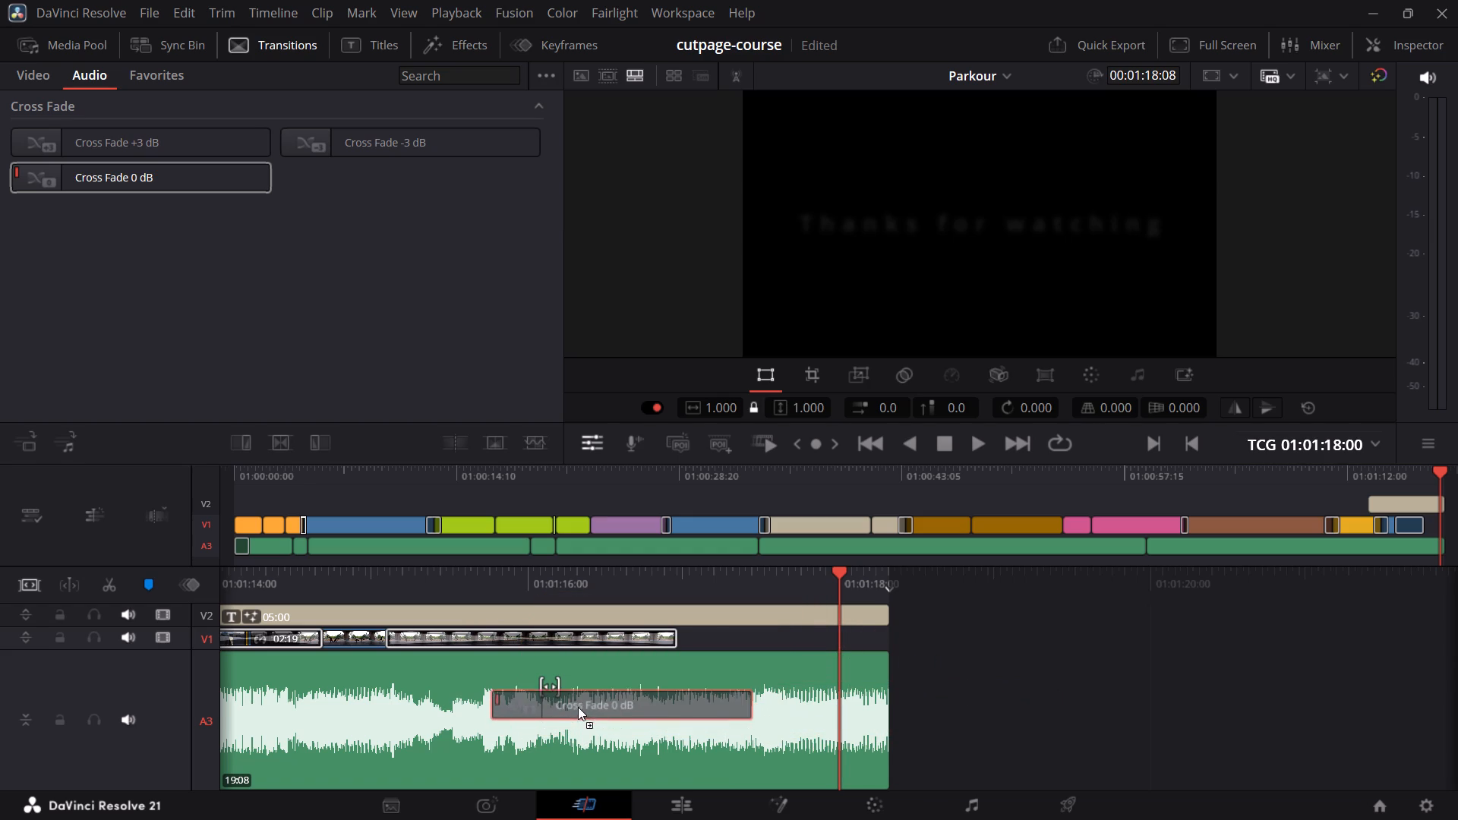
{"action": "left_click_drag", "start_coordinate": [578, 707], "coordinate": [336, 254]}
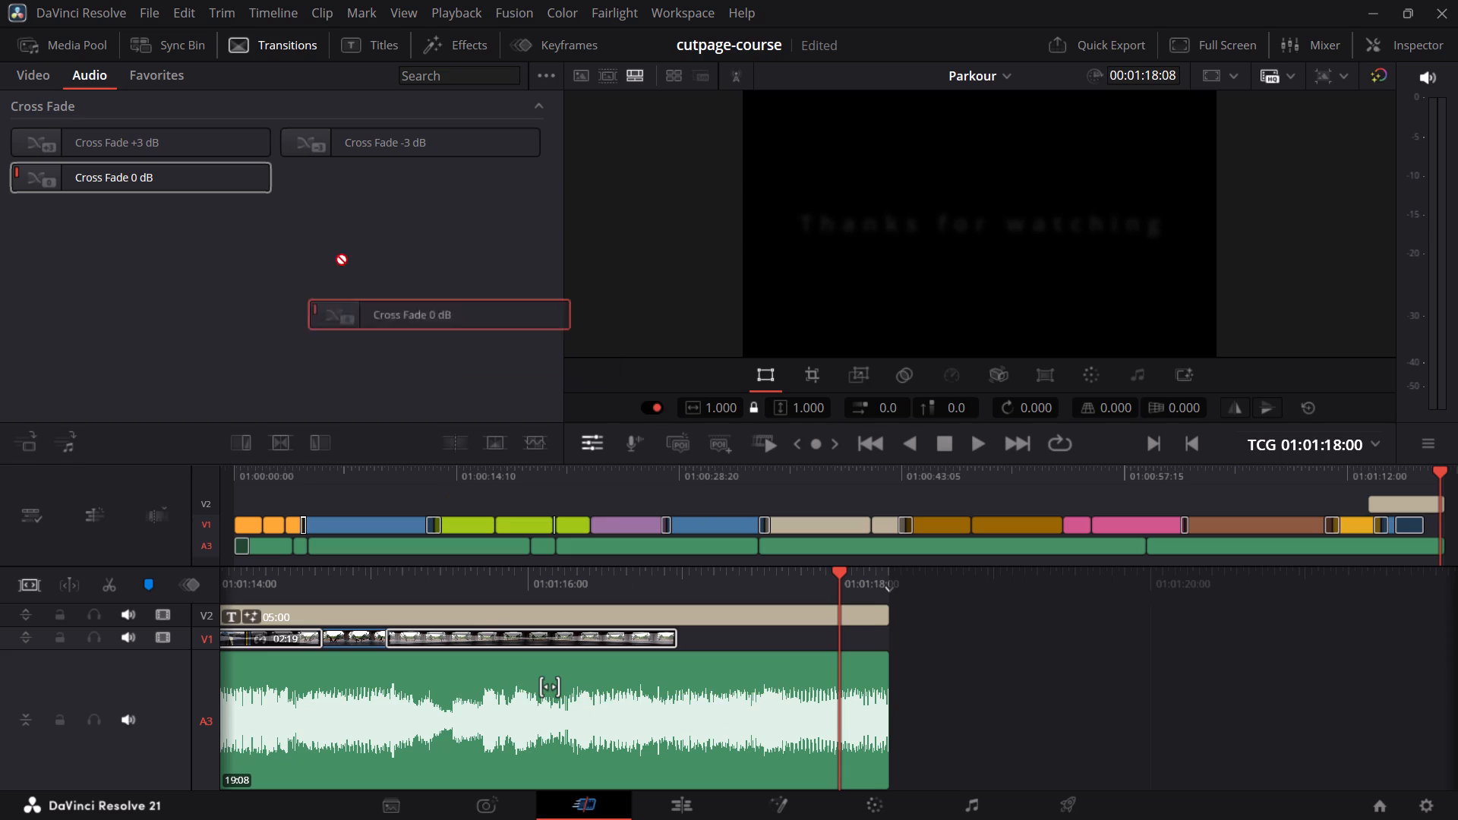
Apply the Cross Fade 0 dB audio transition to the end of the last music segment on A3.
{"action": "left_click_drag", "start_coordinate": [336, 254], "coordinate": [133, 176]}
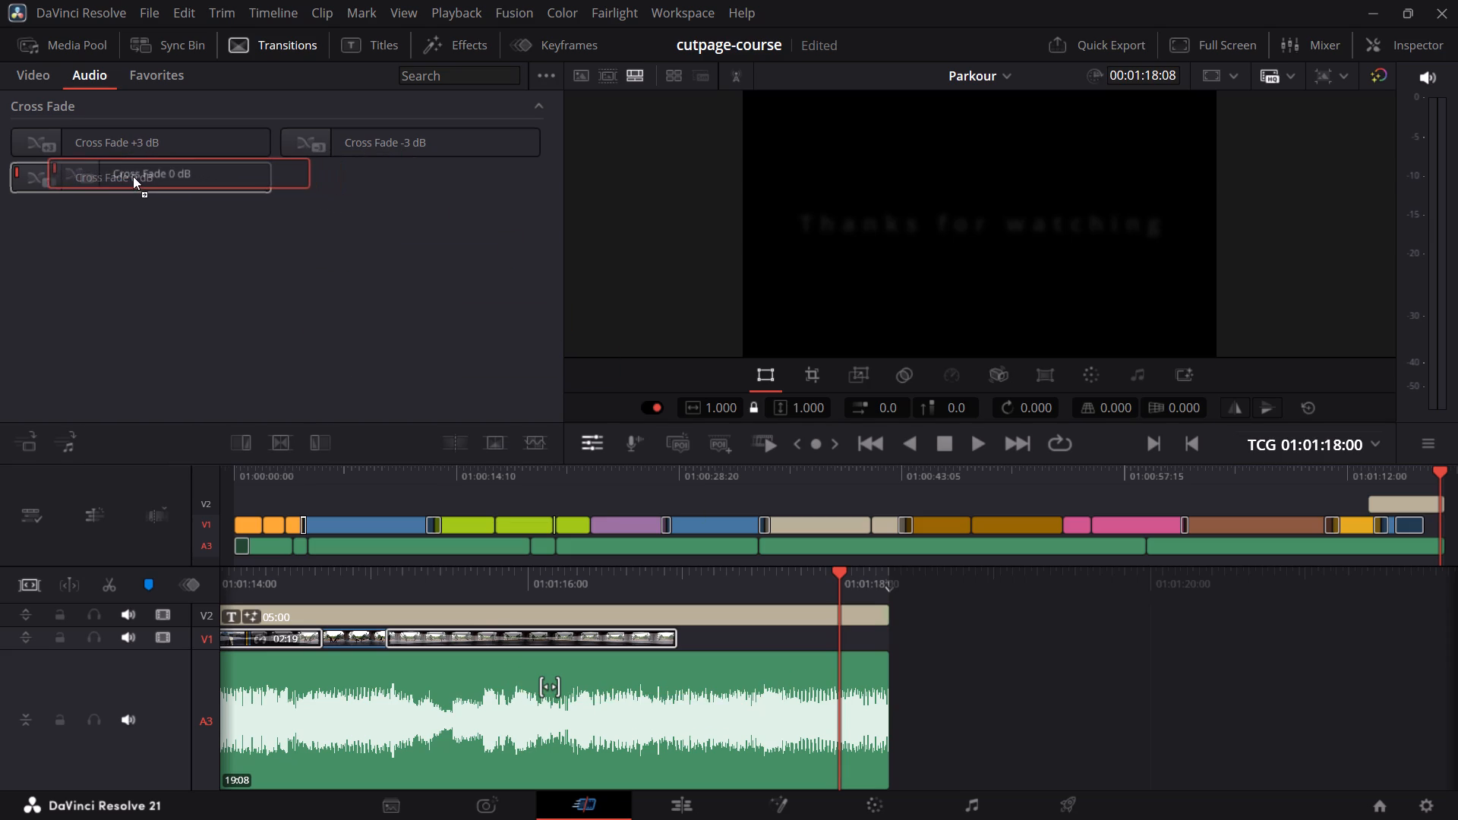
{"action": "left_click_drag", "start_coordinate": [133, 176], "coordinate": [601, 545]}
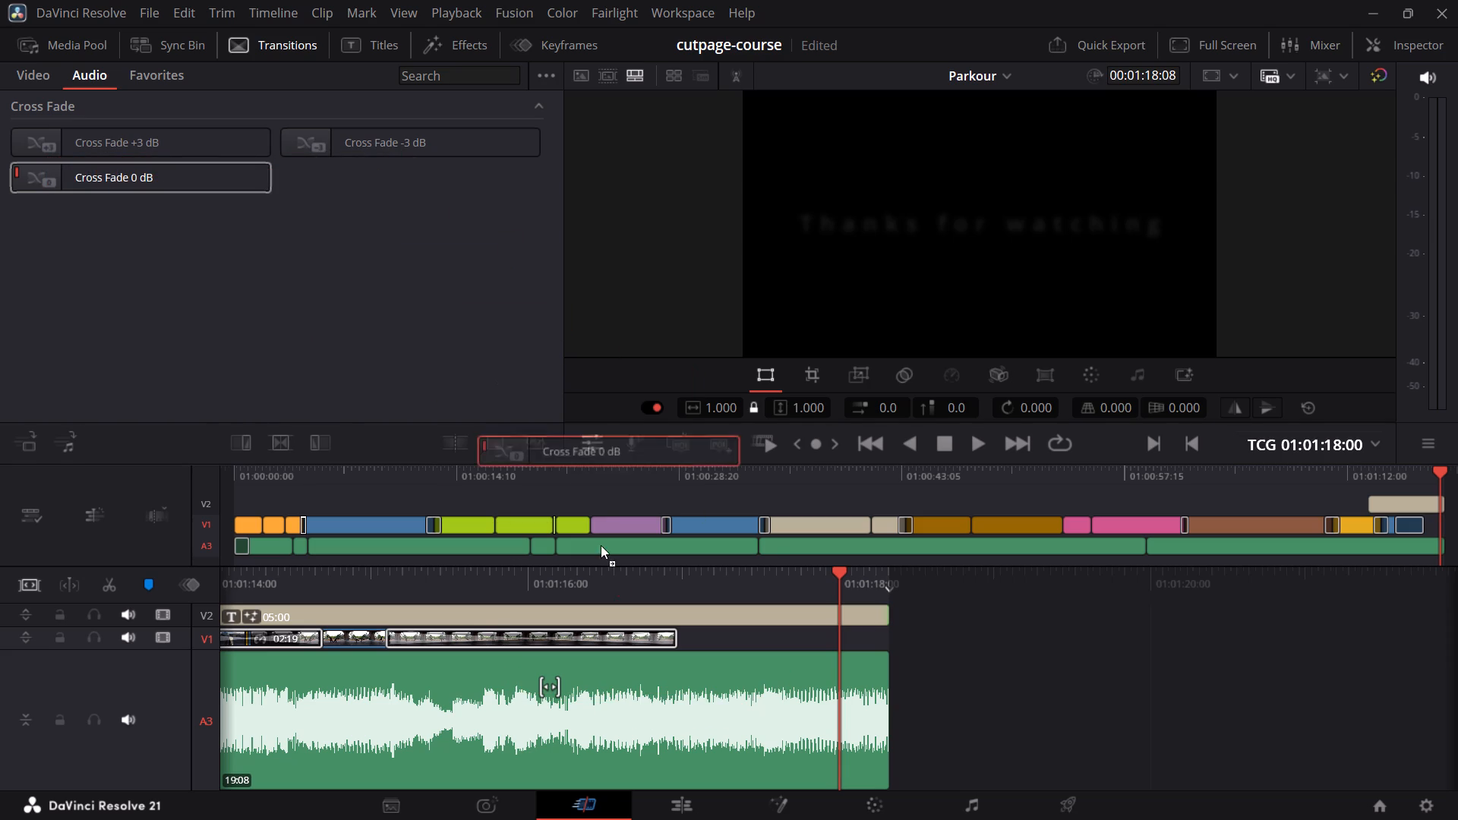
{"action": "left_click_drag", "start_coordinate": [601, 545], "coordinate": [820, 692]}
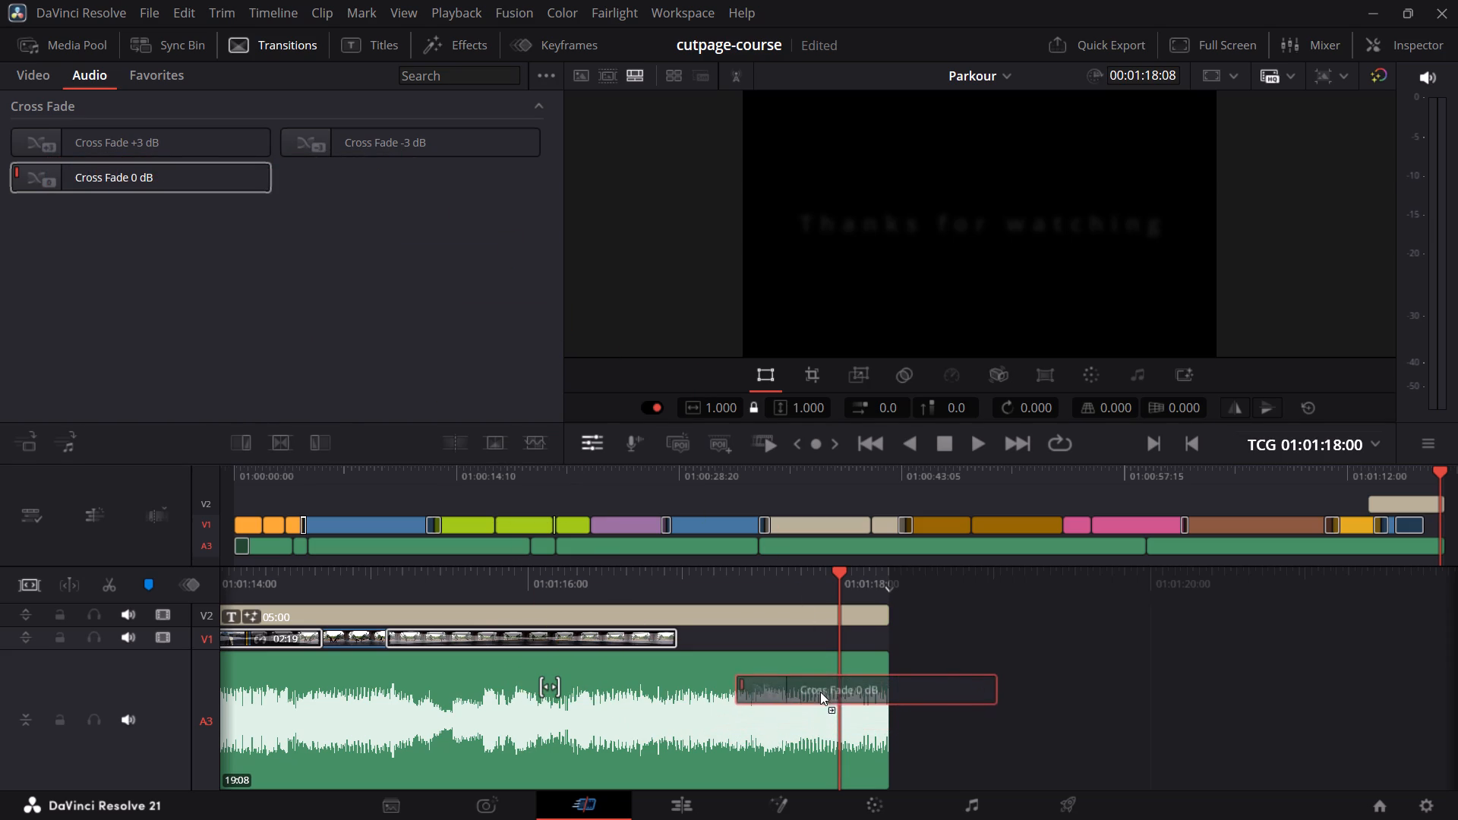
{"action": "left_click_drag", "start_coordinate": [820, 692], "coordinate": [866, 686]}
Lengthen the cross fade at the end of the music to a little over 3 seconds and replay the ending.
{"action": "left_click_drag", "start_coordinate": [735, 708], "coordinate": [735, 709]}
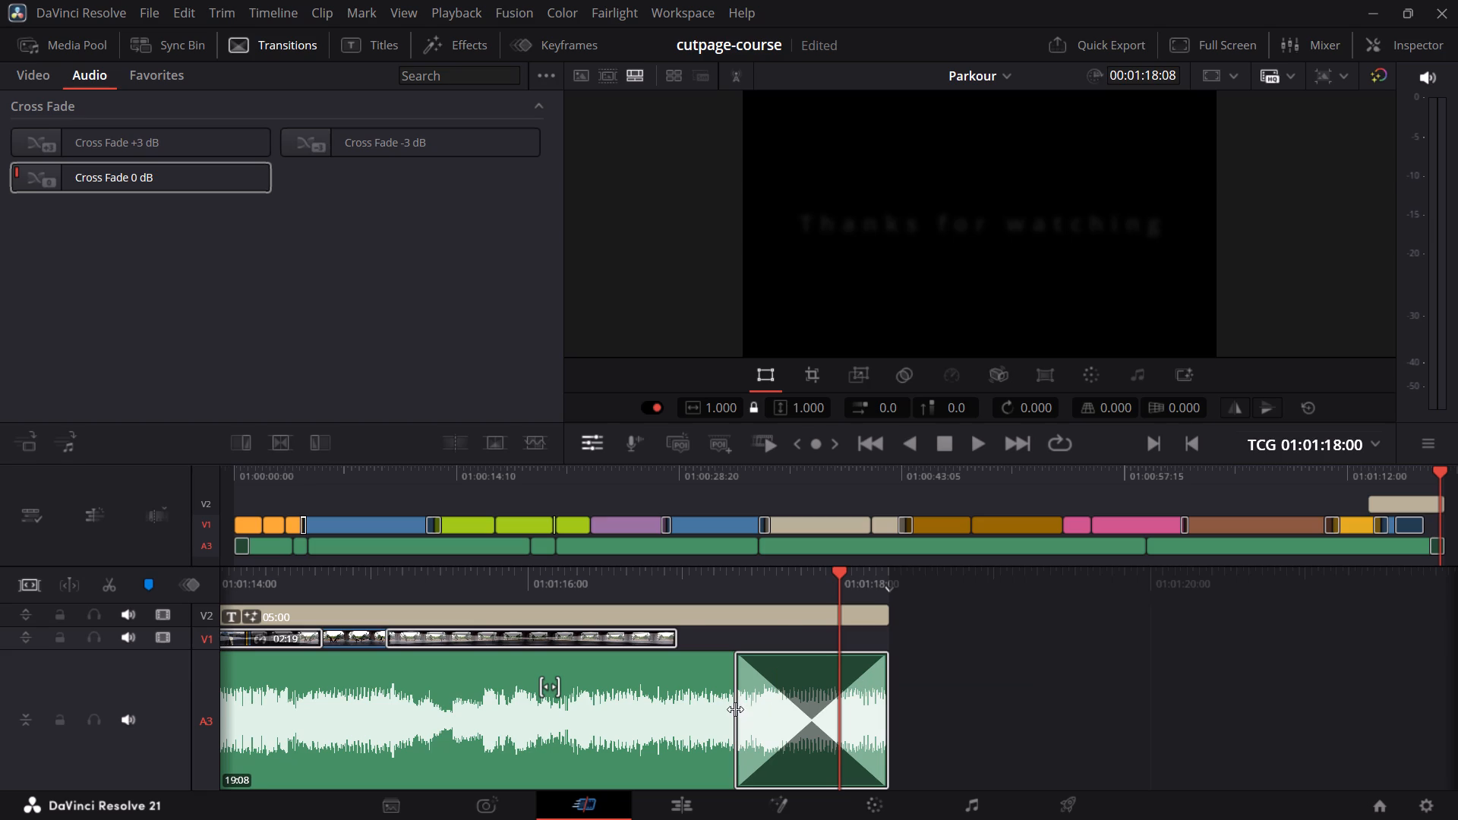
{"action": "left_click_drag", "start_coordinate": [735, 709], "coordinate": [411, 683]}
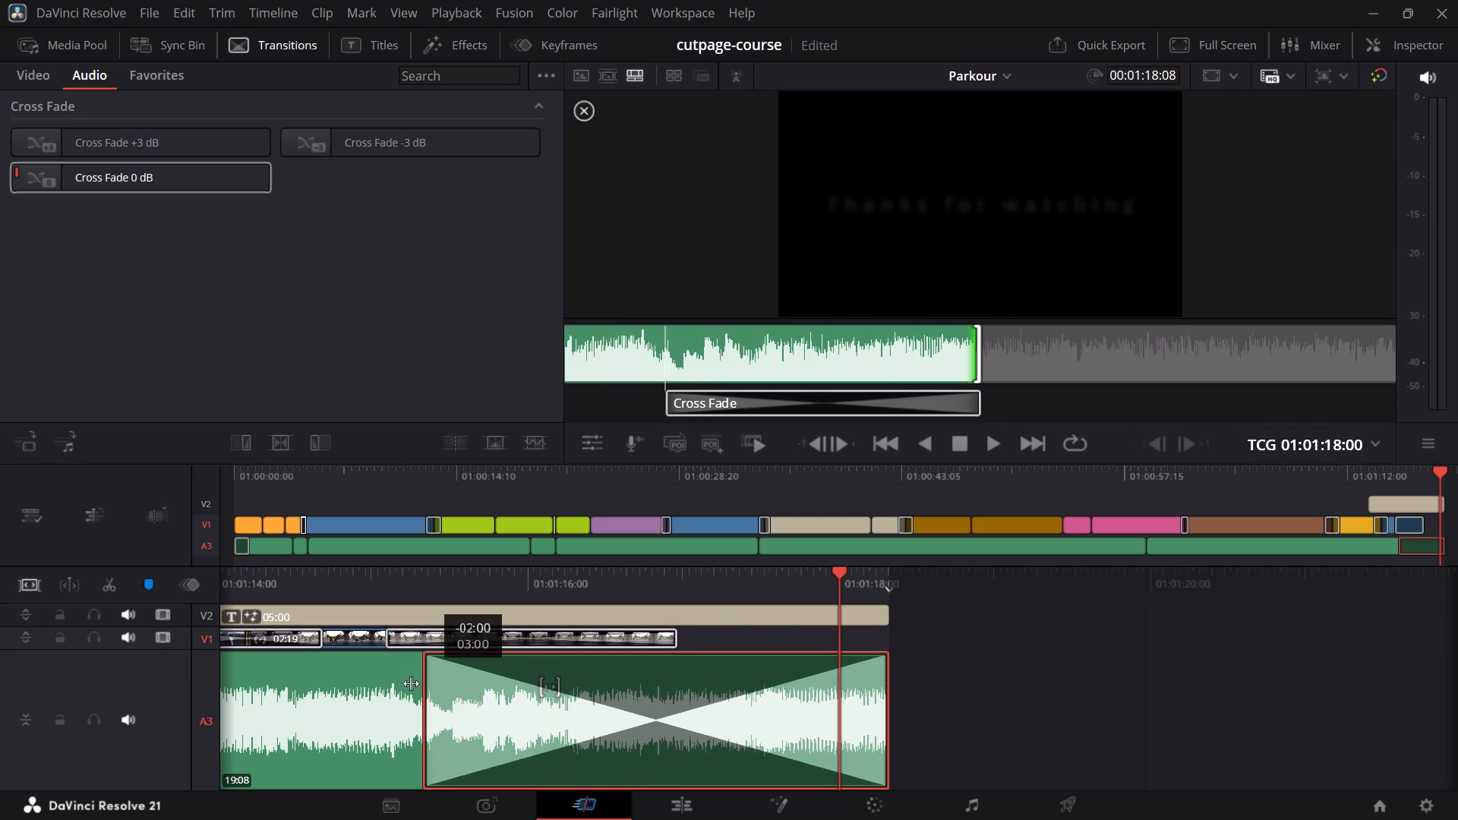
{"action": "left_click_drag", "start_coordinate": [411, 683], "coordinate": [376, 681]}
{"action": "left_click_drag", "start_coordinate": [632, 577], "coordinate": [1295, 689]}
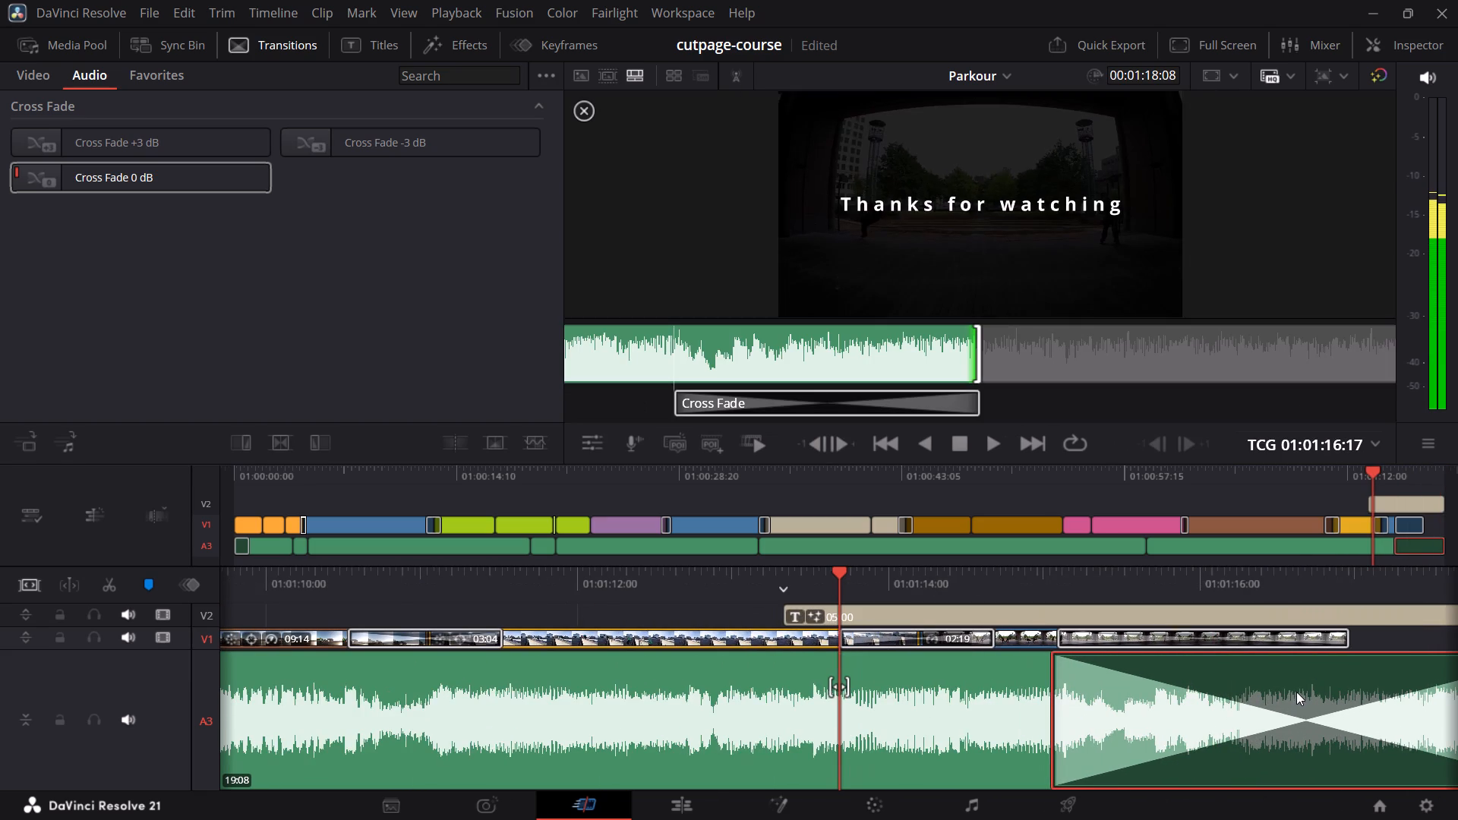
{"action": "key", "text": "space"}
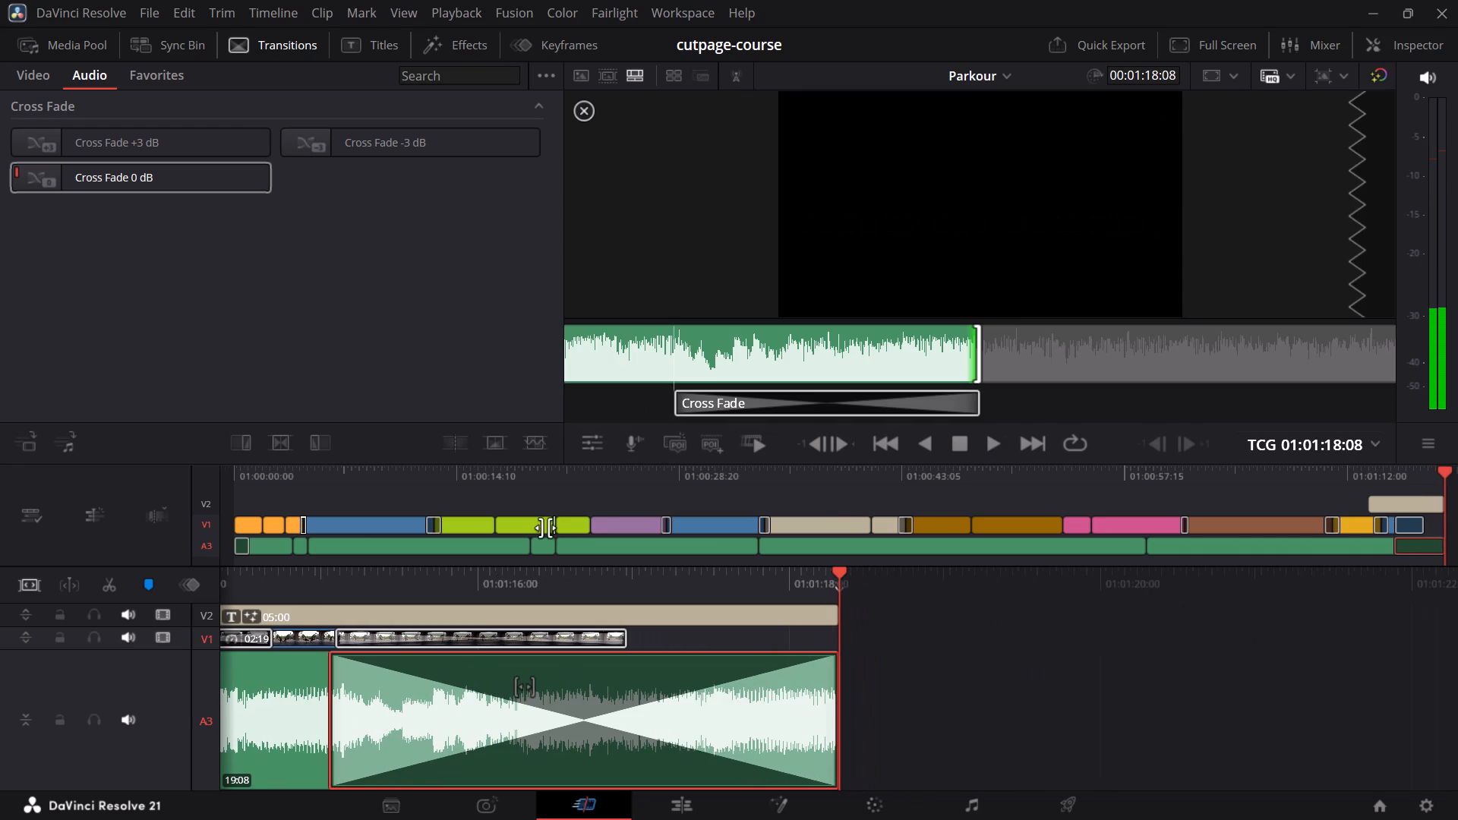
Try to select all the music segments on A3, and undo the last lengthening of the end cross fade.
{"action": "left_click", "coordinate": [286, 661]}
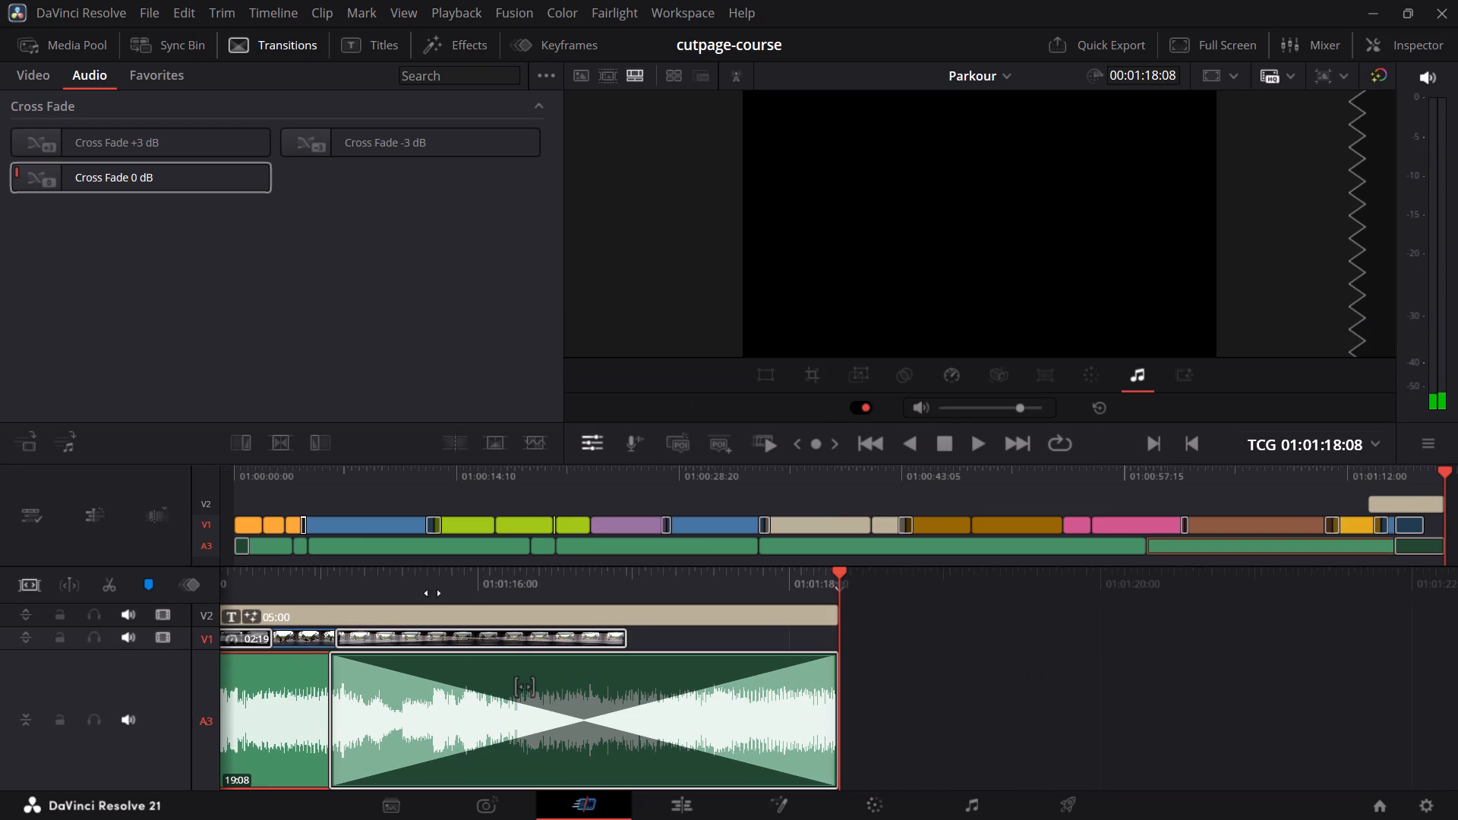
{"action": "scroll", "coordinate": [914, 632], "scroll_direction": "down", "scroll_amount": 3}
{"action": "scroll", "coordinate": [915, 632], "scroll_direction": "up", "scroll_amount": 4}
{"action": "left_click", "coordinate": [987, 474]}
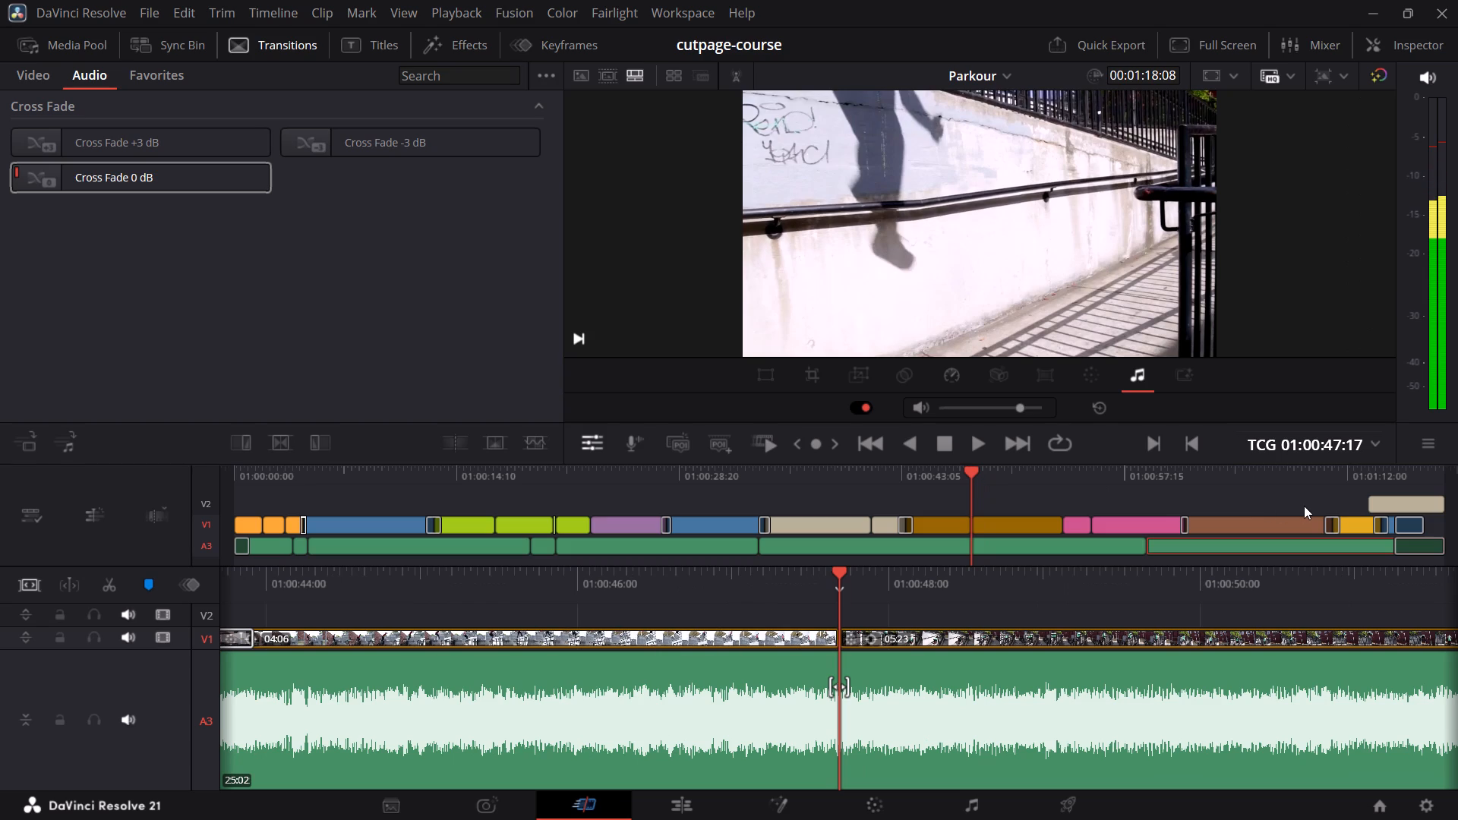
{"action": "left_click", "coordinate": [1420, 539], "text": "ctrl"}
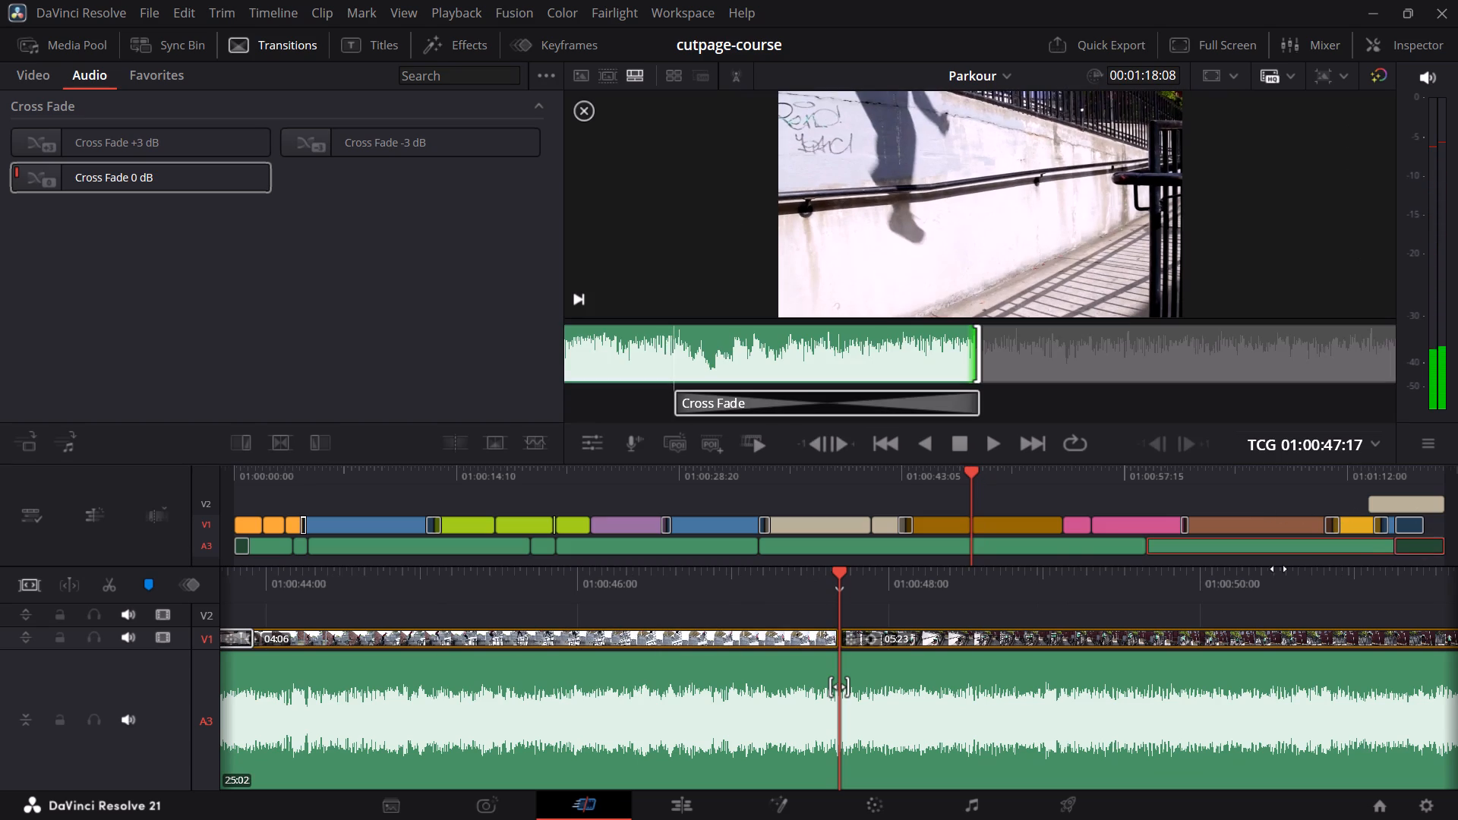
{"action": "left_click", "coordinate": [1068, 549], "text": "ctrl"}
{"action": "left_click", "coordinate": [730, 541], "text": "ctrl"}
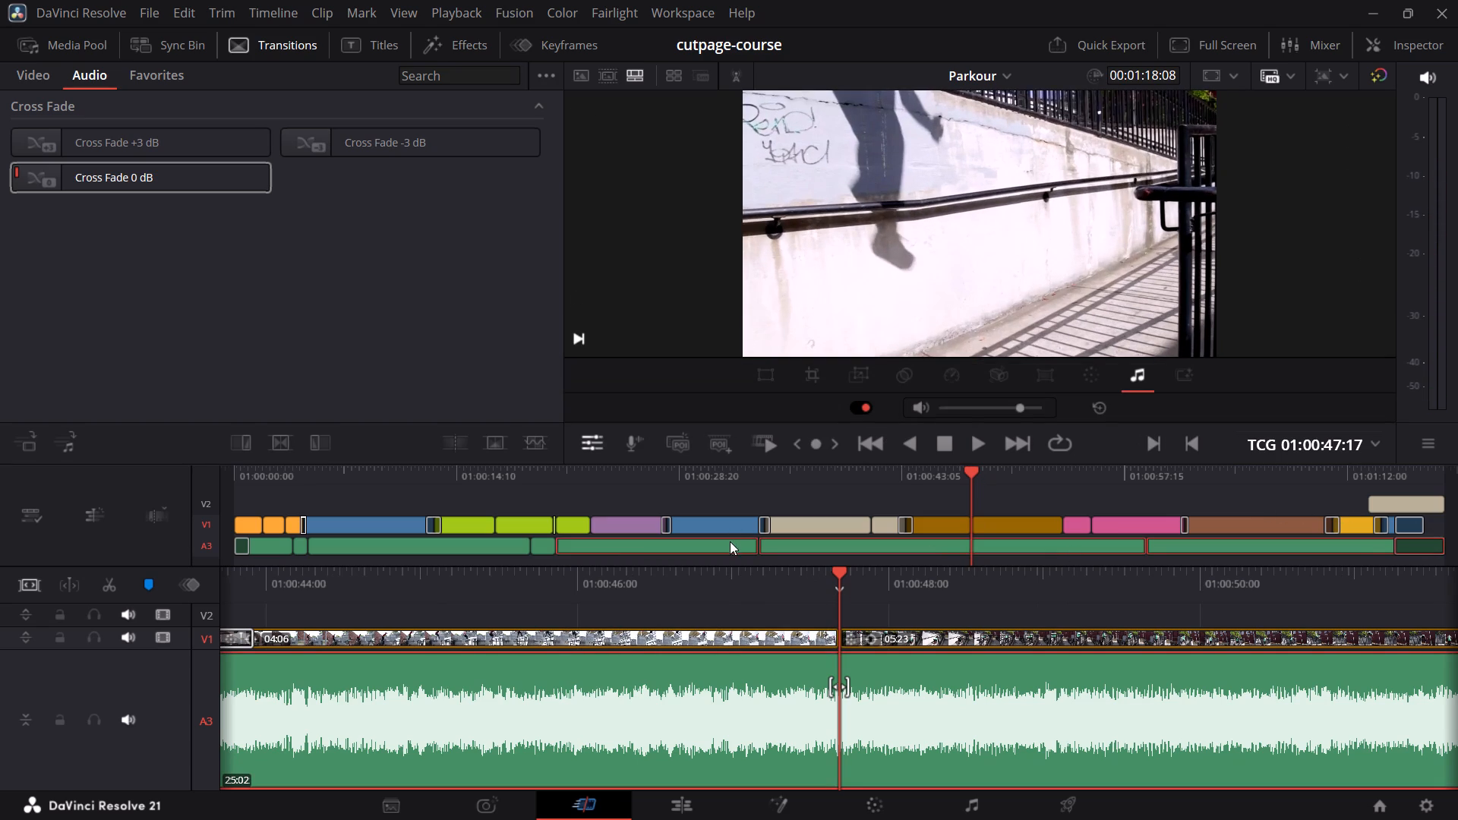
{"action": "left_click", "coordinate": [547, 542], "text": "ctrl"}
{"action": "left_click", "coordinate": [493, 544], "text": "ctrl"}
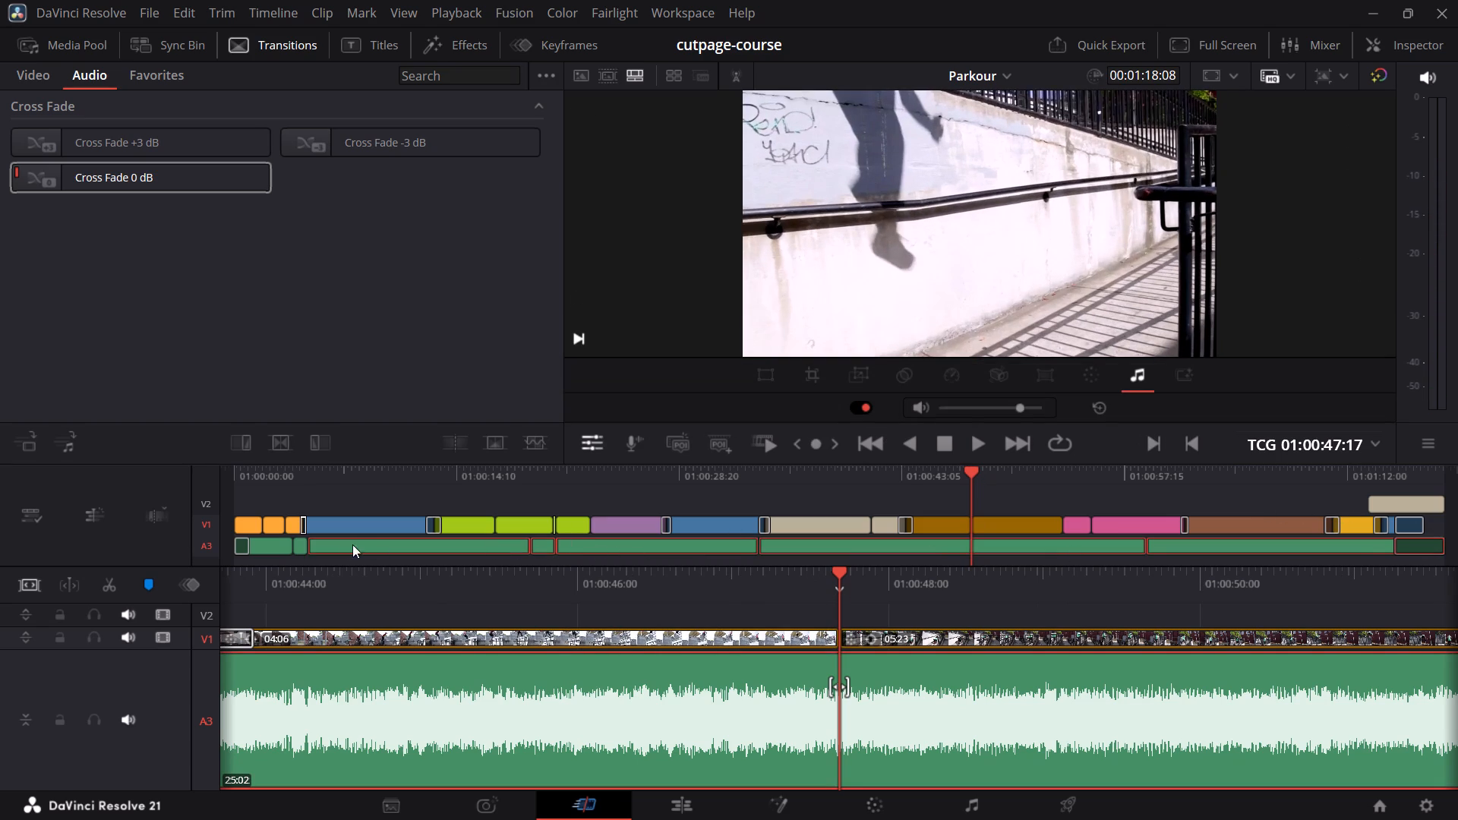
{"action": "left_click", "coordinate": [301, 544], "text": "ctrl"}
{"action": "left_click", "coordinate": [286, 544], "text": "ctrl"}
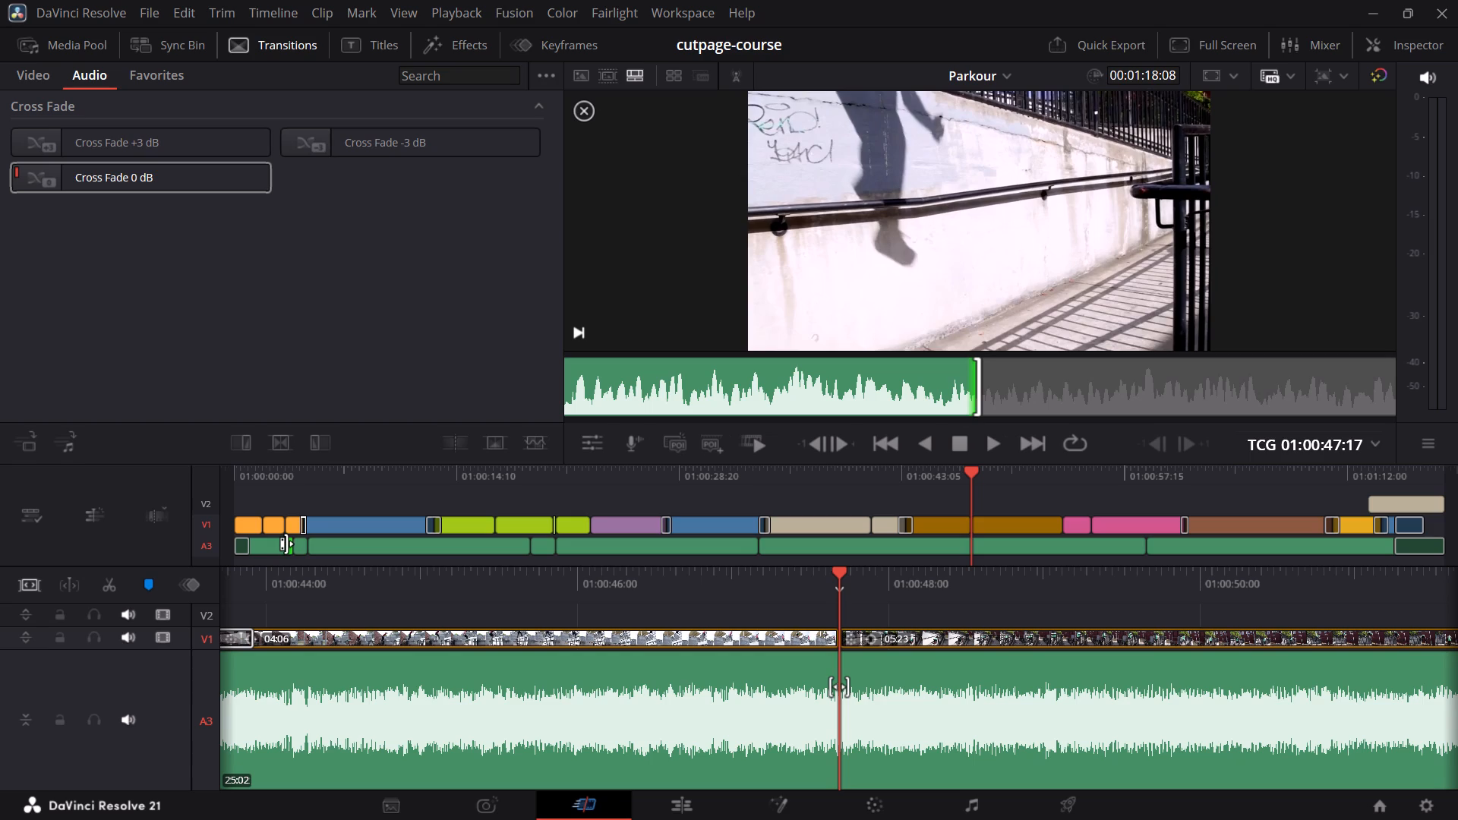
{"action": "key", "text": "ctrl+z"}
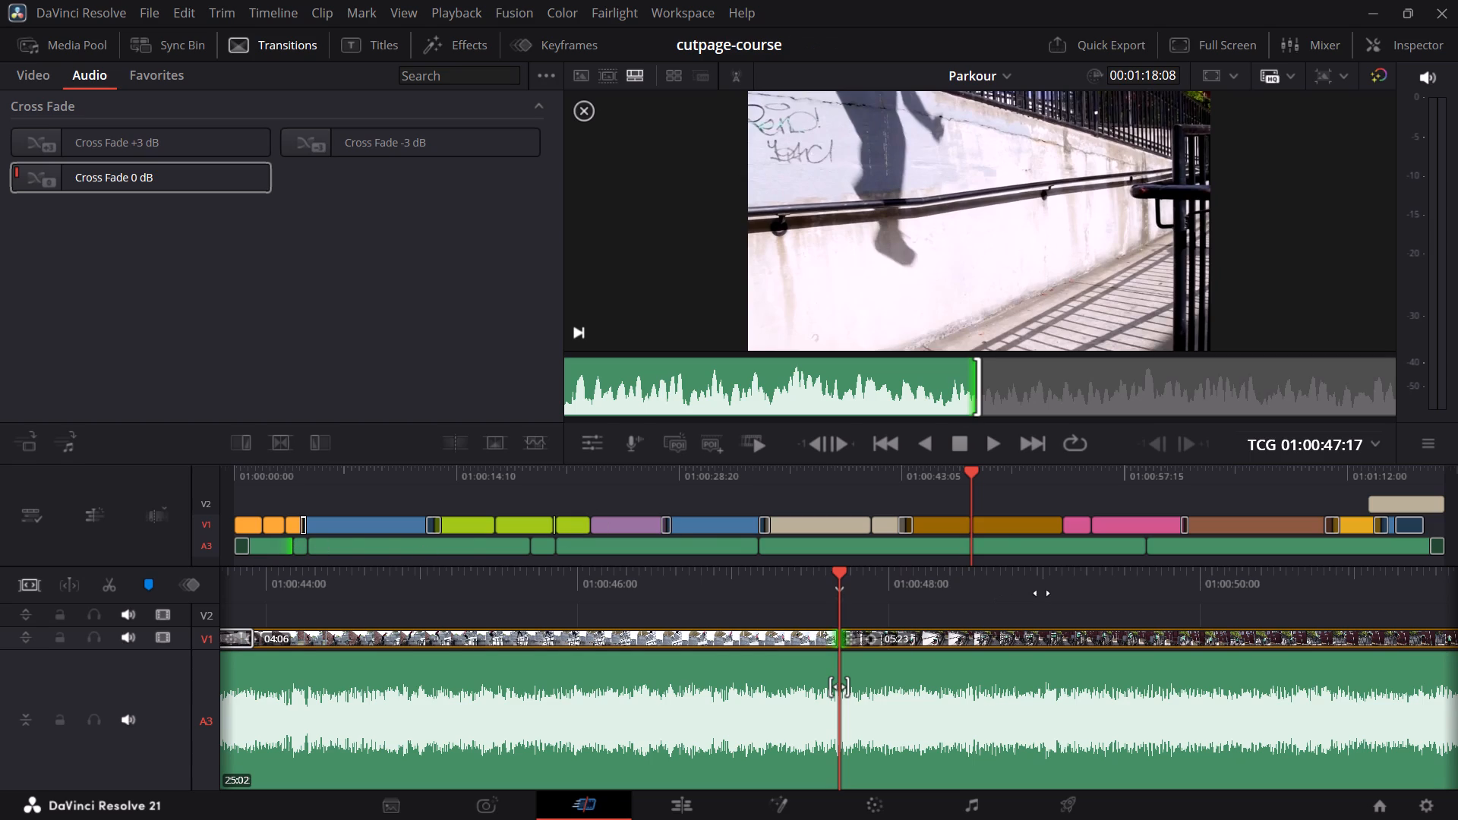
Lengthen the cross fade at the end of the A3 music to about 3.2 seconds, starting it around 01:01:15:02.
{"action": "left_click_drag", "start_coordinate": [1055, 588], "coordinate": [454, 585]}
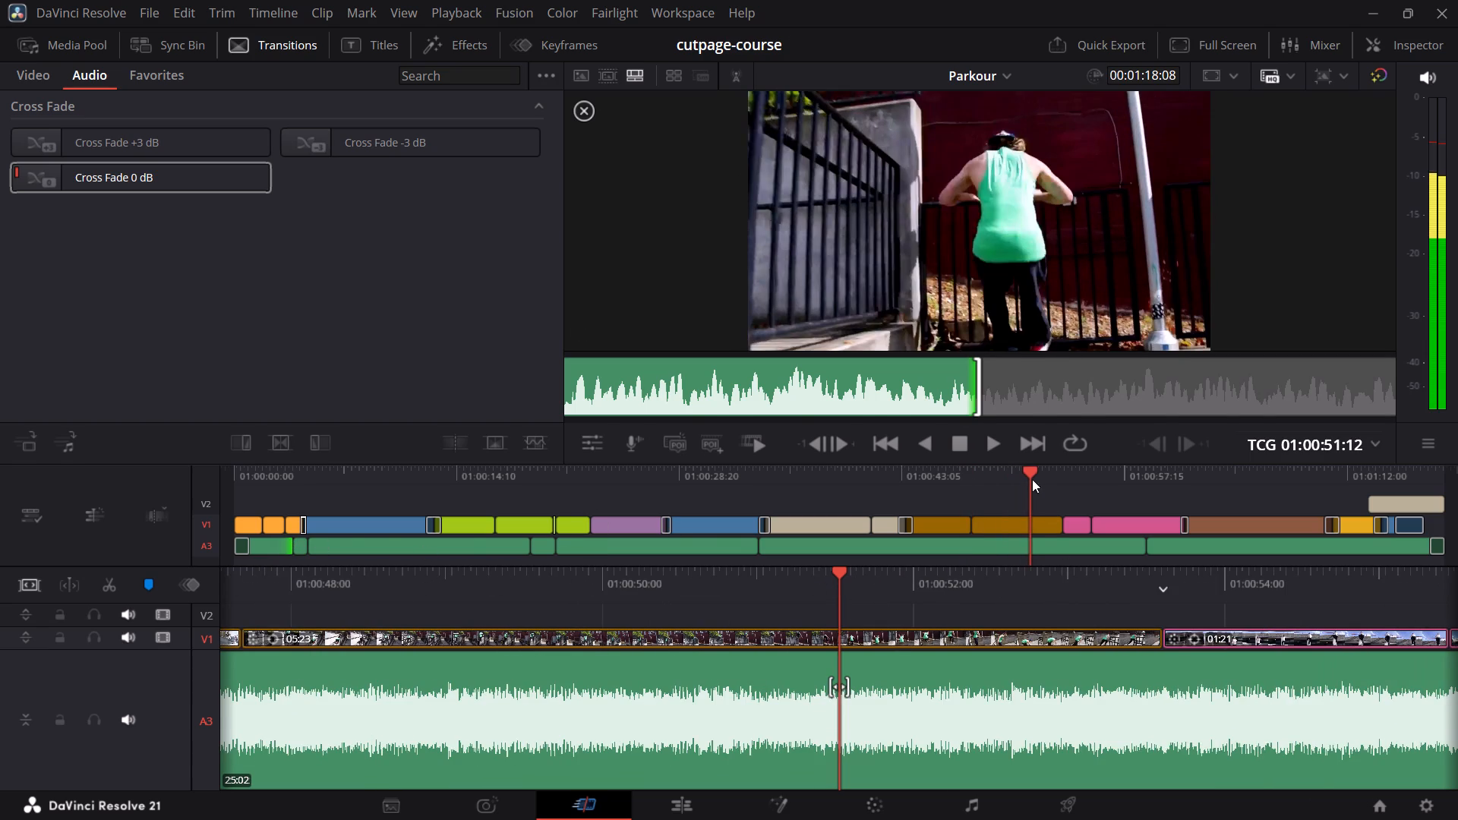
{"action": "left_click_drag", "start_coordinate": [1030, 472], "coordinate": [1397, 524]}
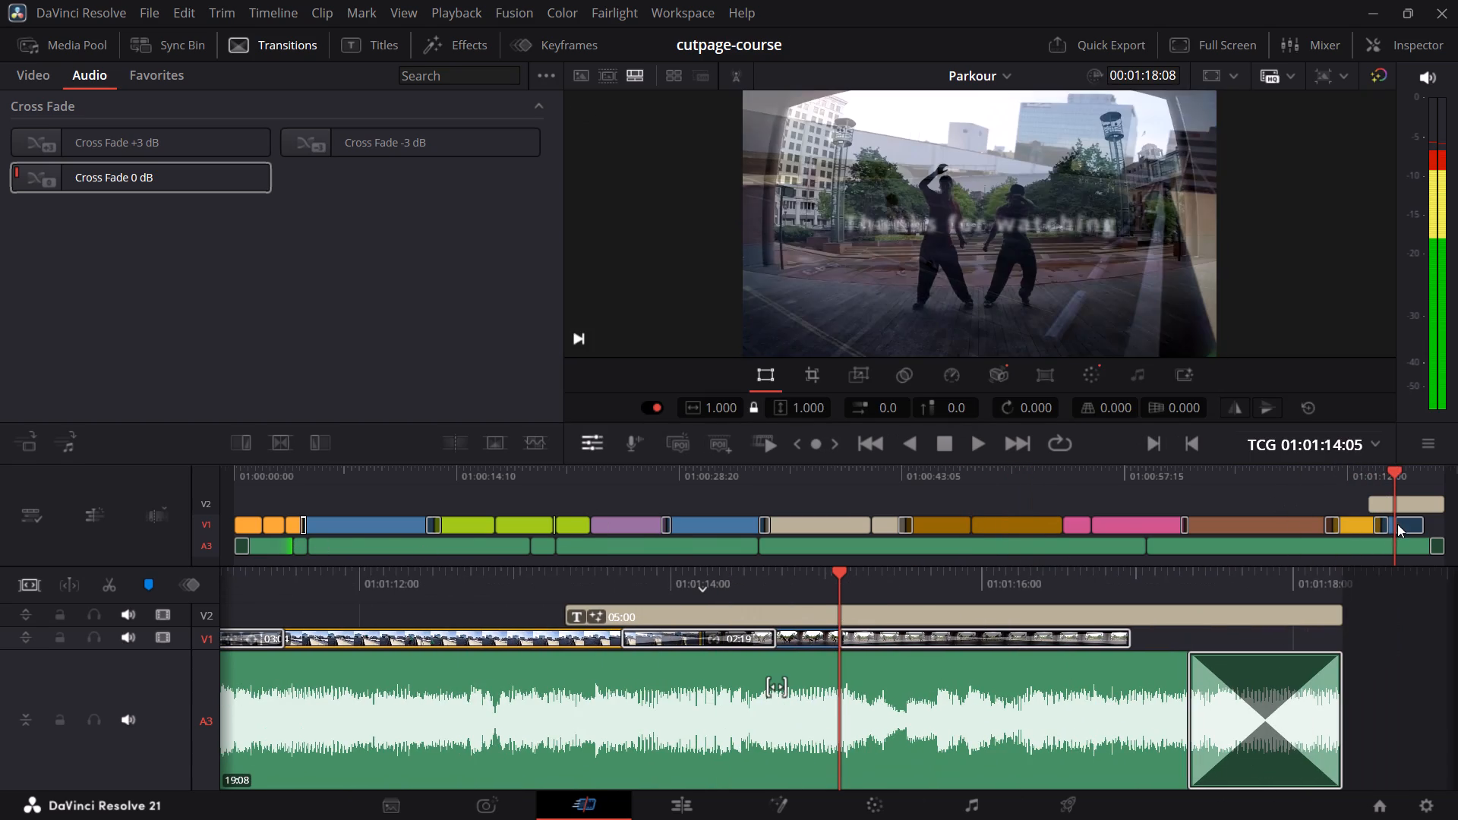
{"action": "left_click_drag", "start_coordinate": [1397, 524], "coordinate": [1398, 524]}
{"action": "left_click_drag", "start_coordinate": [1190, 693], "coordinate": [825, 724]}
{"action": "left_click_drag", "start_coordinate": [831, 697], "coordinate": [844, 701]}
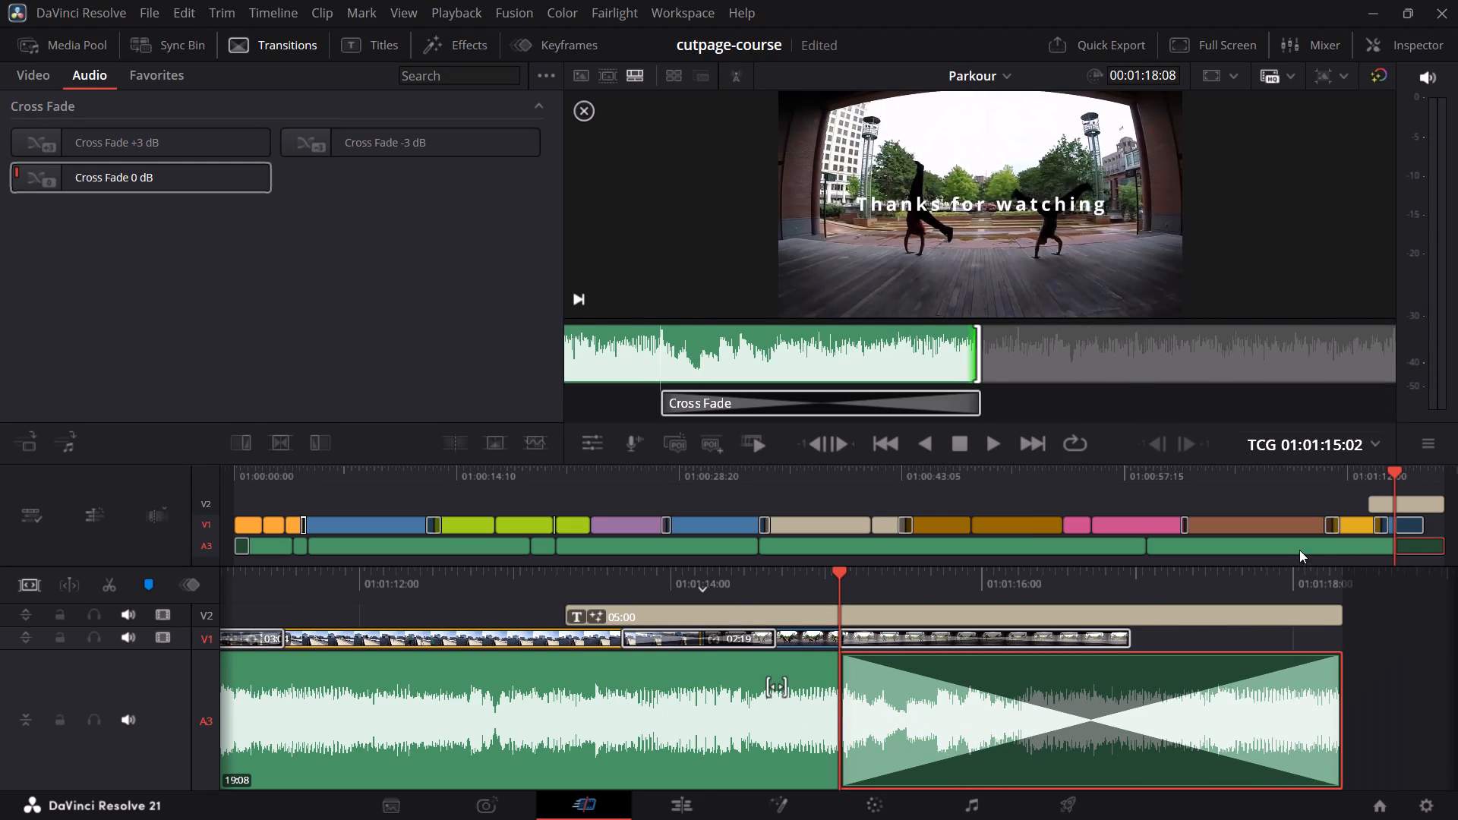
Select all the music segments on A3, including their cross fades, and set their volume to -30.
{"action": "left_click", "coordinate": [1299, 549], "text": "ctrl"}
{"action": "left_click", "coordinate": [1069, 547], "text": "ctrl"}
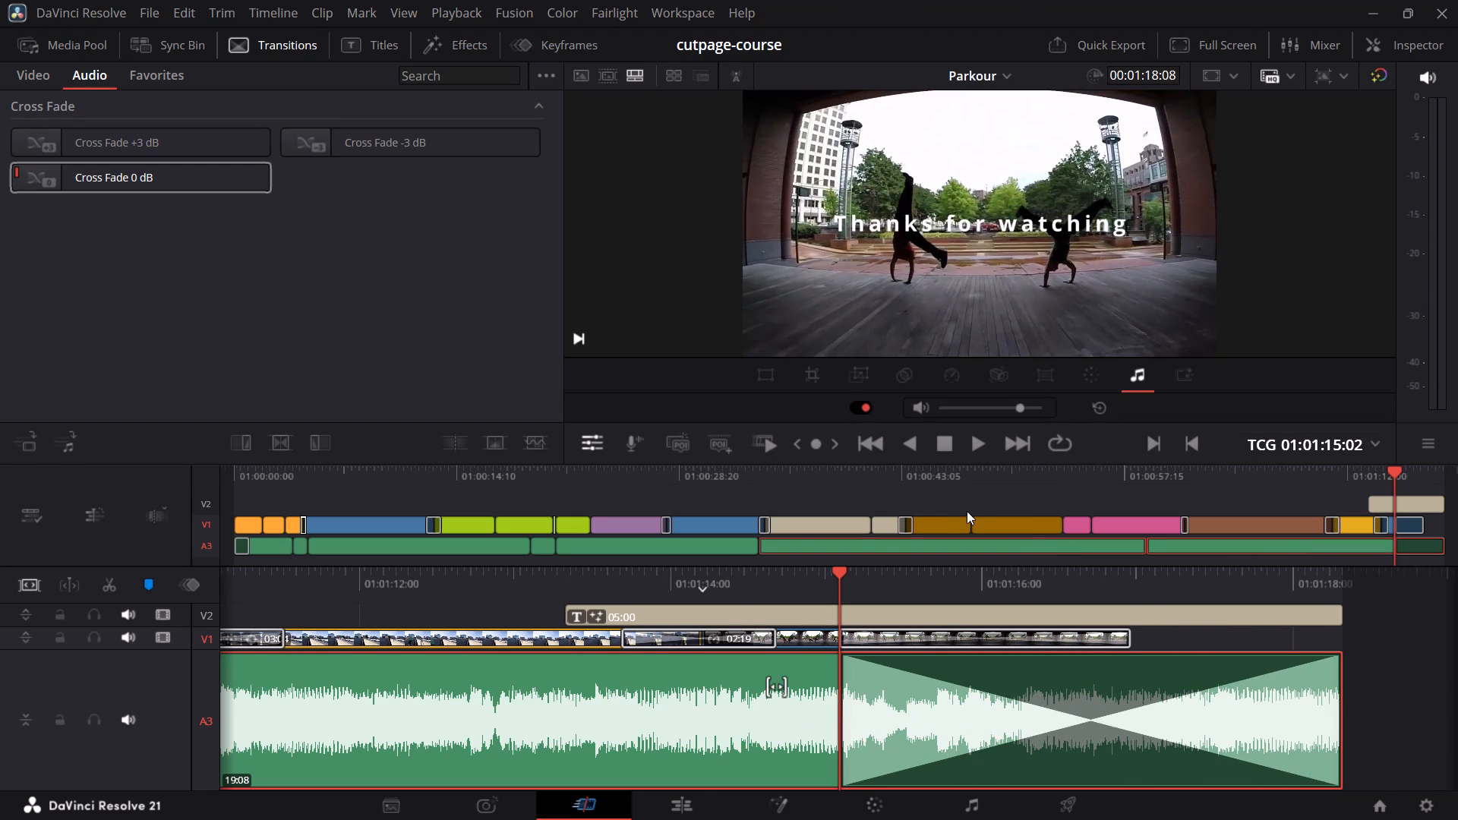
{"action": "left_click", "coordinate": [724, 545], "text": "ctrl"}
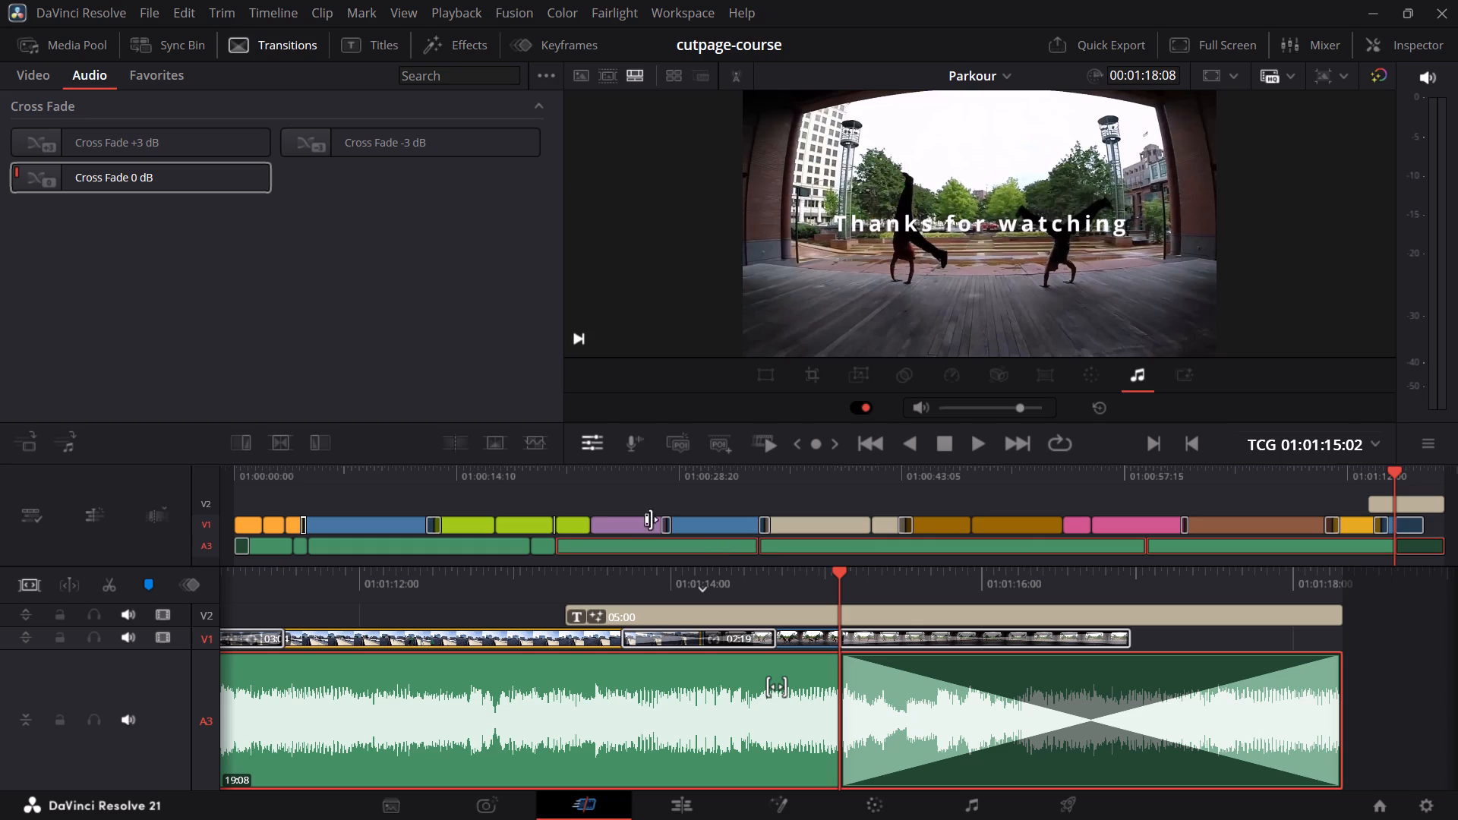
{"action": "left_click", "coordinate": [545, 543], "text": "ctrl"}
{"action": "left_click", "coordinate": [434, 545], "text": "ctrl"}
{"action": "left_click", "coordinate": [299, 550], "text": "ctrl"}
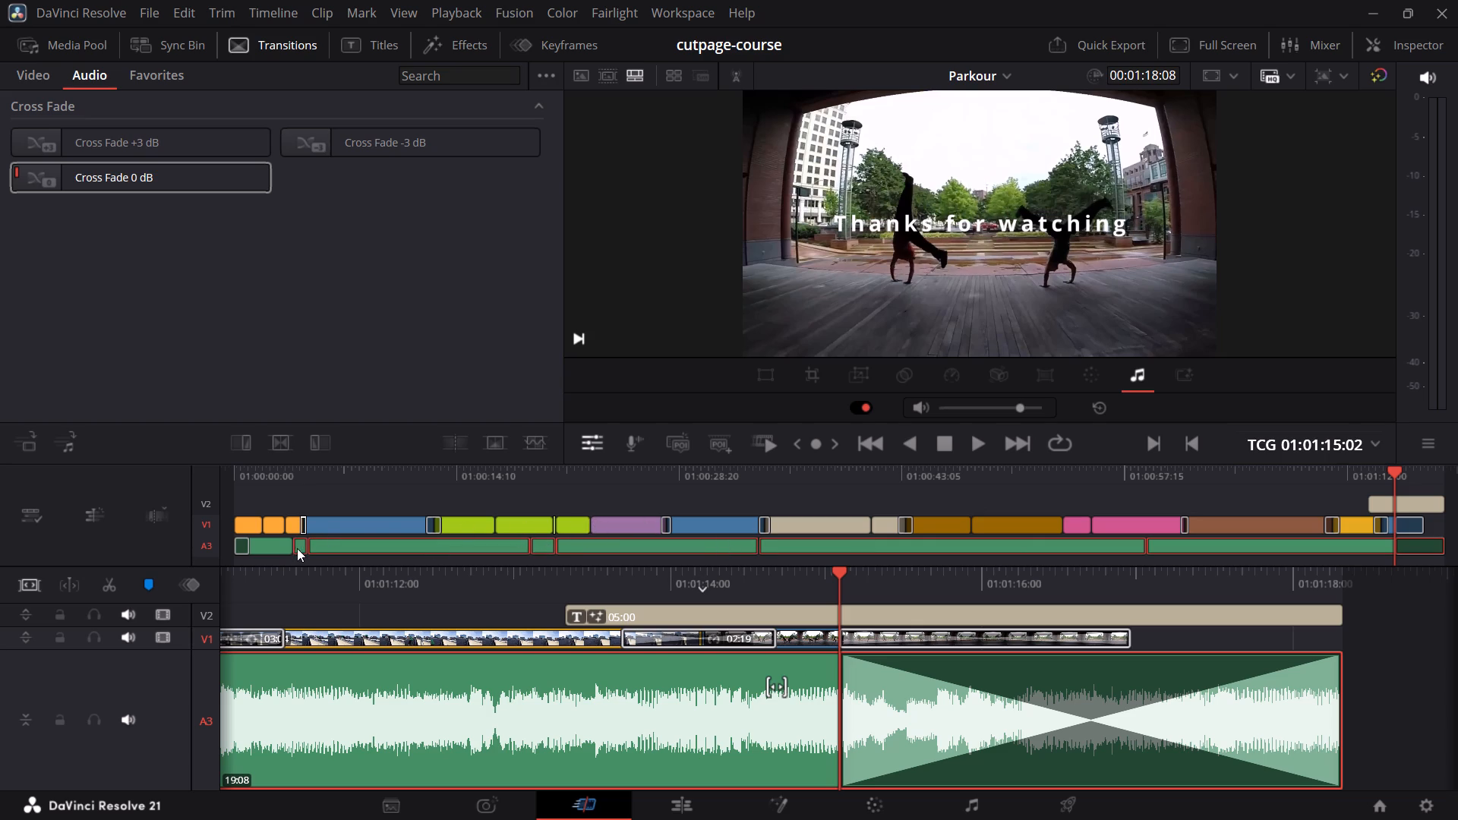
{"action": "left_click", "coordinate": [269, 545], "text": "ctrl"}
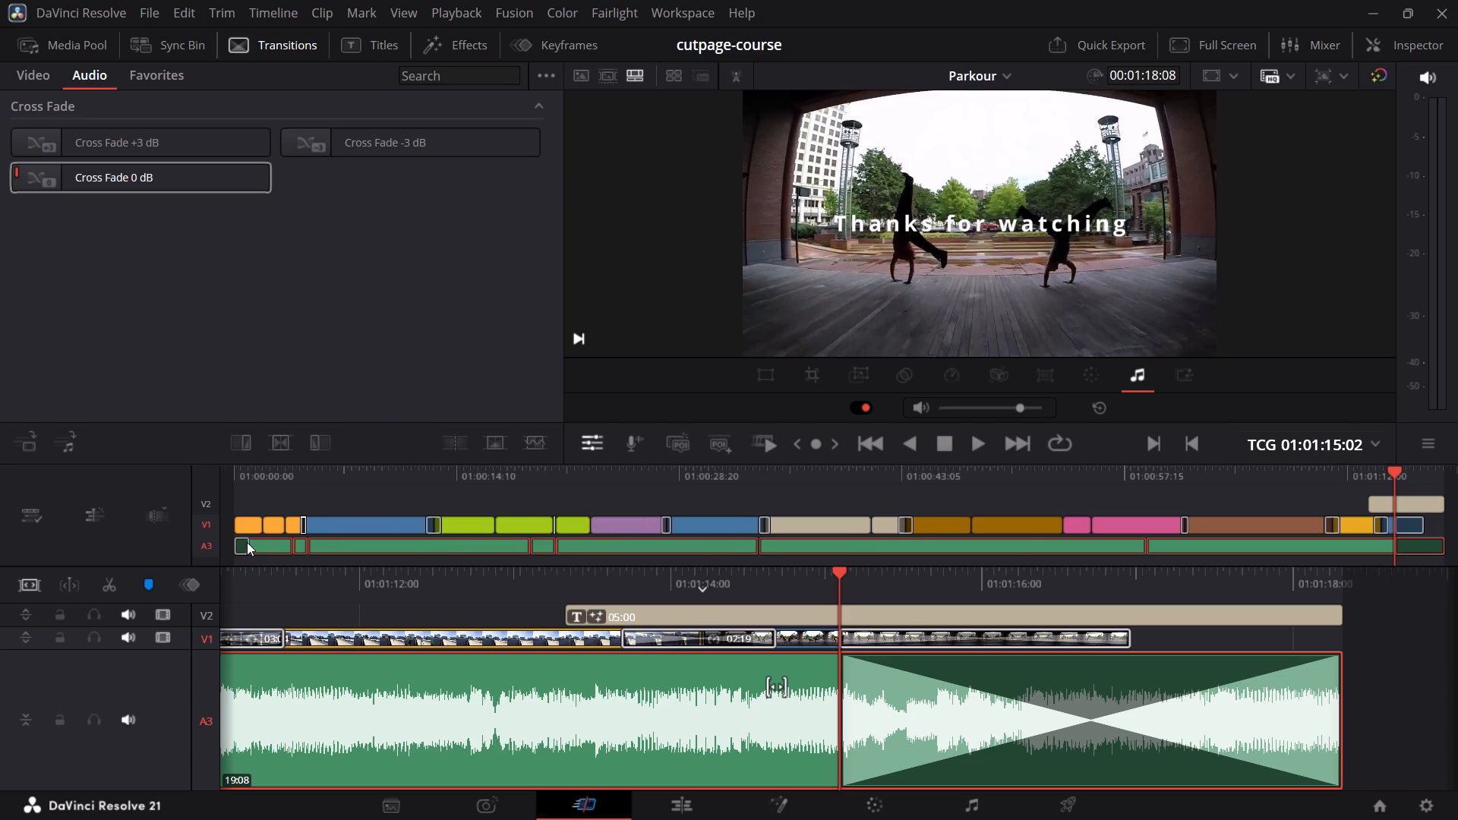
{"action": "left_click", "coordinate": [241, 541], "text": "ctrl"}
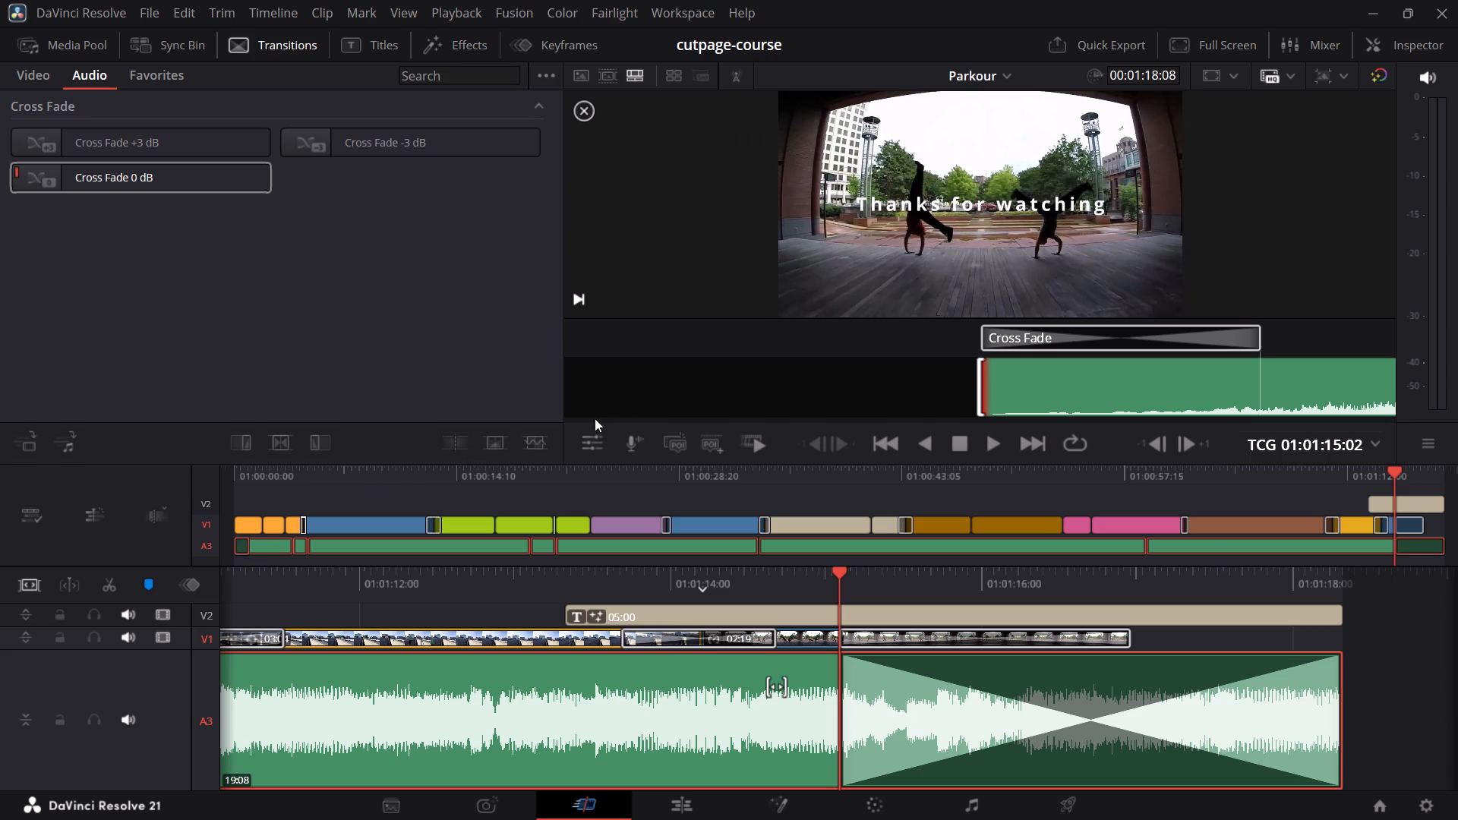
{"action": "left_click", "coordinate": [1403, 46]}
{"action": "double_click", "coordinate": [1356, 187]}
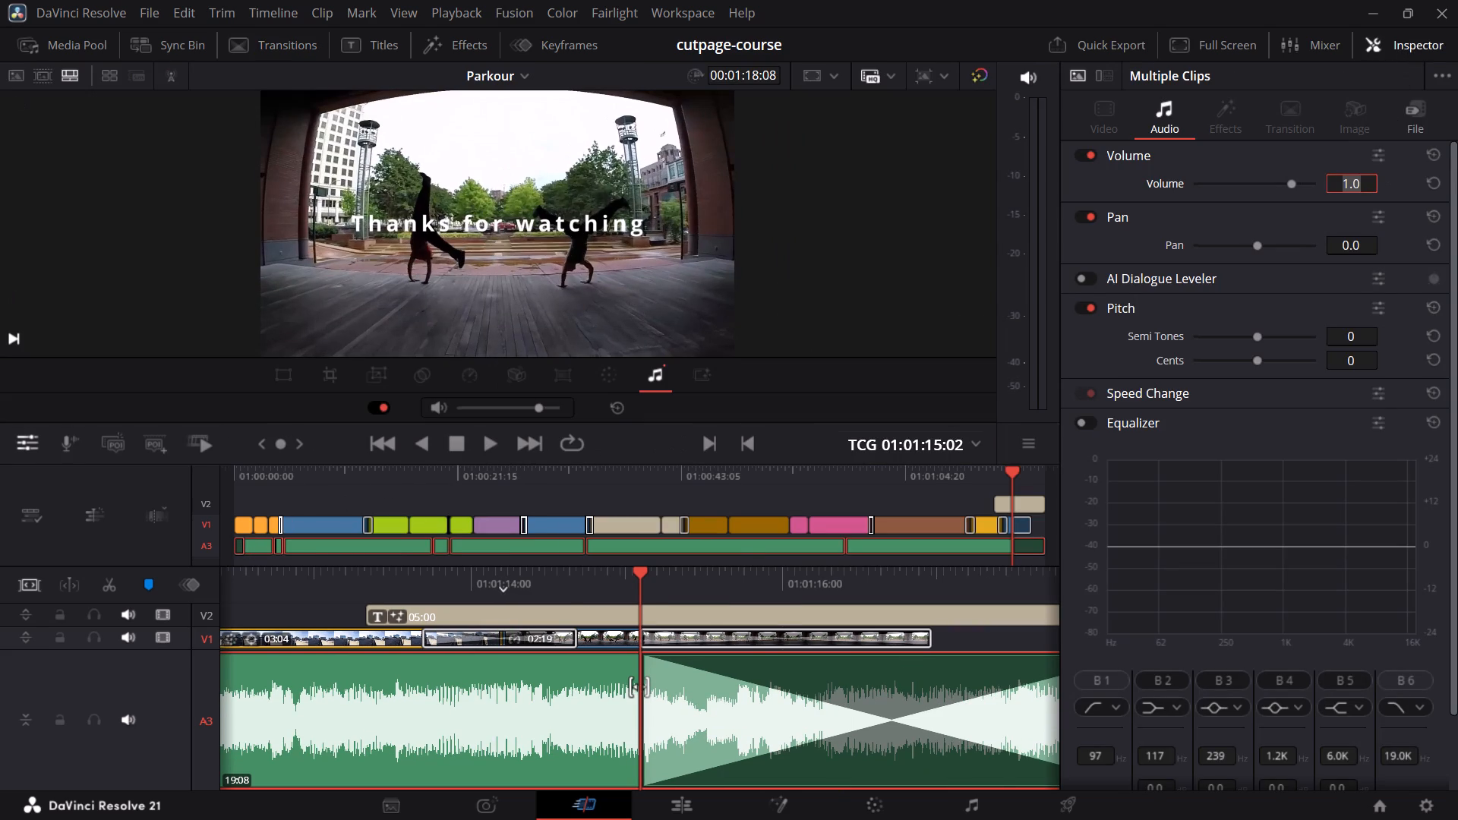
{"action": "type", "text": "-30"}
{"action": "key", "text": "Return"}
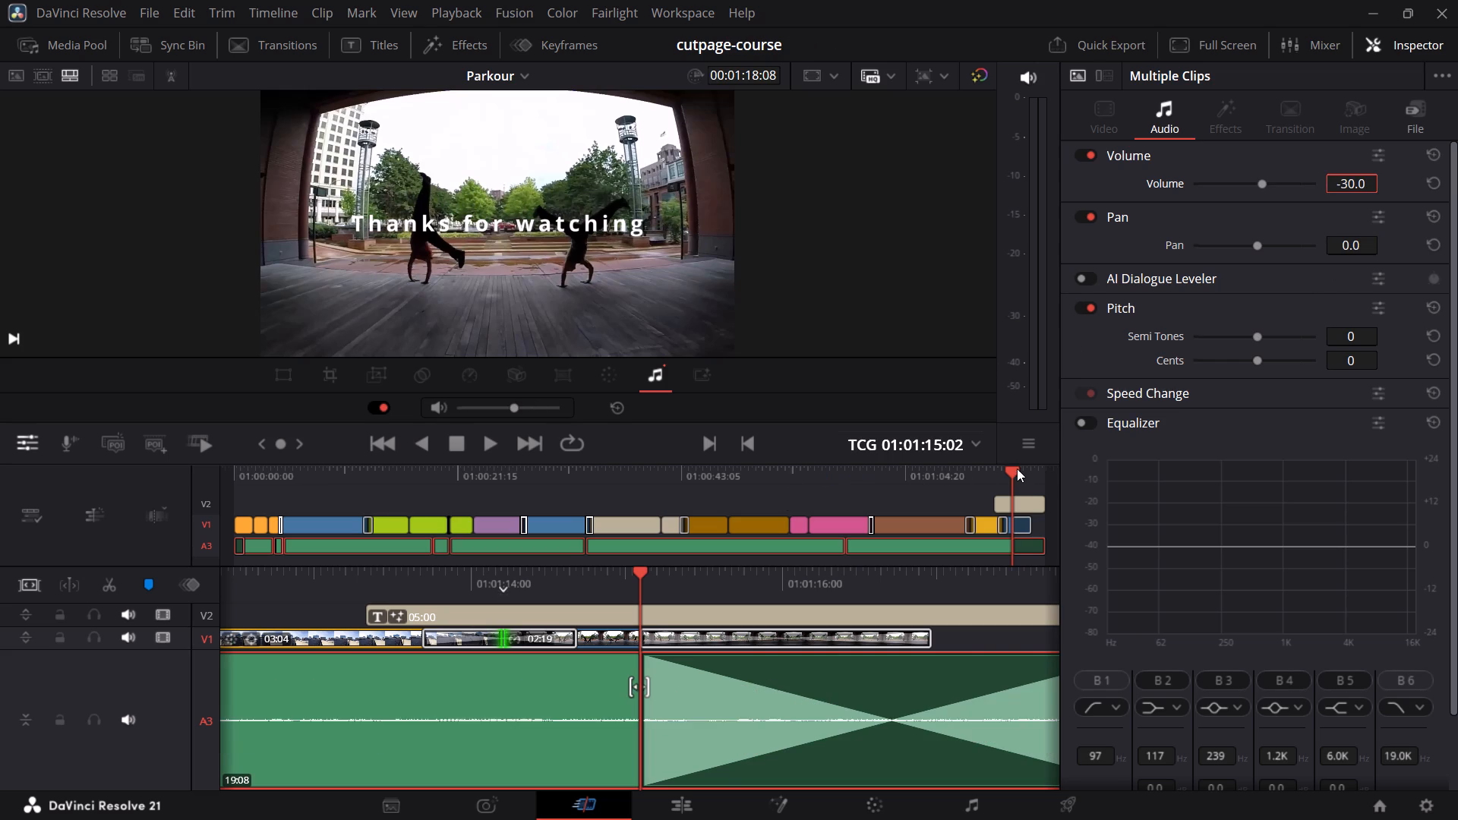
Play the timeline from 01:00:00:00 to check the music's new level.
{"action": "left_click_drag", "start_coordinate": [1012, 468], "coordinate": [211, 579]}
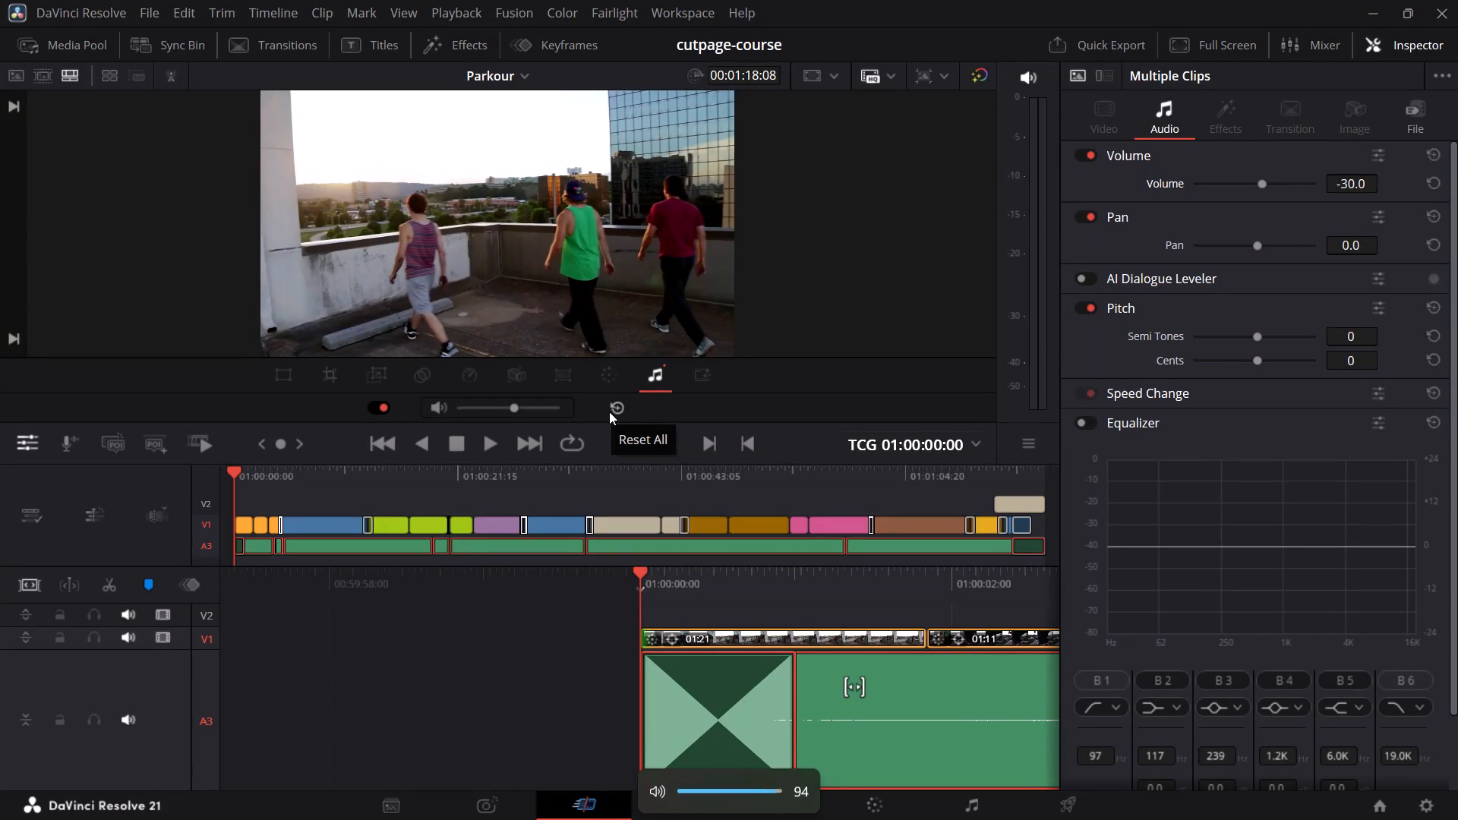
{"action": "key", "text": "space"}
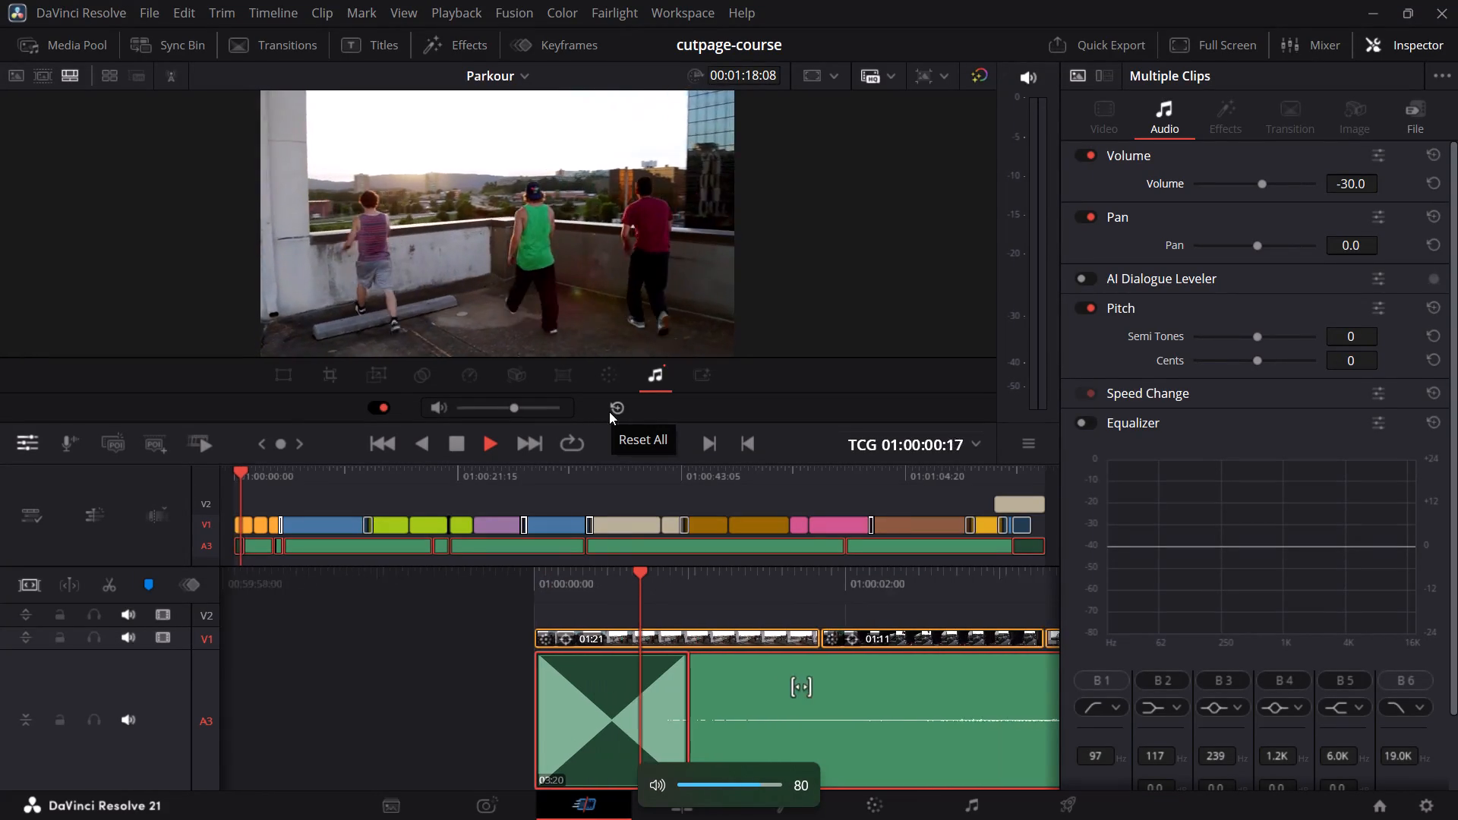
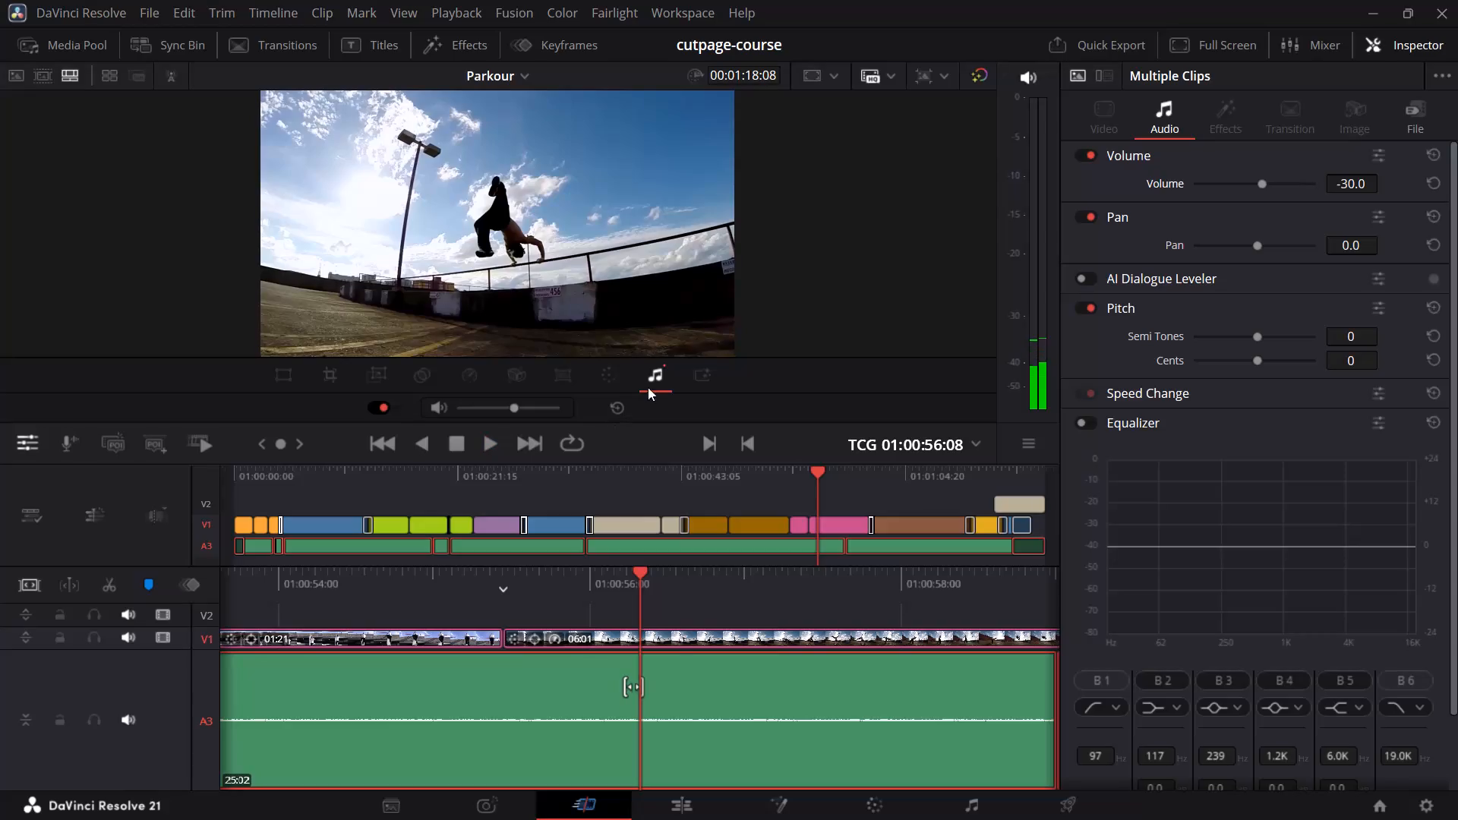
Save the cutpage-course project with the music changes on the Parkour timeline.
{"action": "key", "text": "ctrl+s"}
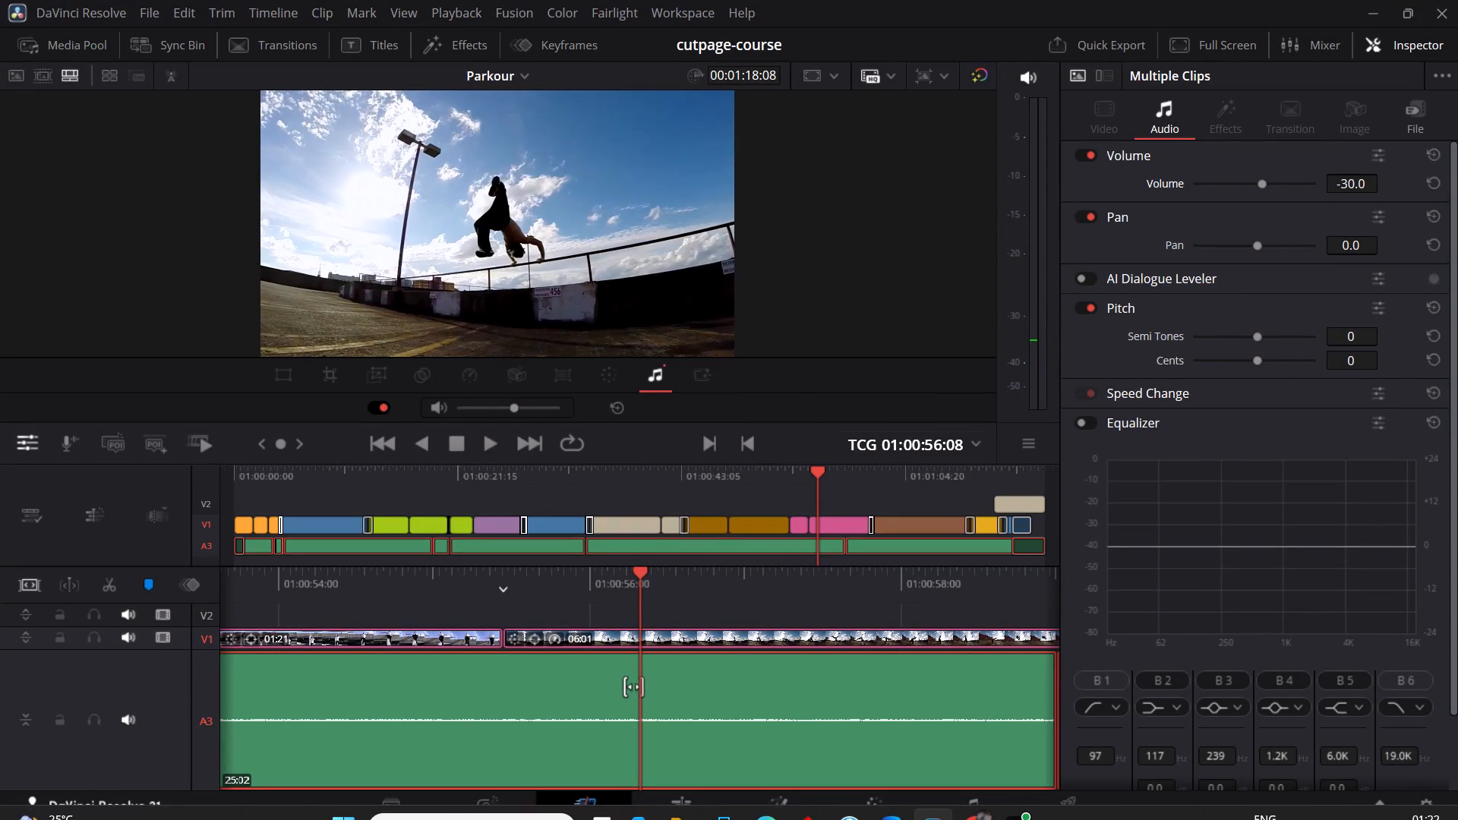